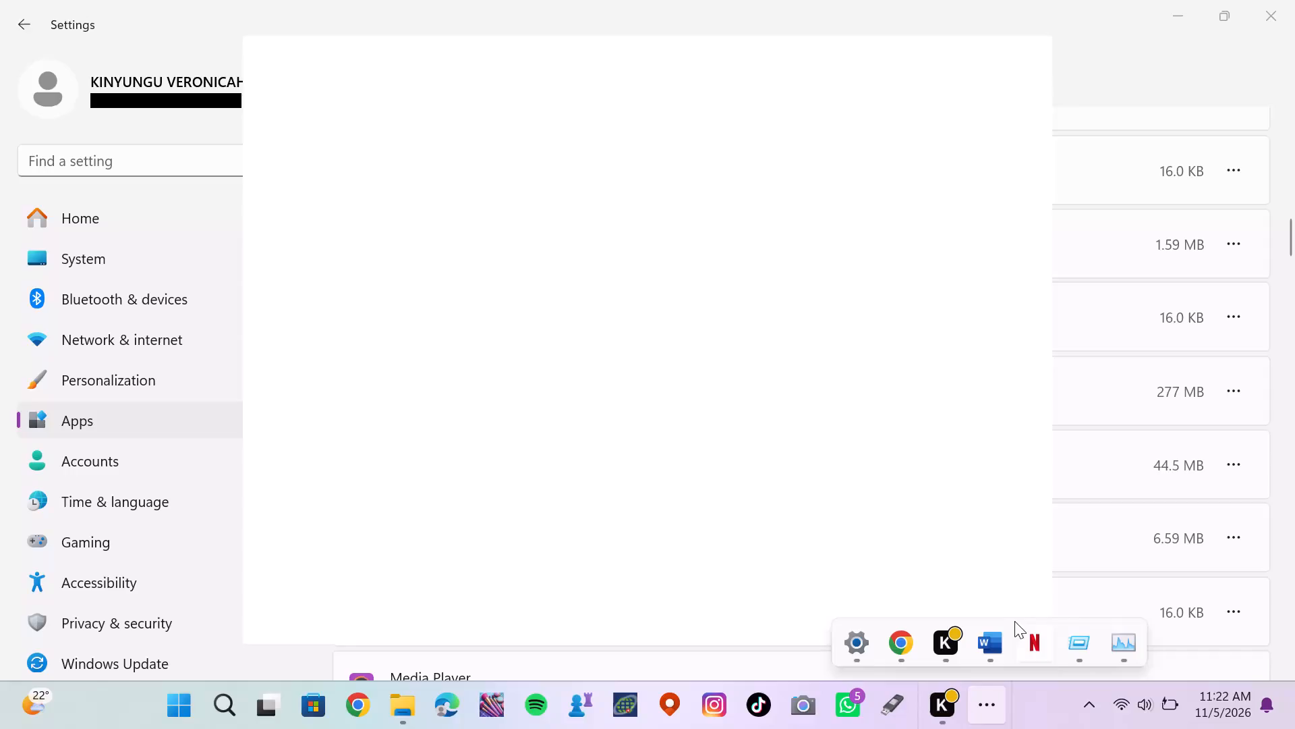
# Switch to Word and open the recent document on employee motivation and performance, a case study of Wildfire Flowers.
pyautogui.click(1004, 628)
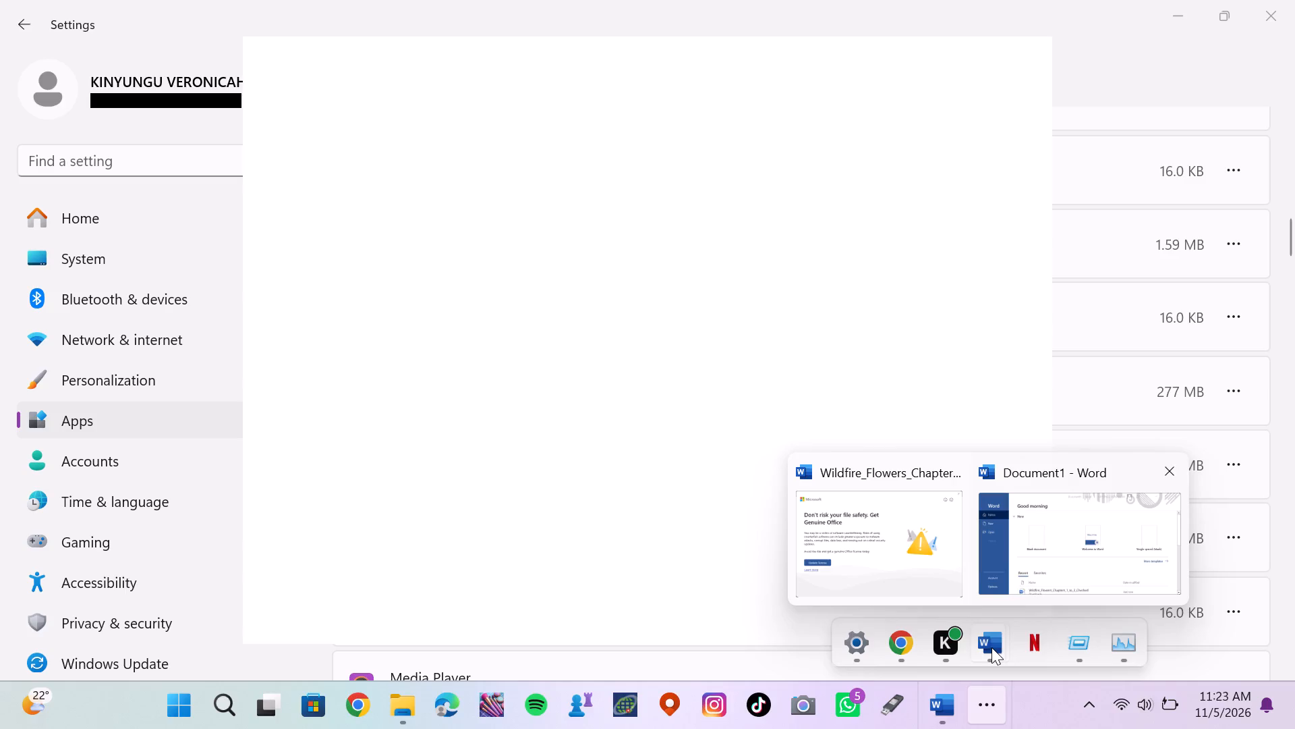
pyautogui.click(1016, 559)
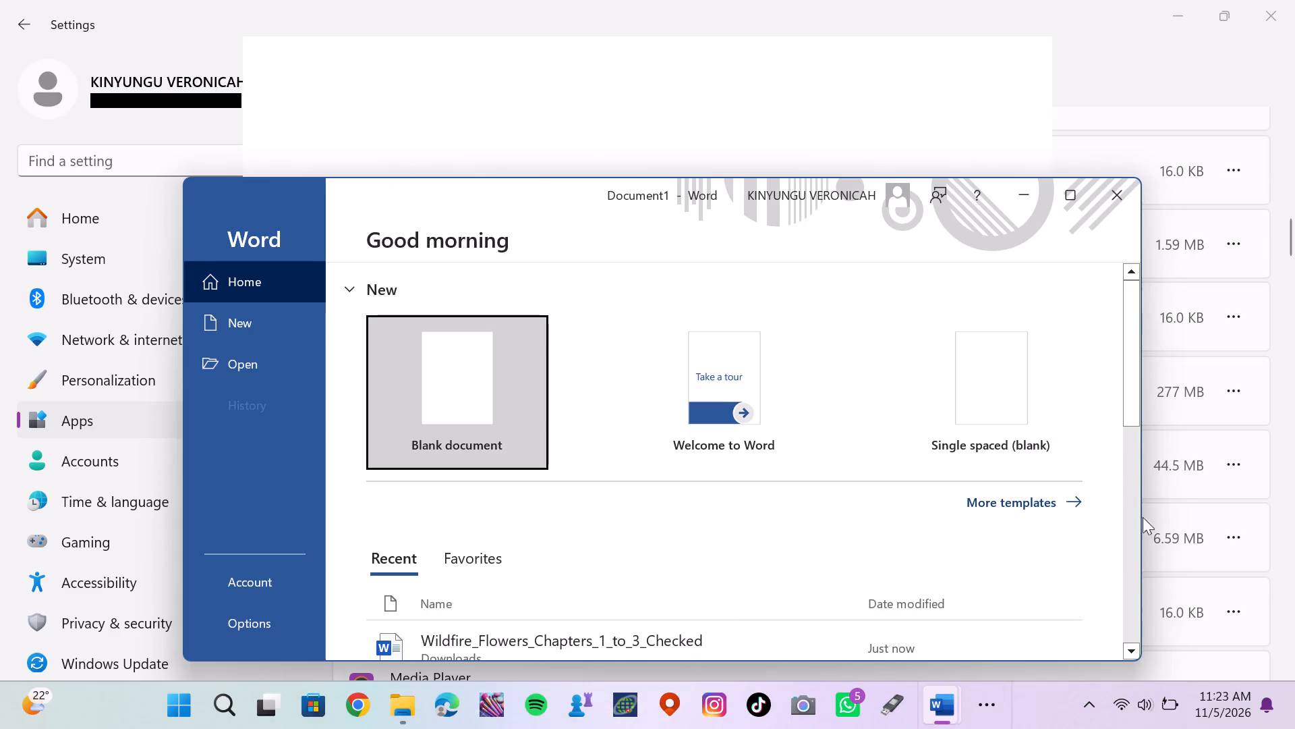
pyautogui.click(1061, 198)
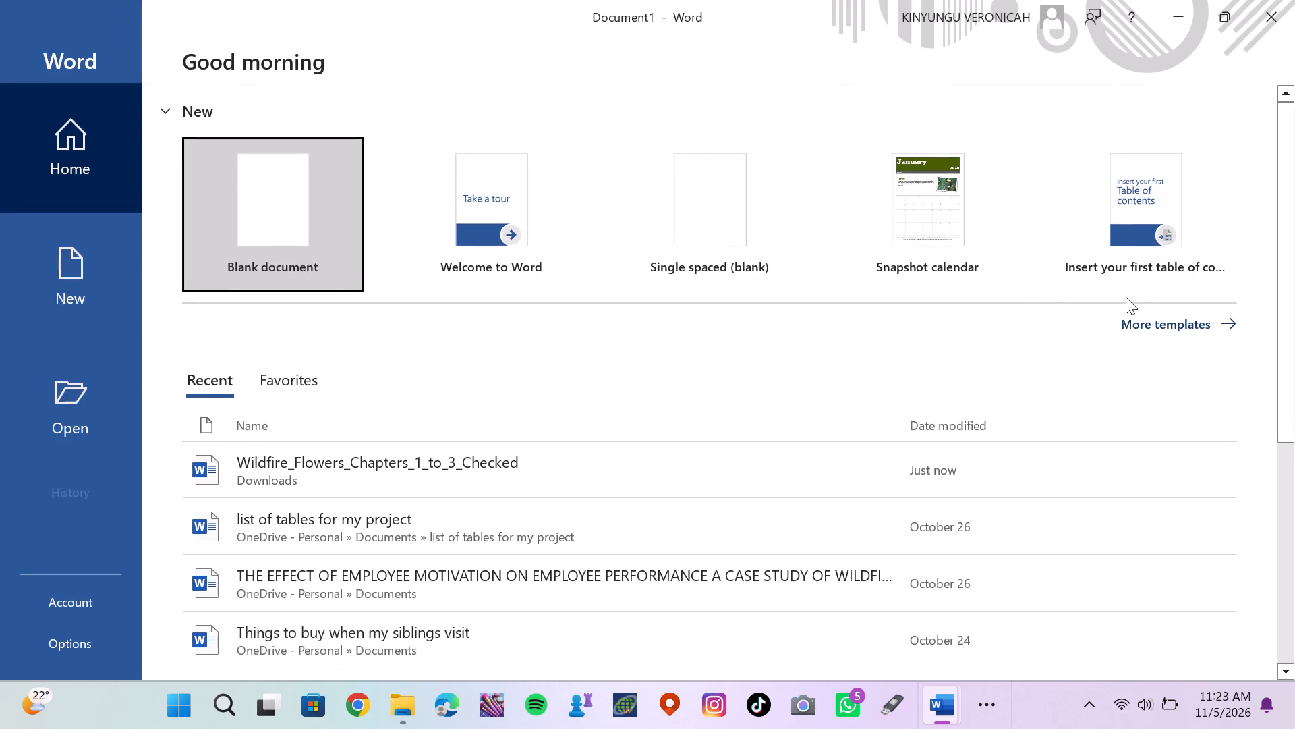
pyautogui.click(812, 597)
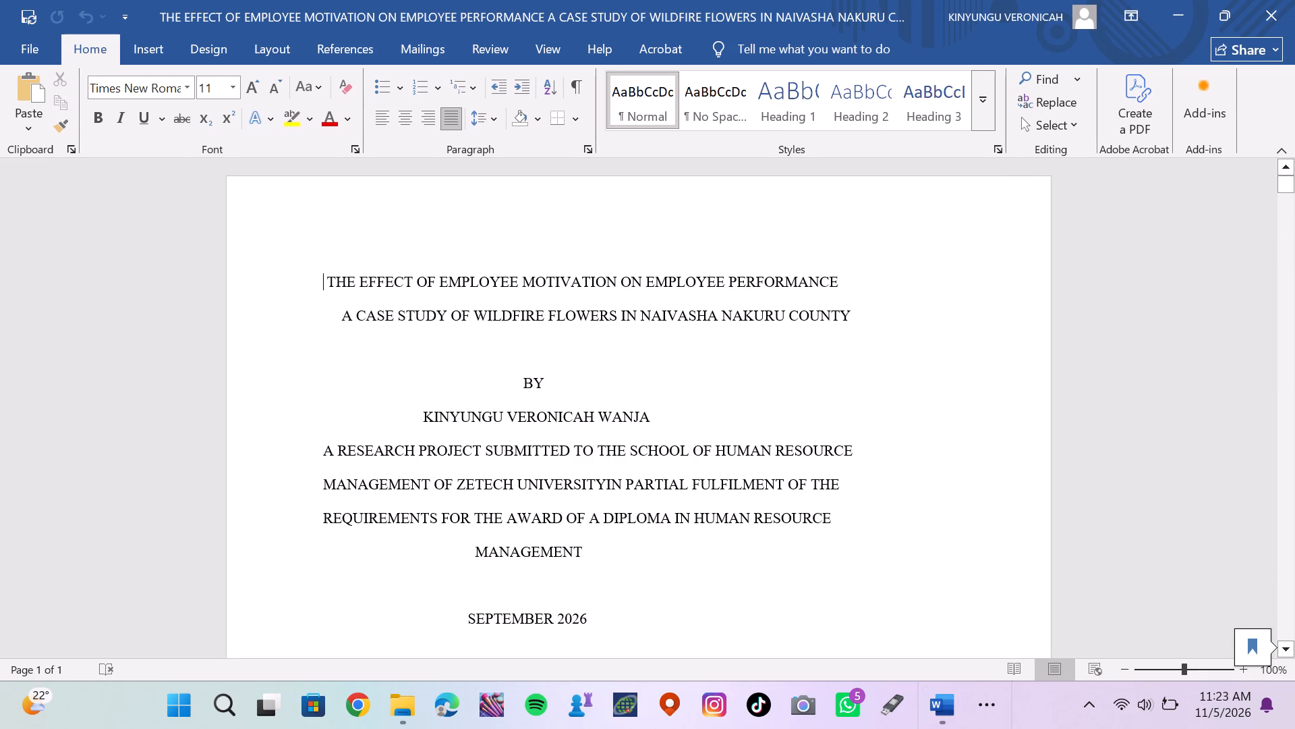
# Save a copy of the document in the Documents folder as a Word Document, keeping the suggested file name.
pyautogui.moveTo(1286, 180); pyautogui.dragTo(842, 171)
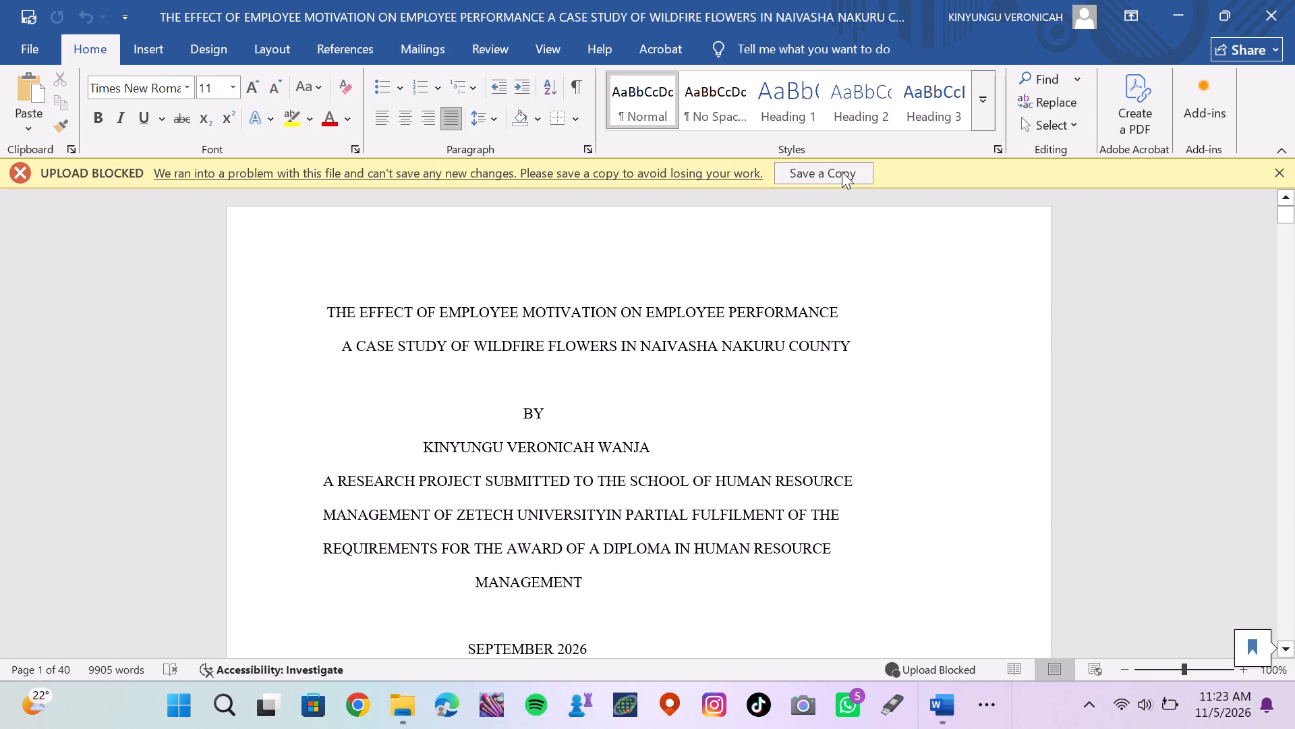
pyautogui.click(842, 171)
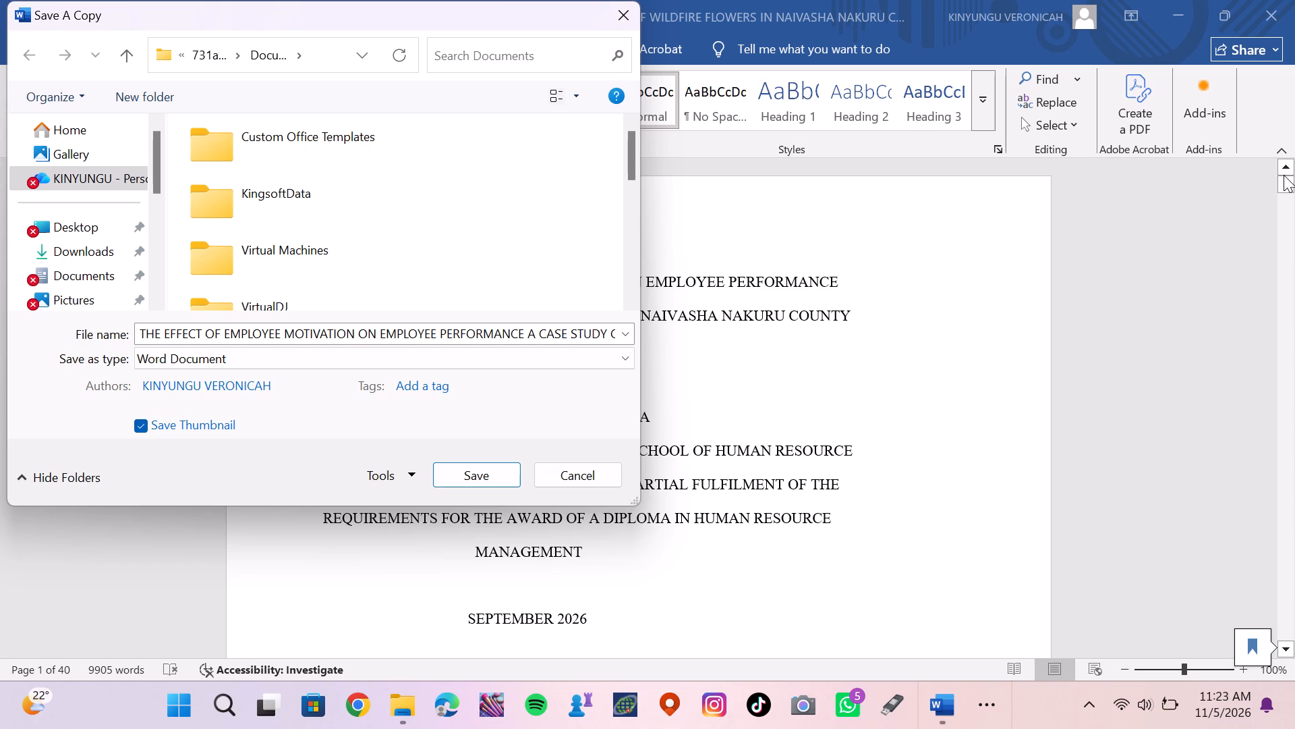
pyautogui.click(503, 473)
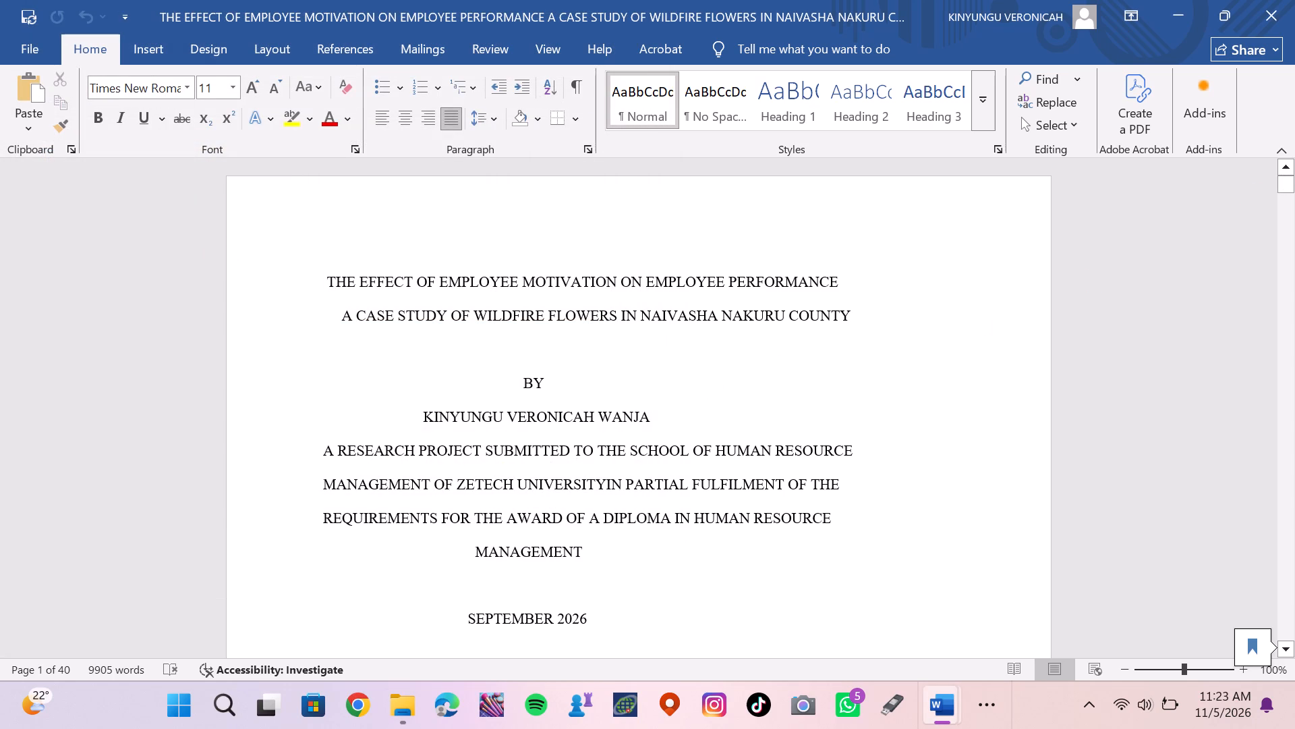
# Look through the document to find the Chapter Three entries in the table of contents.
pyautogui.tripleClick(1282, 651)
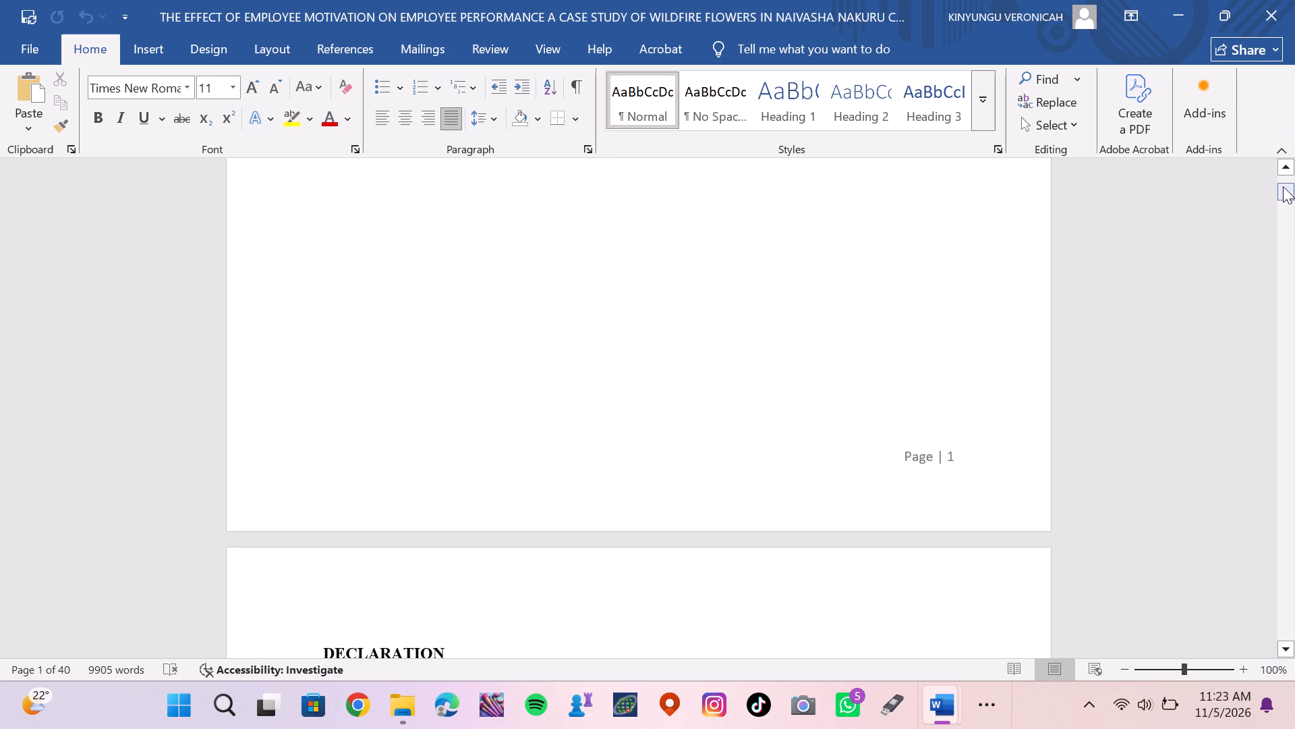
pyautogui.moveTo(1280, 186); pyautogui.dragTo(1286, 216)
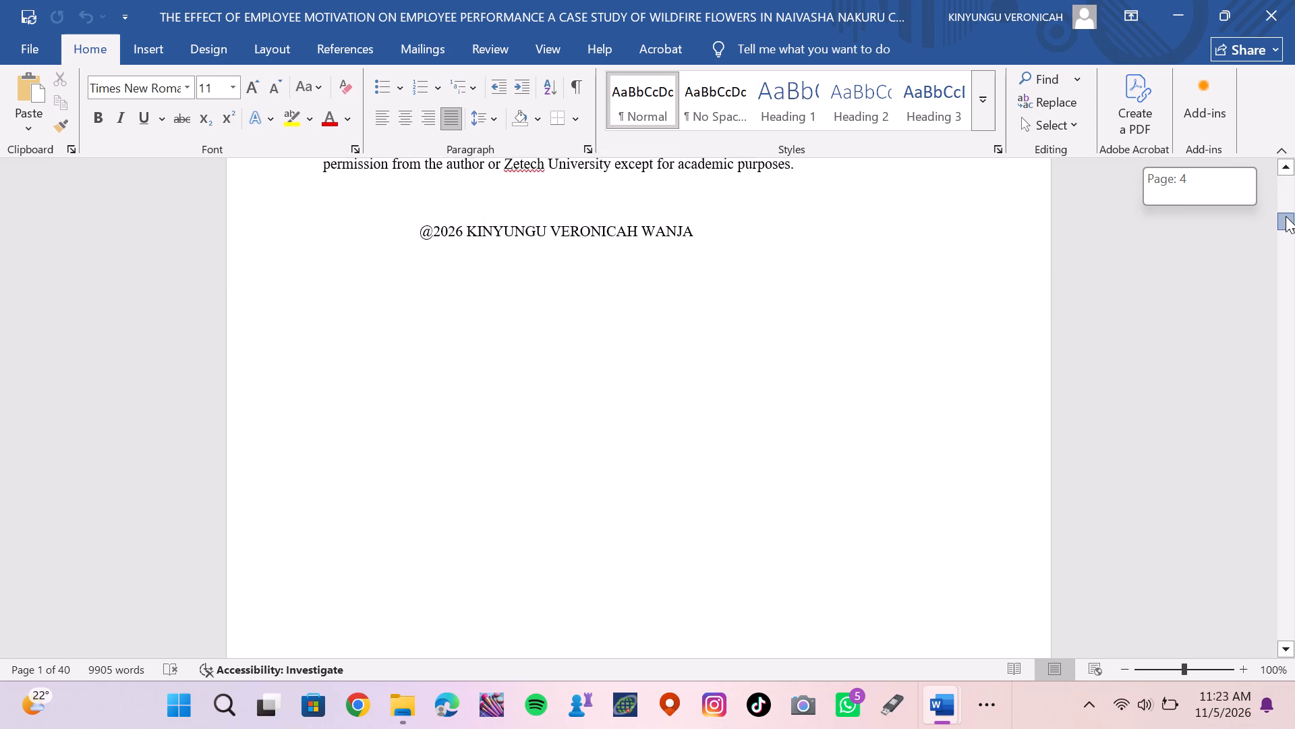
pyautogui.moveTo(1286, 216); pyautogui.dragTo(1294, 245)
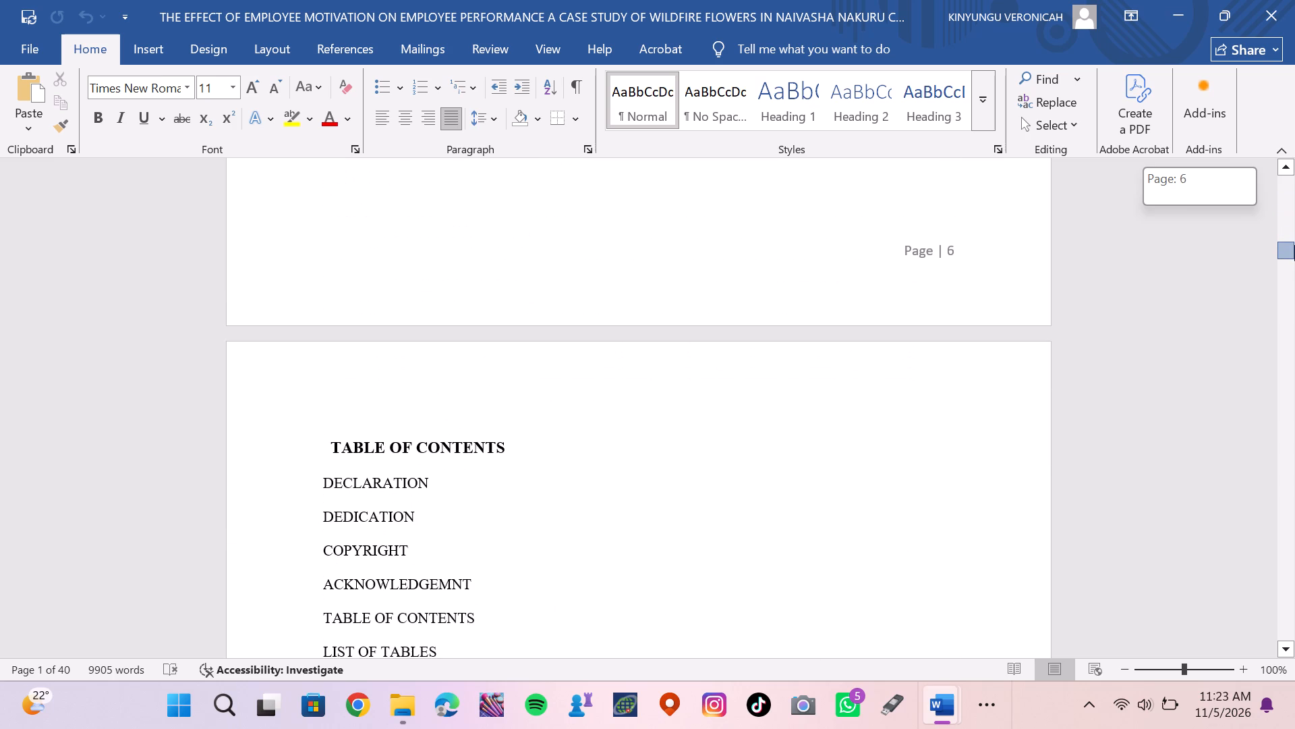
pyautogui.moveTo(1294, 245); pyautogui.dragTo(1294, 261)
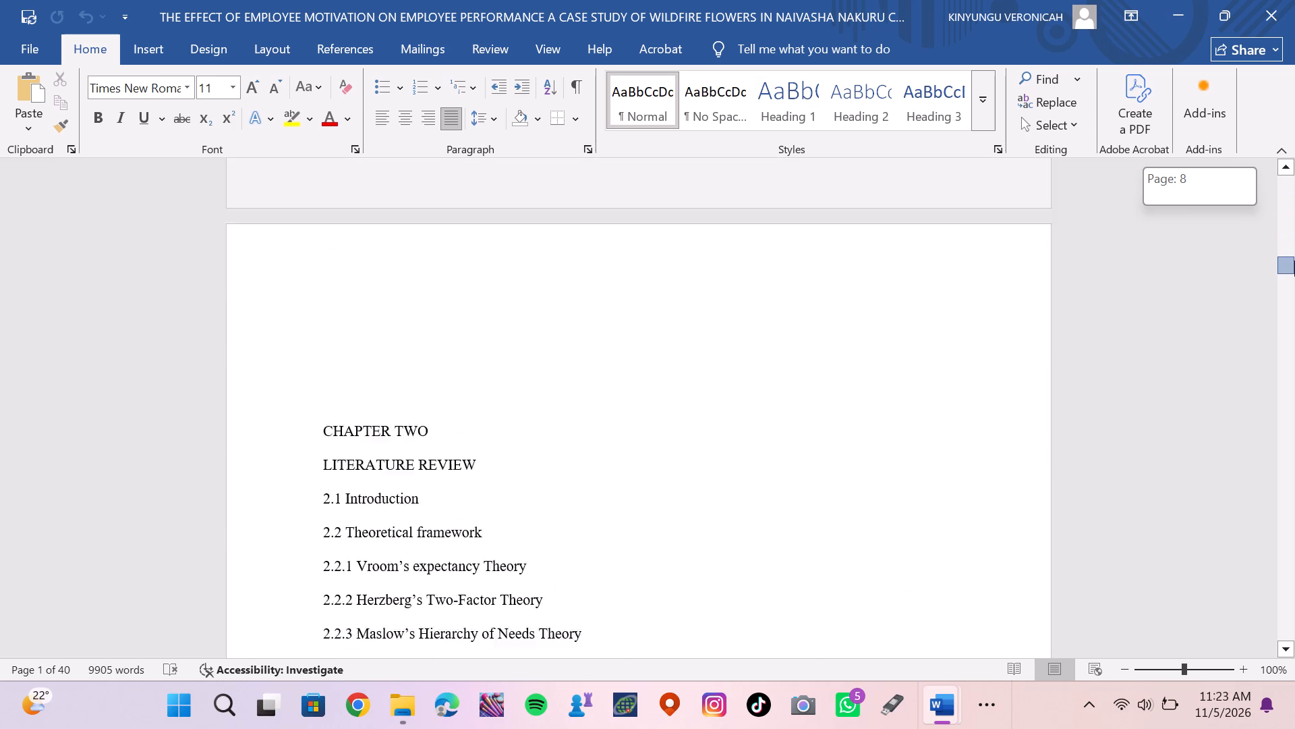
pyautogui.moveTo(1294, 261); pyautogui.dragTo(1294, 263)
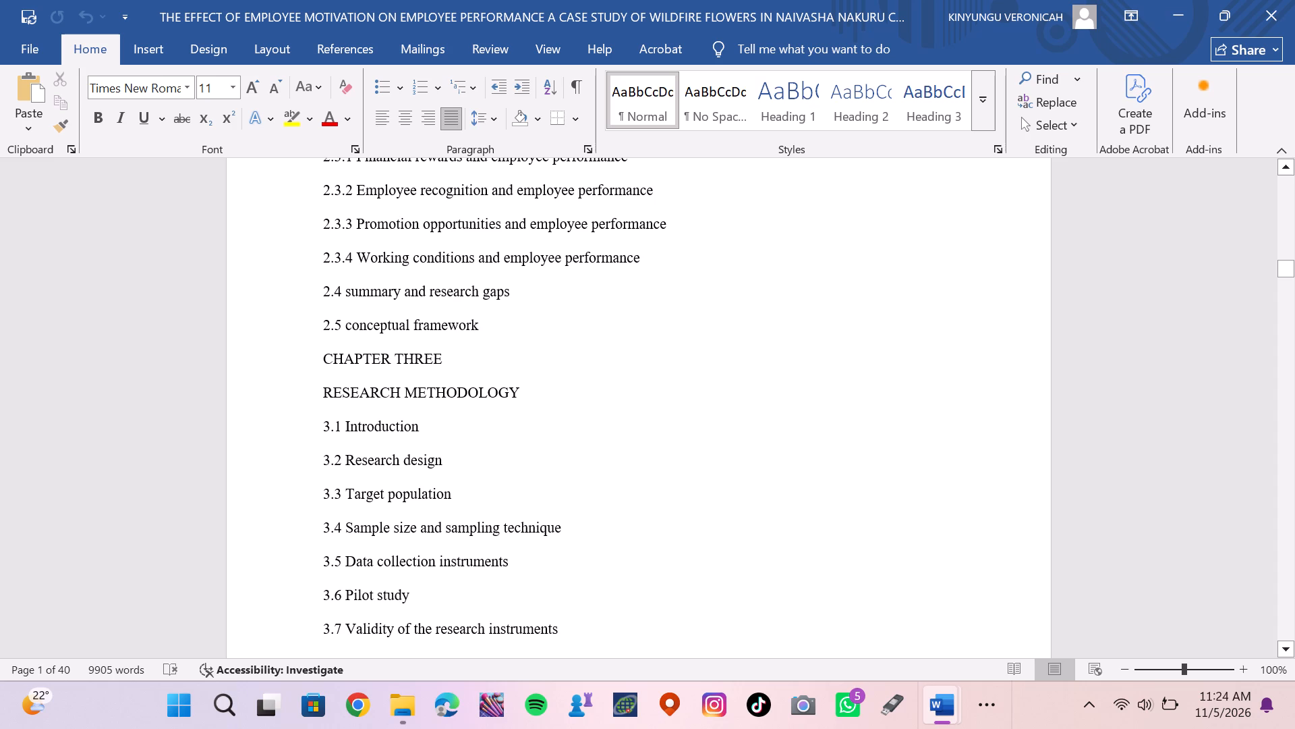
pyautogui.tripleClick(1290, 655)
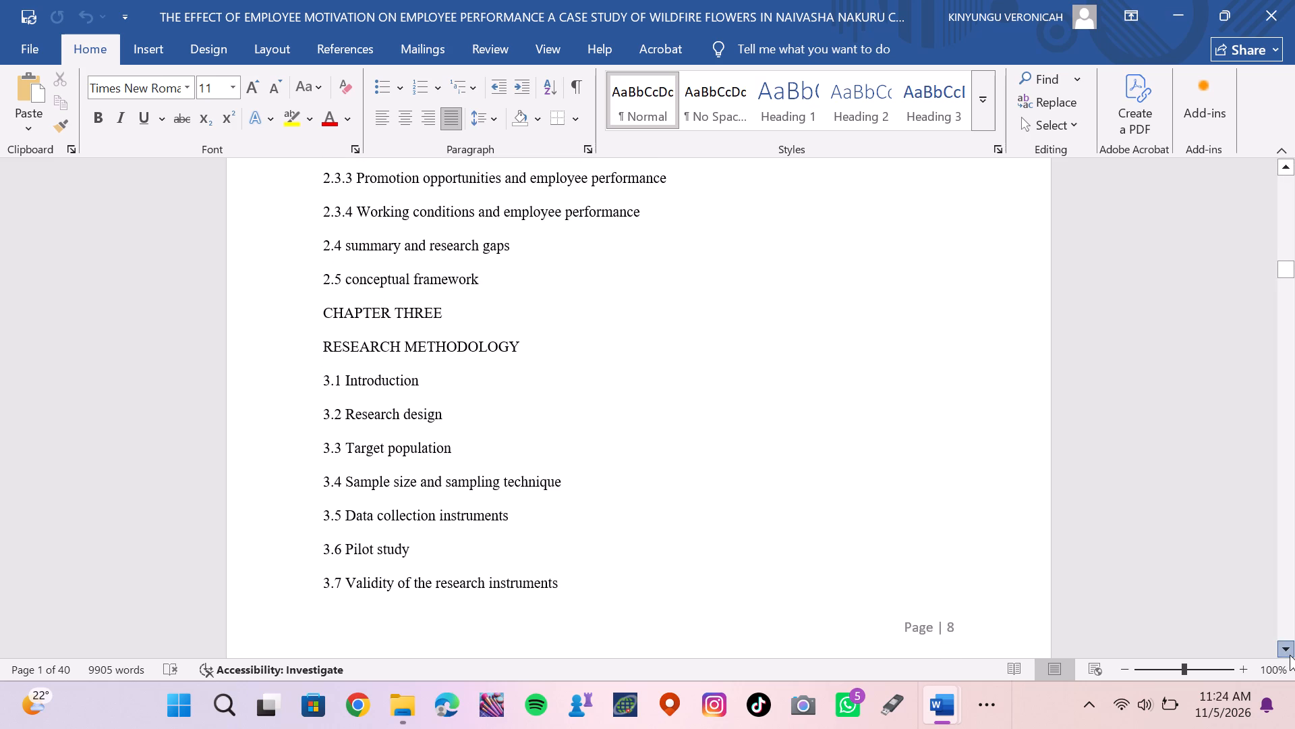
pyautogui.tripleClick(1290, 655)
pyautogui.tripleClick(1290, 655)
pyautogui.tripleClick(1290, 655)
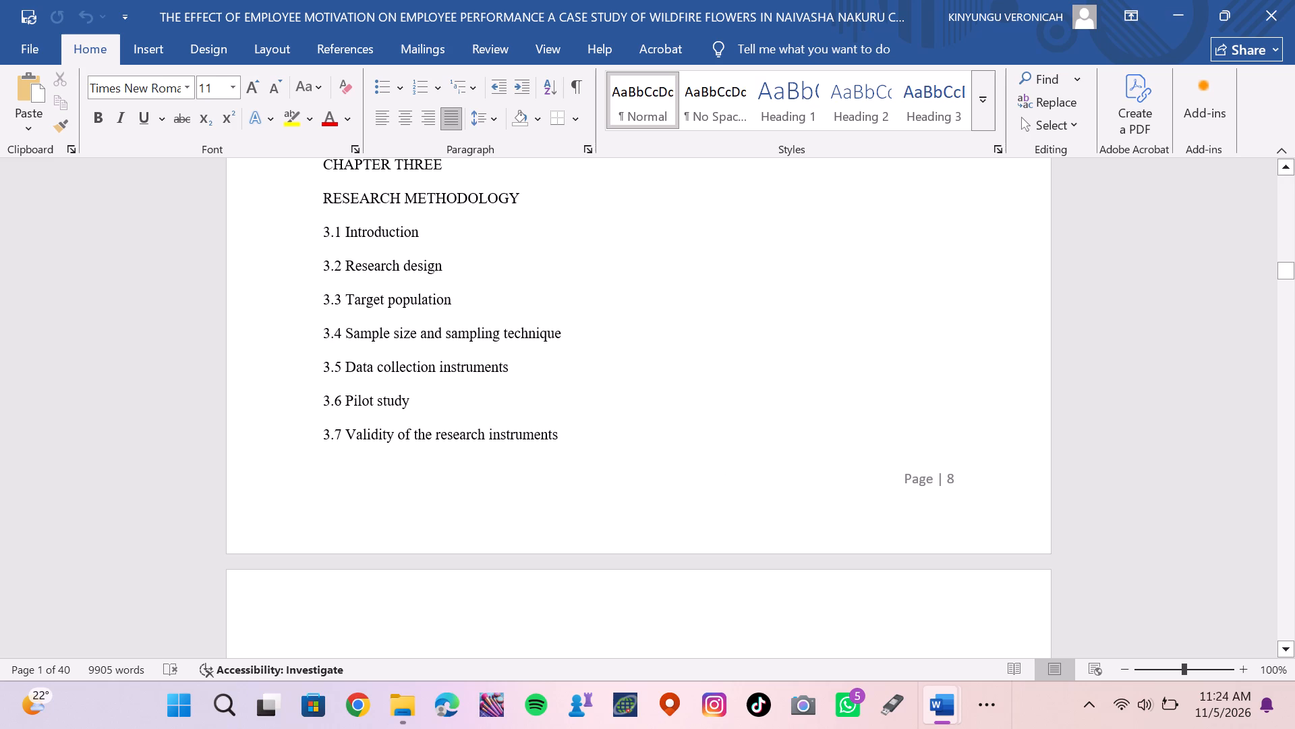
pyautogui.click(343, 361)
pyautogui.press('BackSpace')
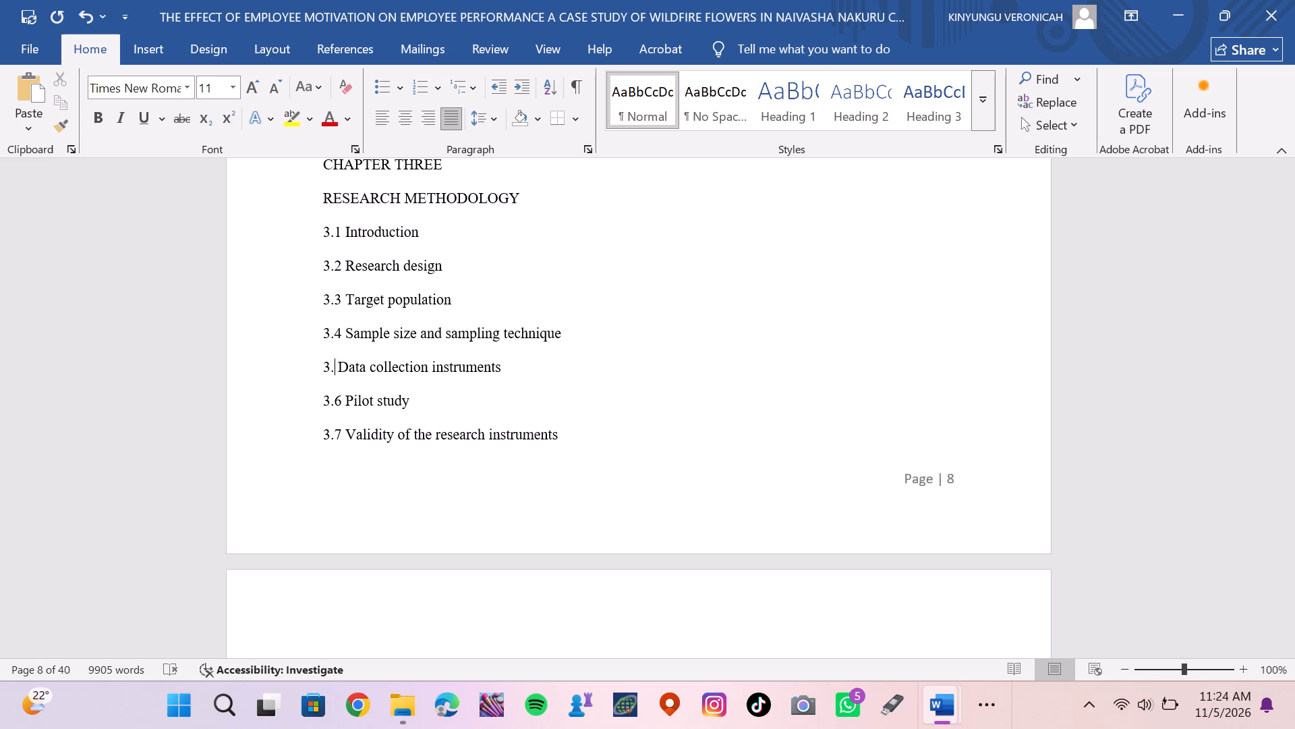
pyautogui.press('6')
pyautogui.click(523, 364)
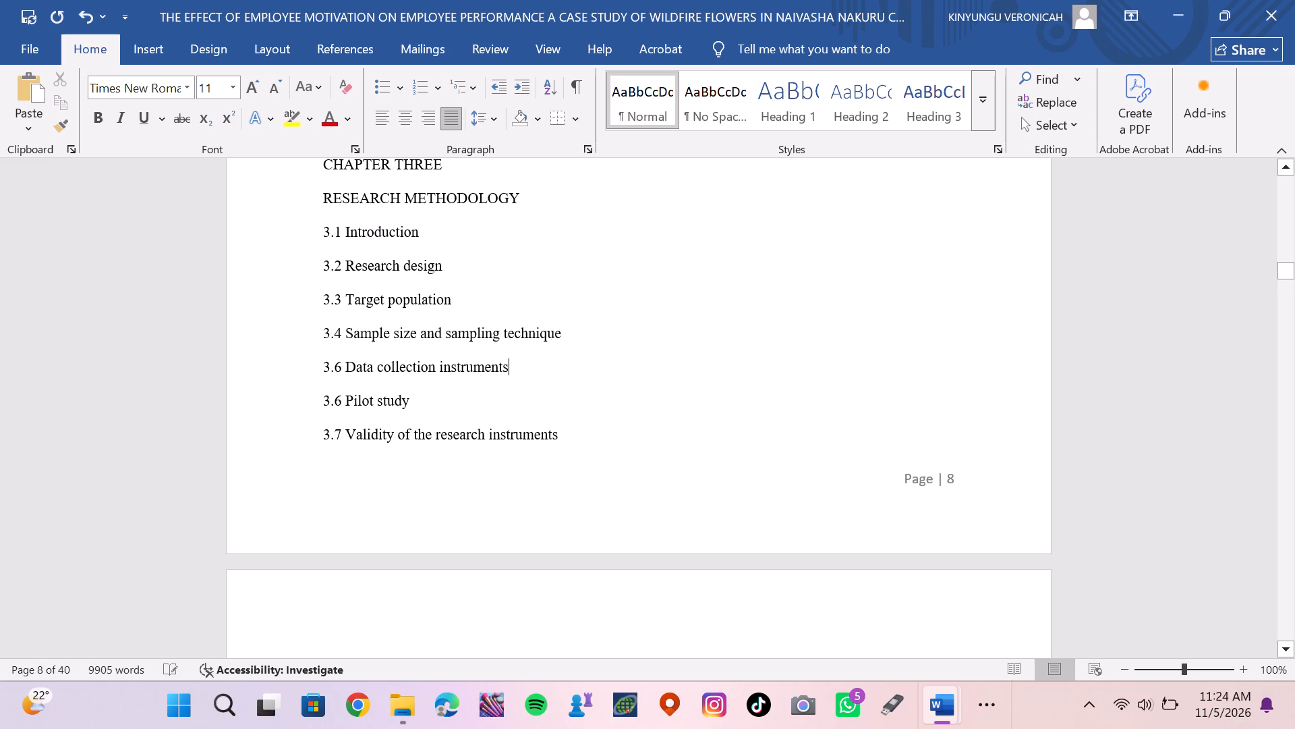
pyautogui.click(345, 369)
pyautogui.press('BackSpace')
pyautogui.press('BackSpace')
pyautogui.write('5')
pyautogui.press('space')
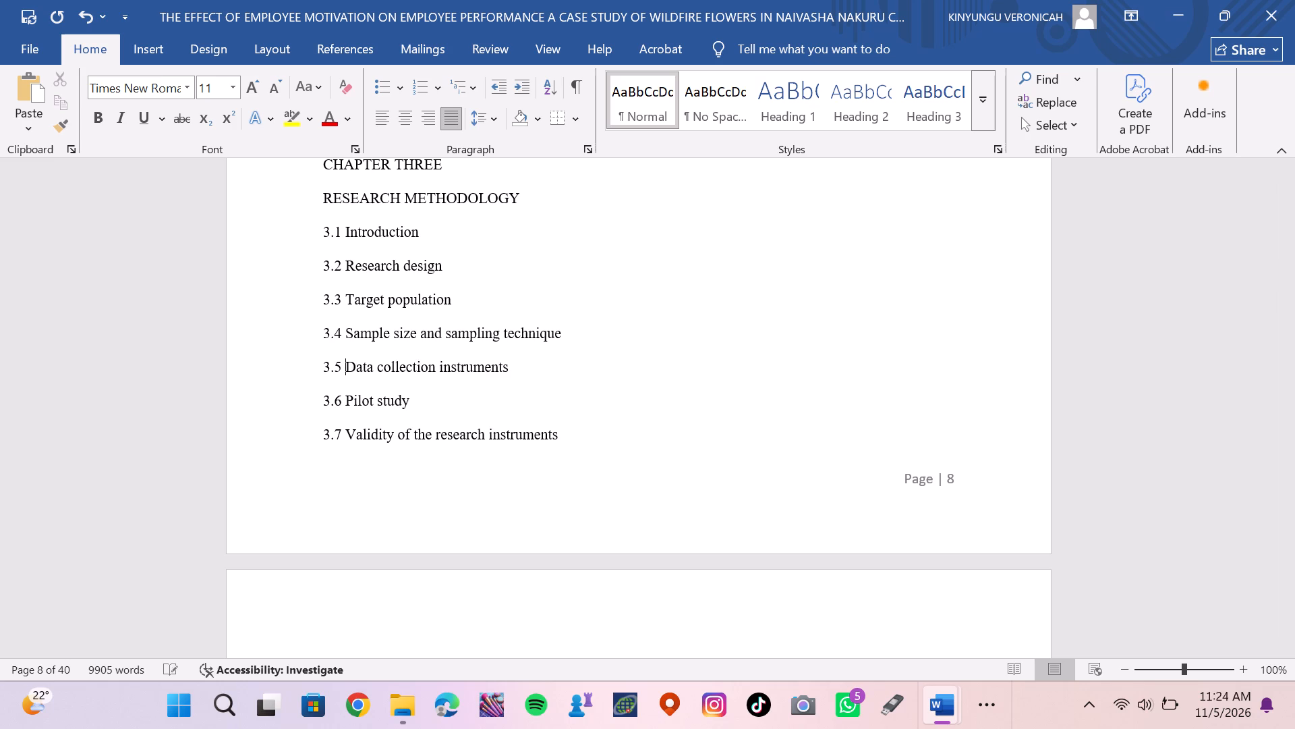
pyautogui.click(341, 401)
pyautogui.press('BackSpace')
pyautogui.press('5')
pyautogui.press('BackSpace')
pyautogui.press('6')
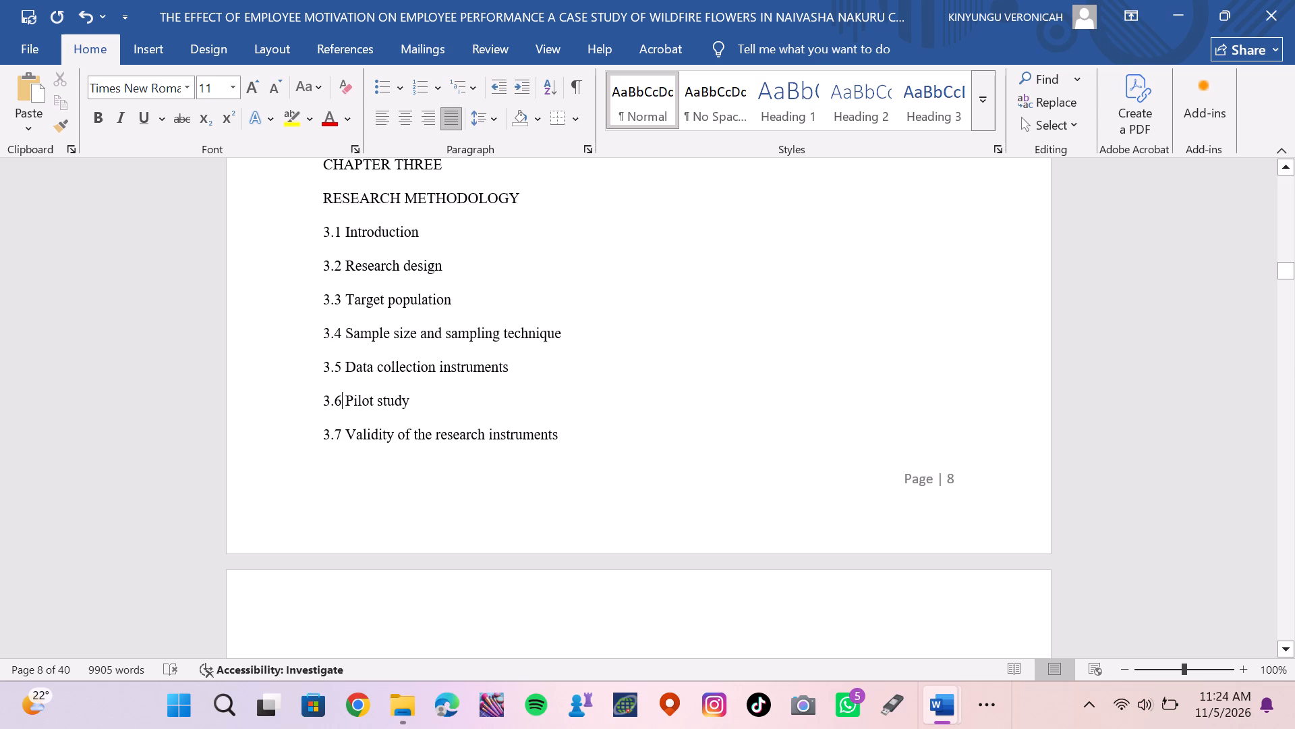
# Insert the entry "3.6 data collection procedure" before Pilot study in the Chapter Three contents list, moving Pilot study to its own line.
pyautogui.press('Return')
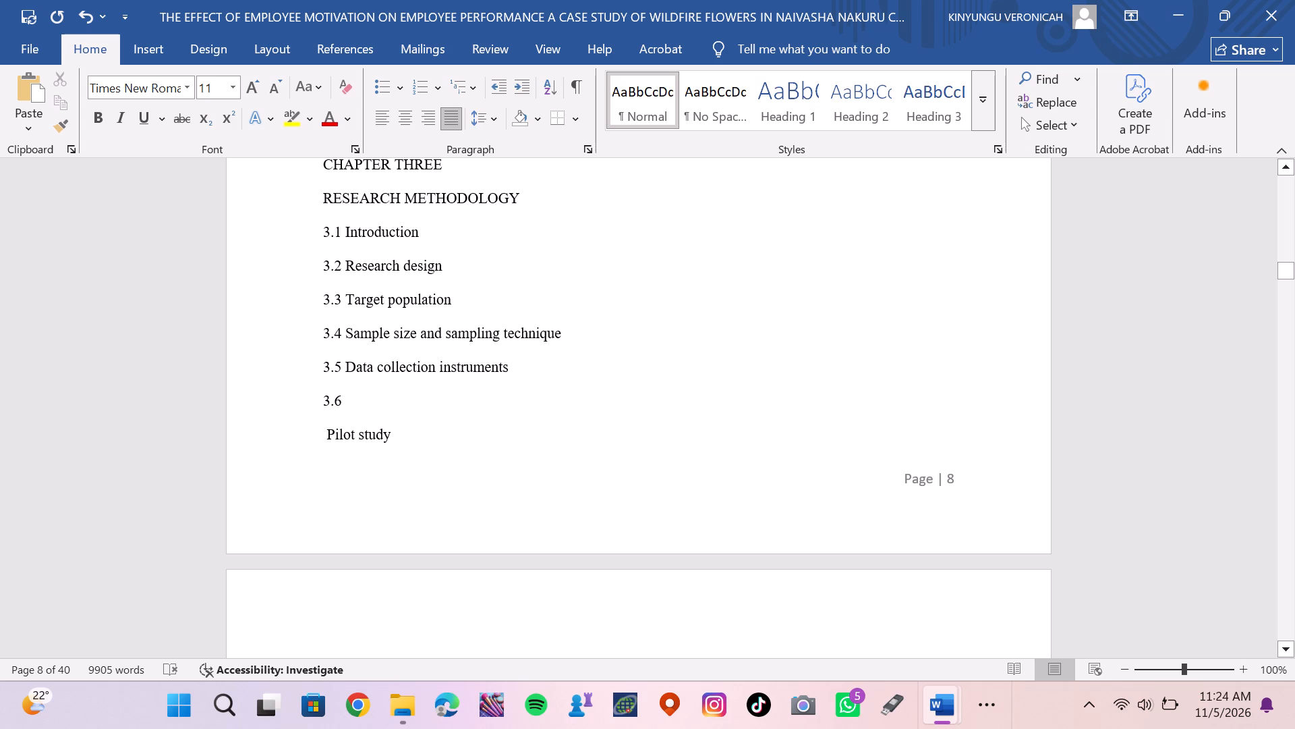
pyautogui.click(394, 385)
pyautogui.click(352, 402)
pyautogui.press('space')
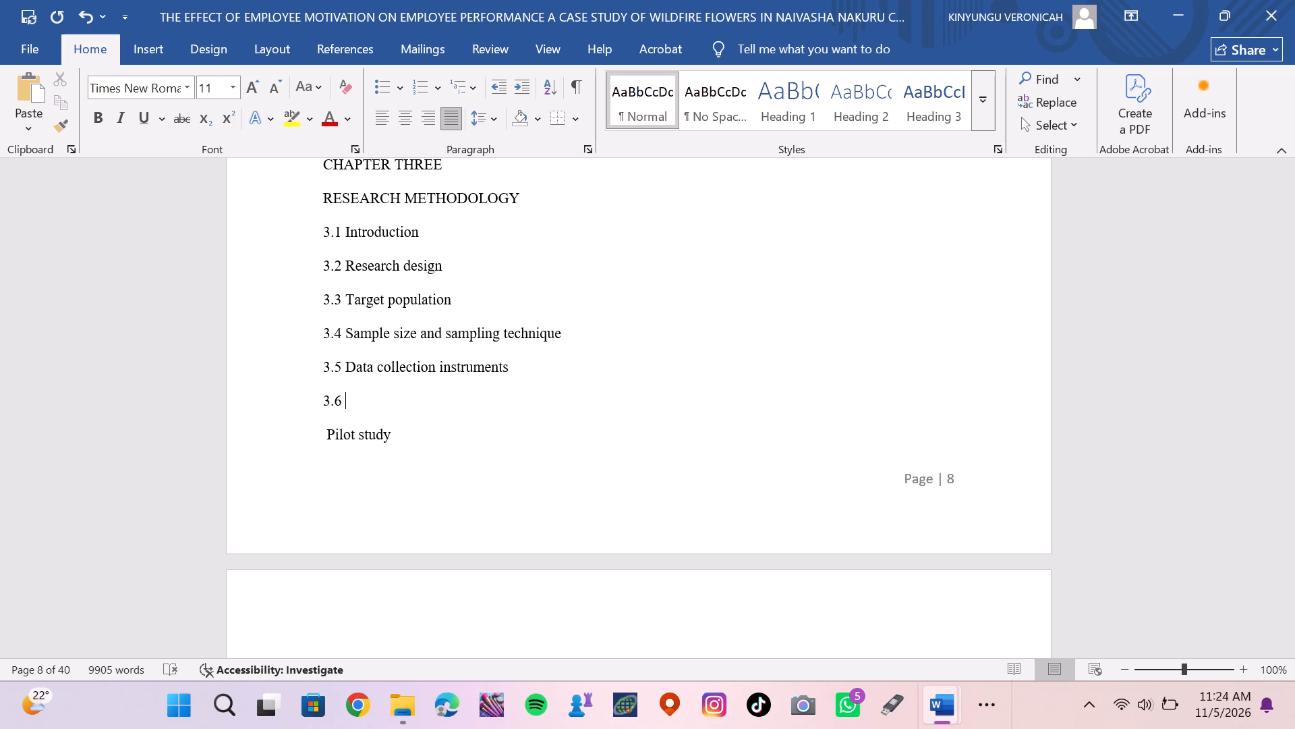
pyautogui.write('data')
pyautogui.press('space')
pyautogui.write('collection')
pyautogui.press('space')
pyautogui.write('prio')
pyautogui.press('BackSpace')
pyautogui.press('BackSpace')
pyautogui.write('ocedure')
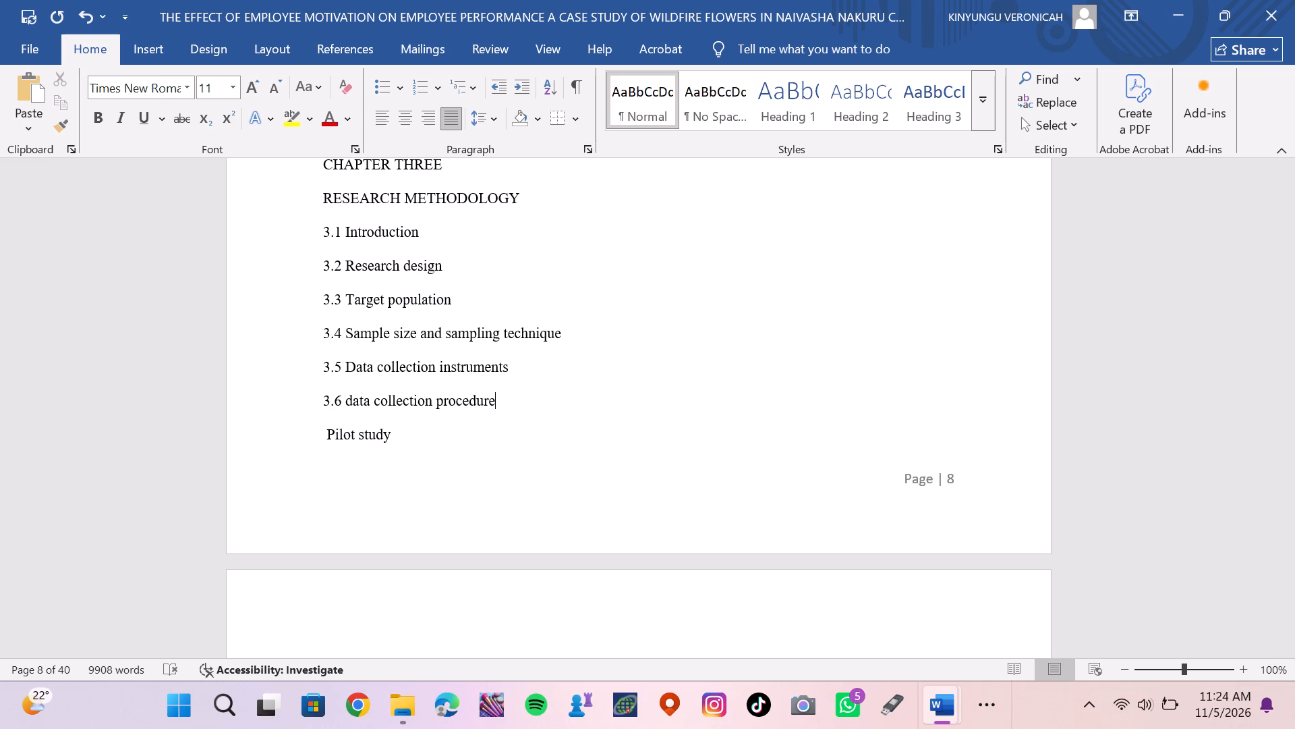
# Number the Pilot study entry as 3.7.
pyautogui.click(319, 428)
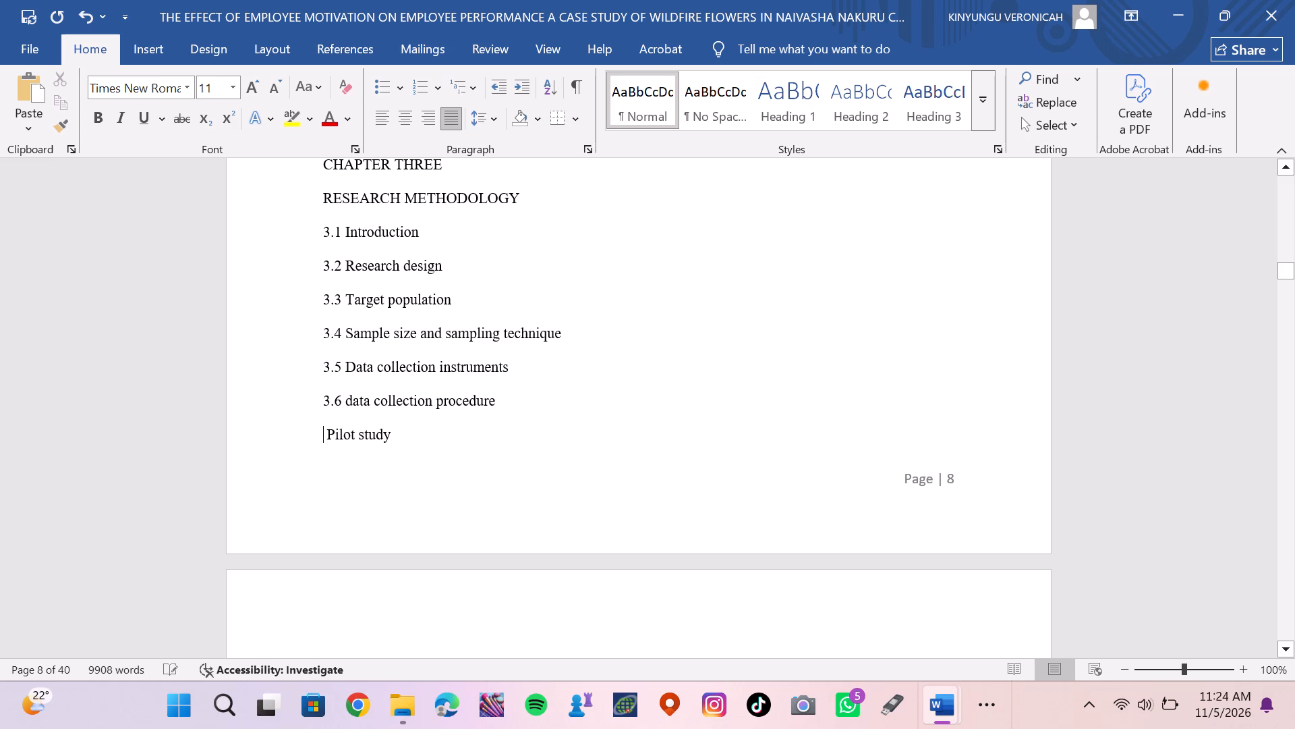
pyautogui.write('3.7')
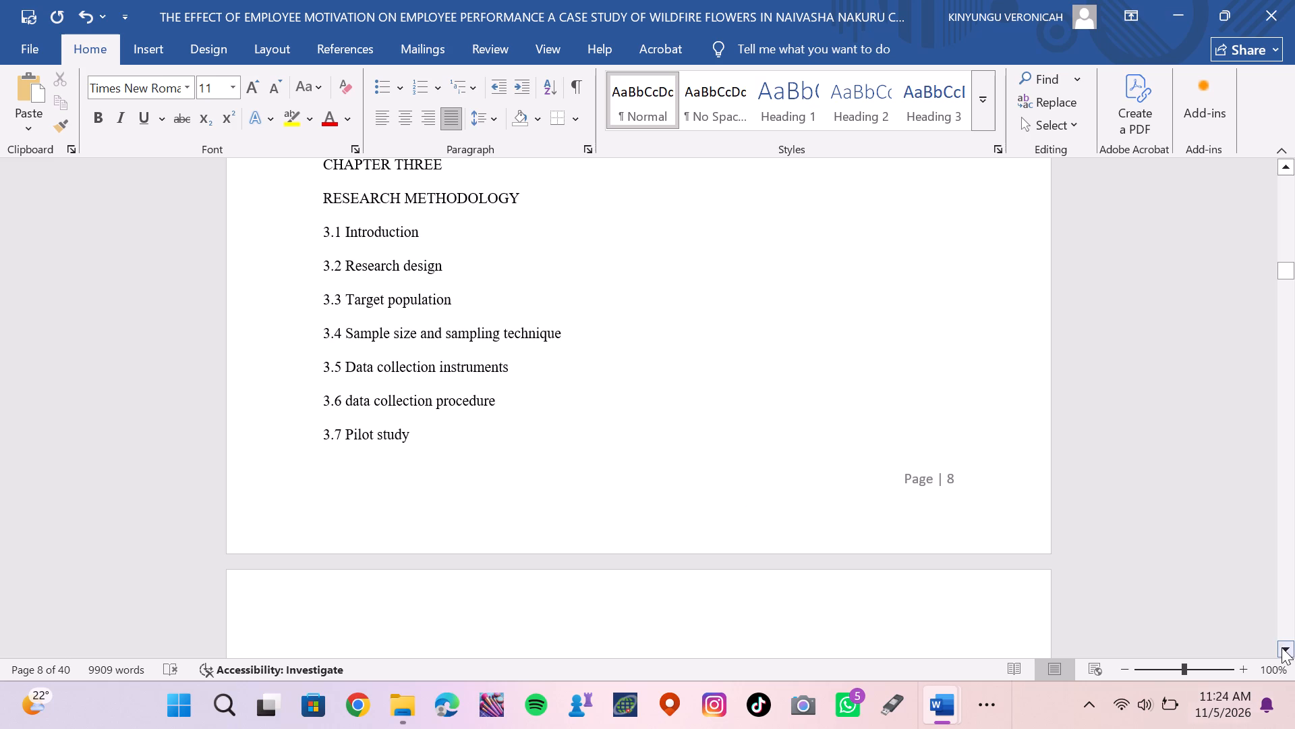
# Renumber the Validity of the research instruments entry as 3.8 and the Reliability of the research instruments entry as 3.9.
pyautogui.tripleClick(1282, 646)
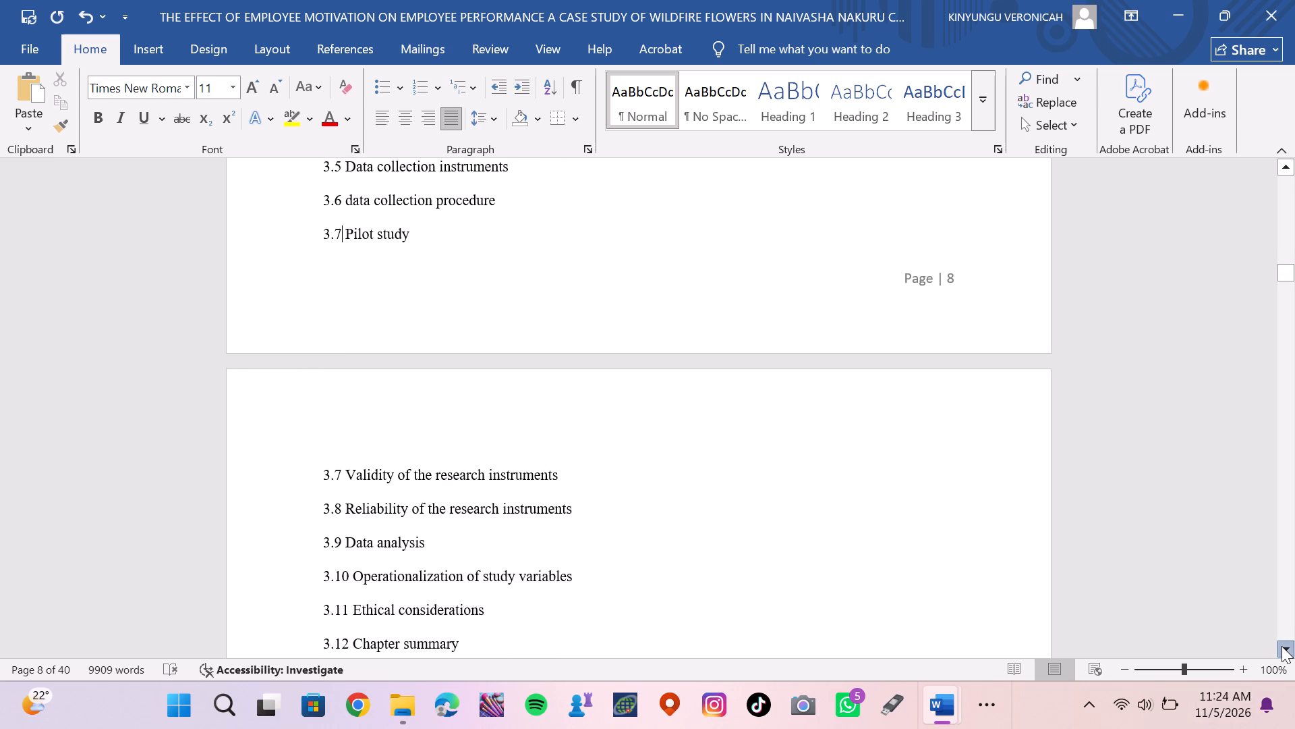
pyautogui.click(1282, 646)
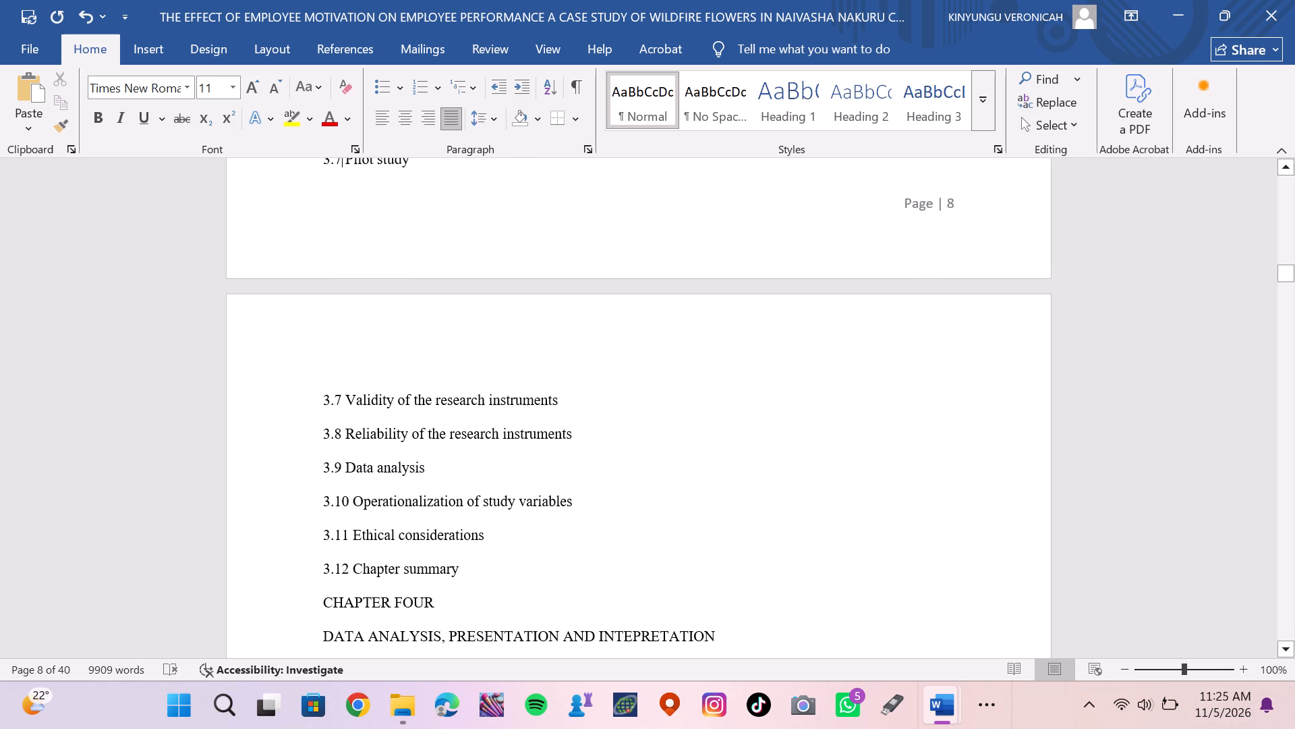
pyautogui.click(337, 396)
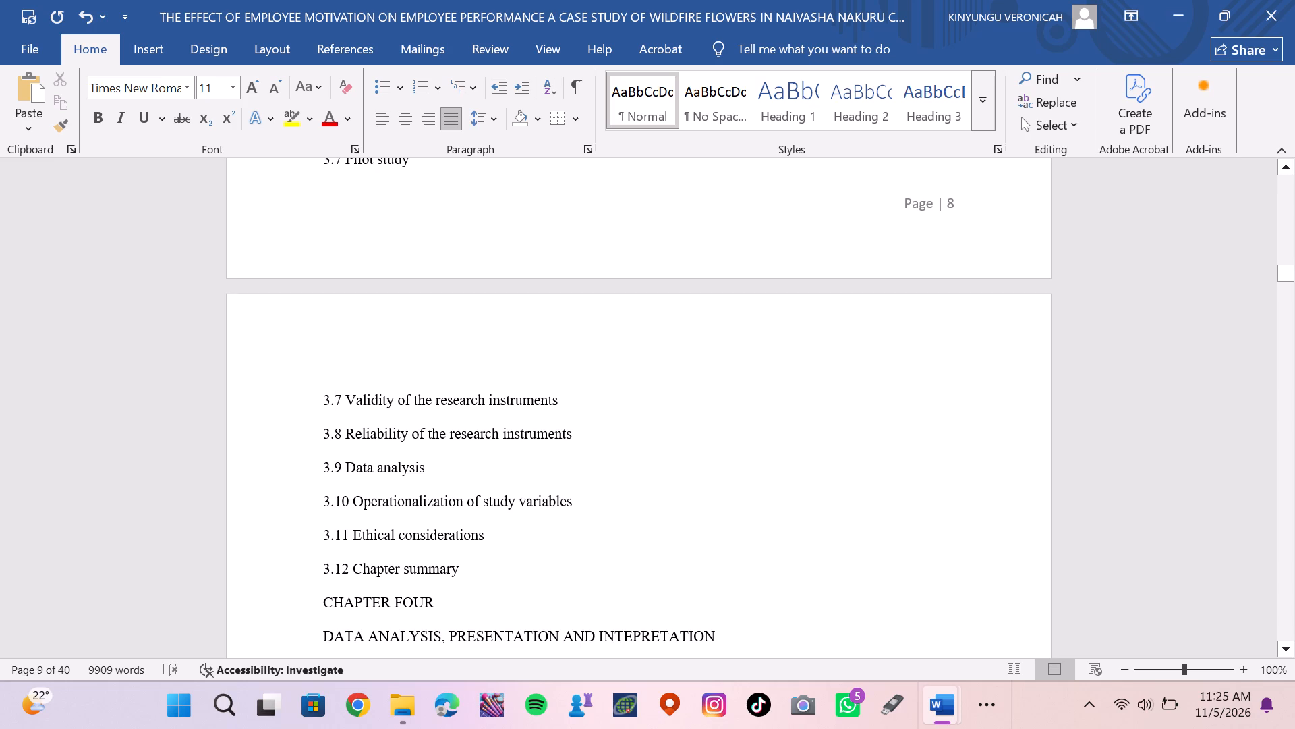
pyautogui.click(345, 398)
pyautogui.press('BackSpace')
pyautogui.press('BackSpace')
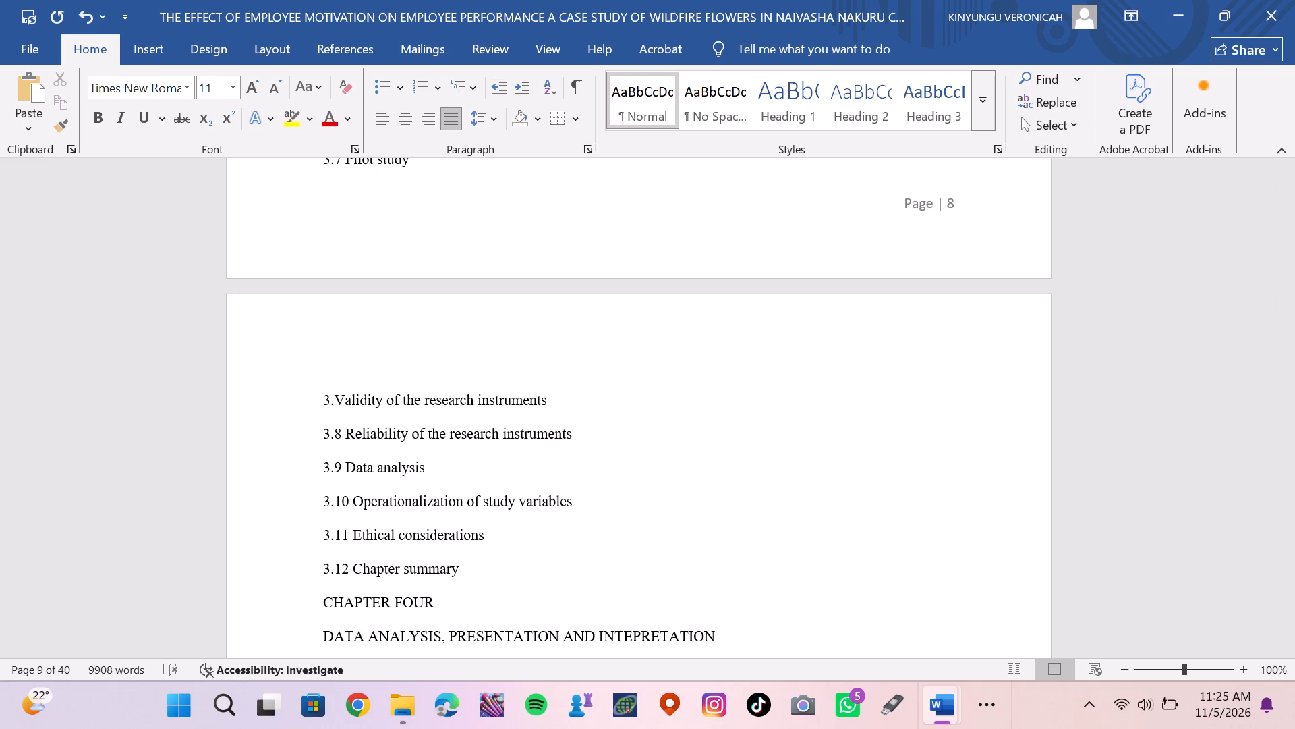
pyautogui.write('8')
pyautogui.press('space')
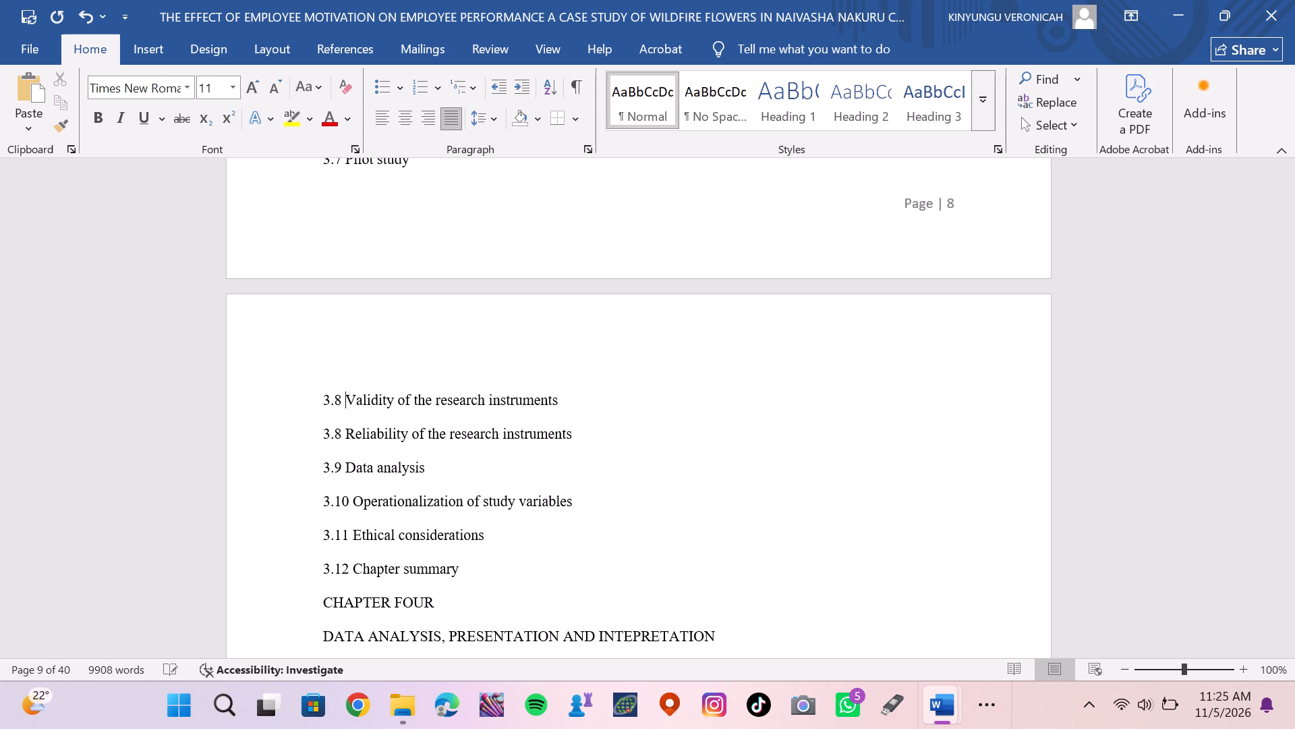
pyautogui.click(343, 434)
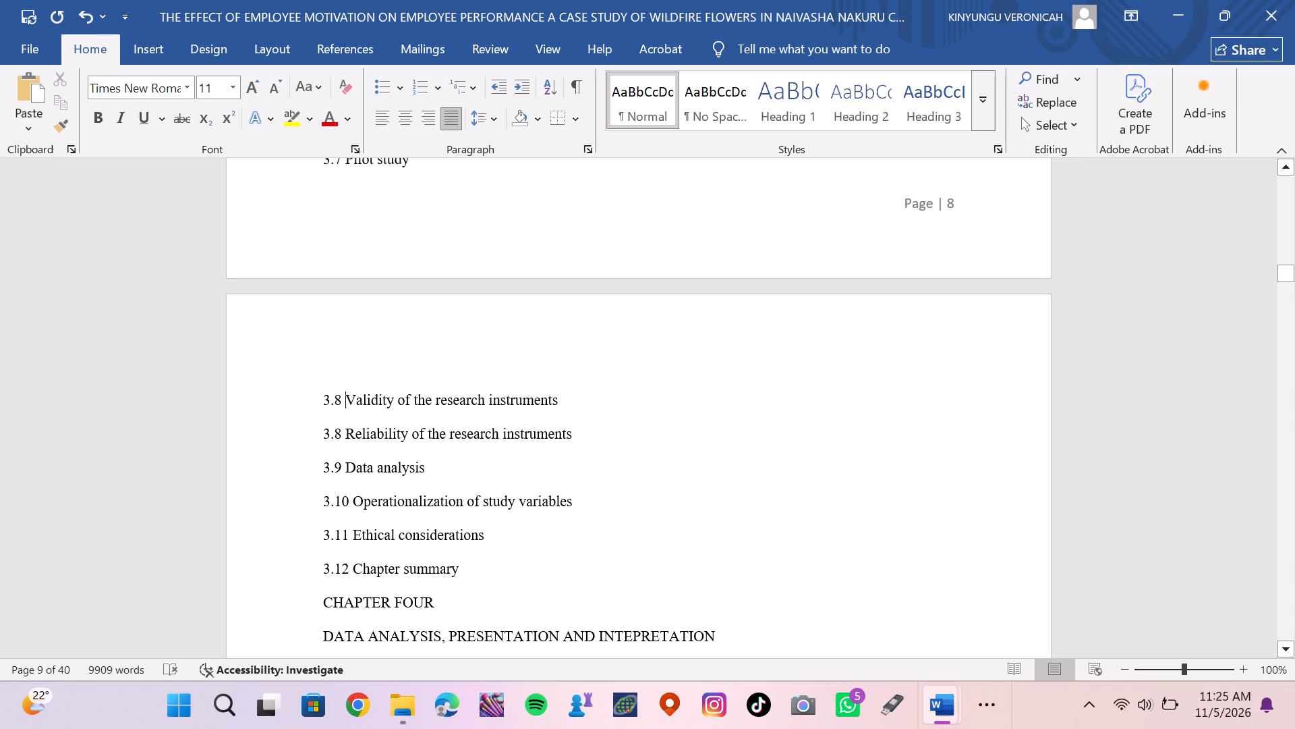
pyautogui.press('BackSpace')
pyautogui.click(343, 434)
pyautogui.press('9')
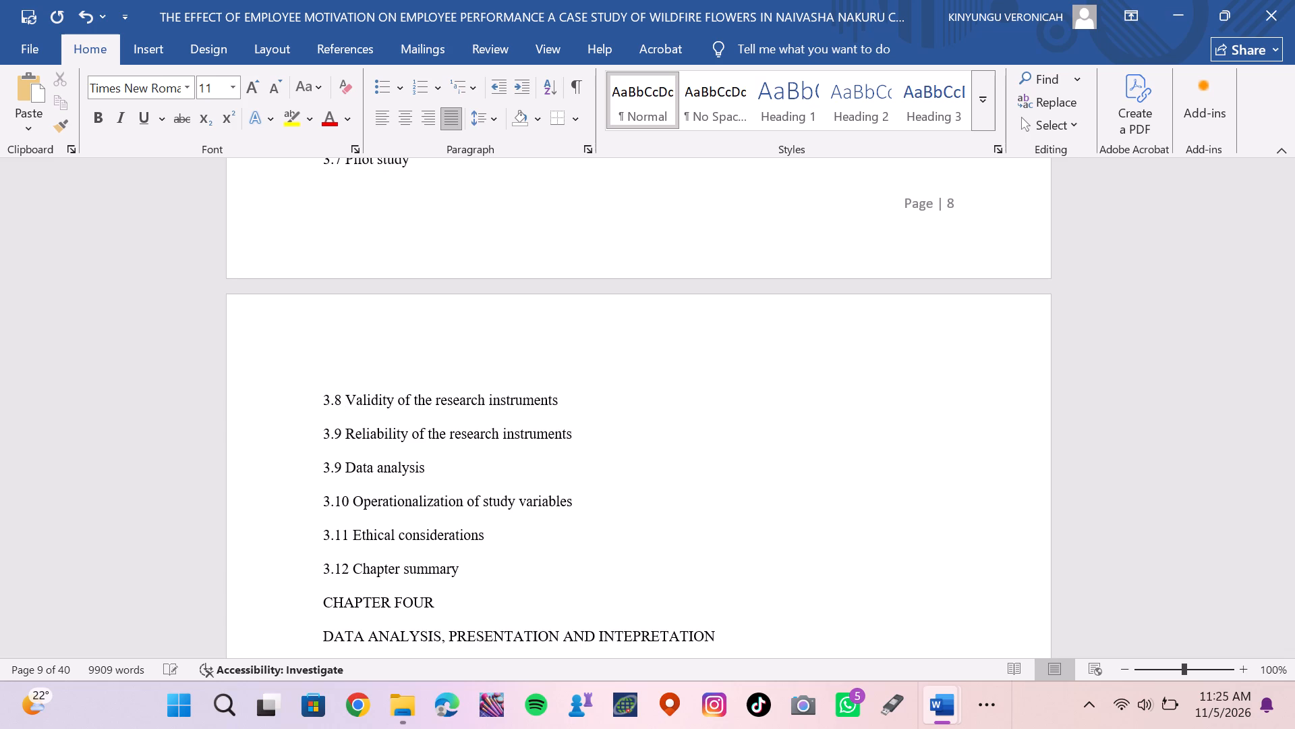
# Renumber the Data analysis entry as 3.10 and the Operationalization of study variables entry as 3.11 in the Chapter Three contents.
pyautogui.click(340, 468)
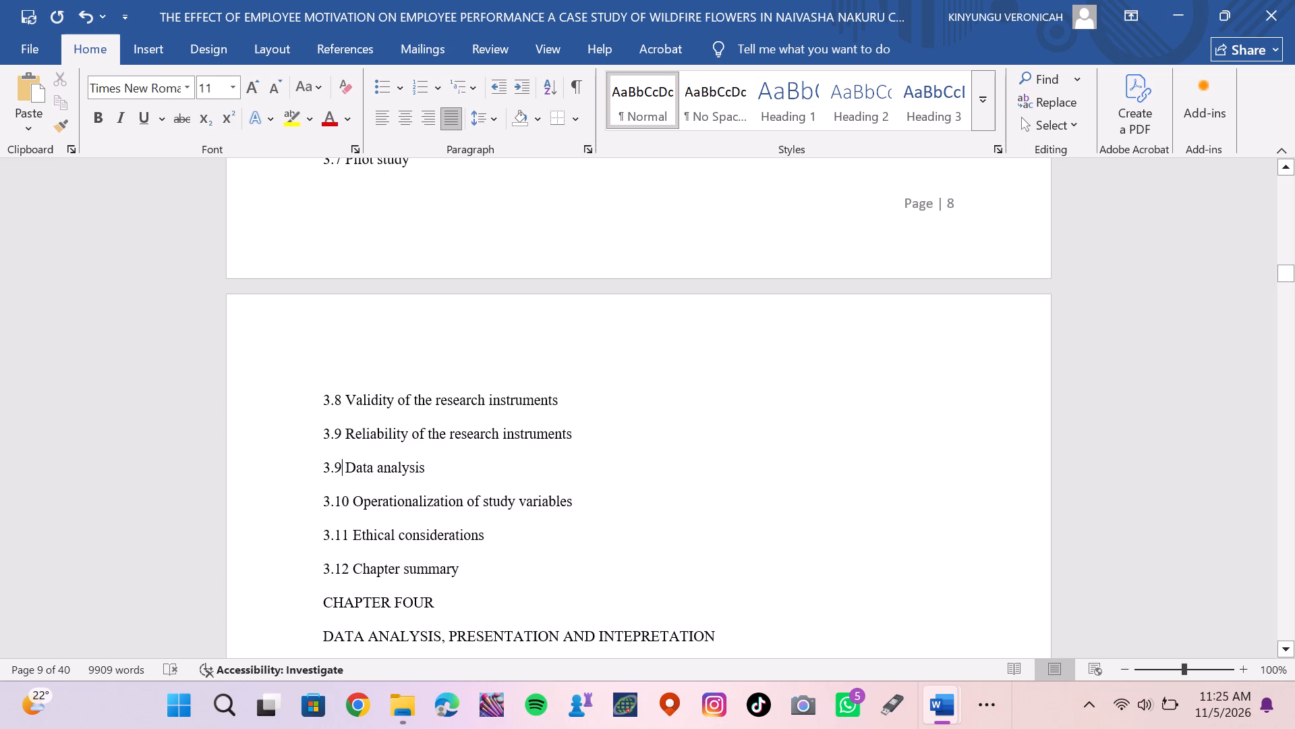
pyautogui.press('BackSpace')
pyautogui.write('10')
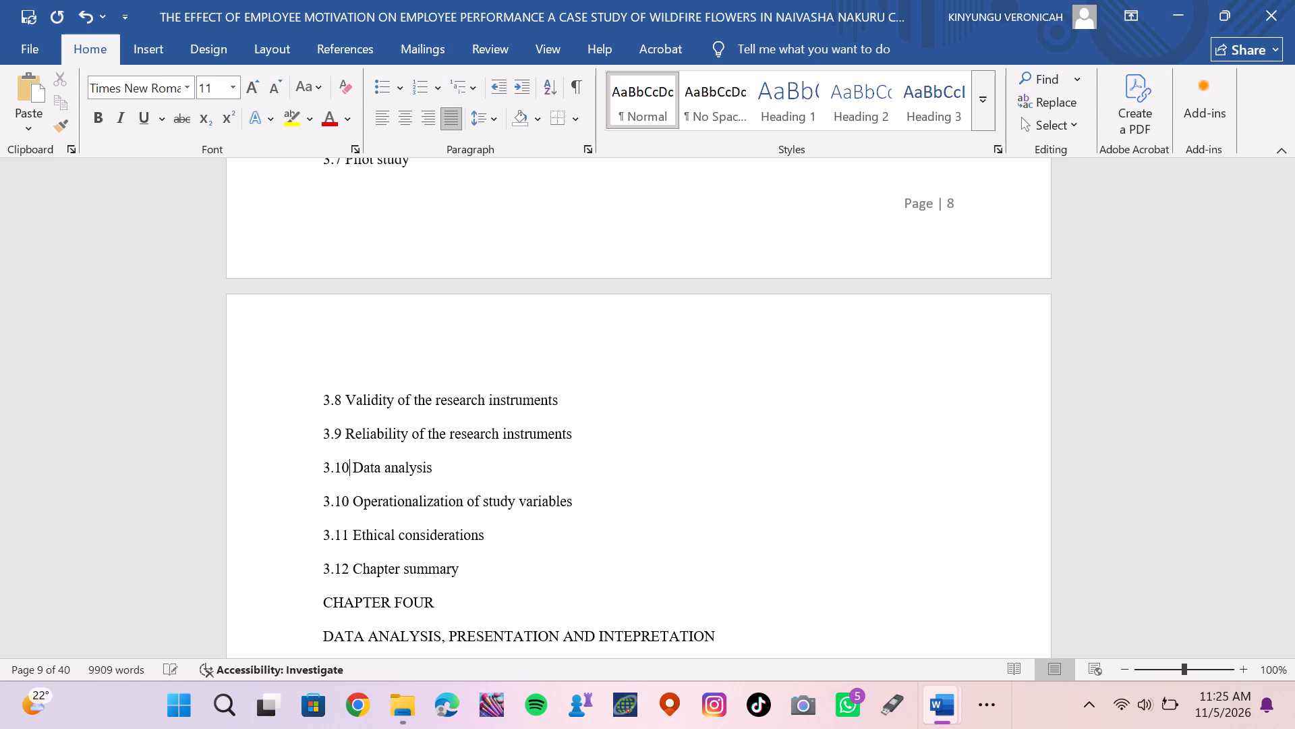
pyautogui.click(349, 504)
pyautogui.press('BackSpace')
pyautogui.press('1')
# Renumber the Ethical considerations entry as 3.12 and the Chapter Three Chapter summary entry as 3.13.
pyautogui.click(352, 530)
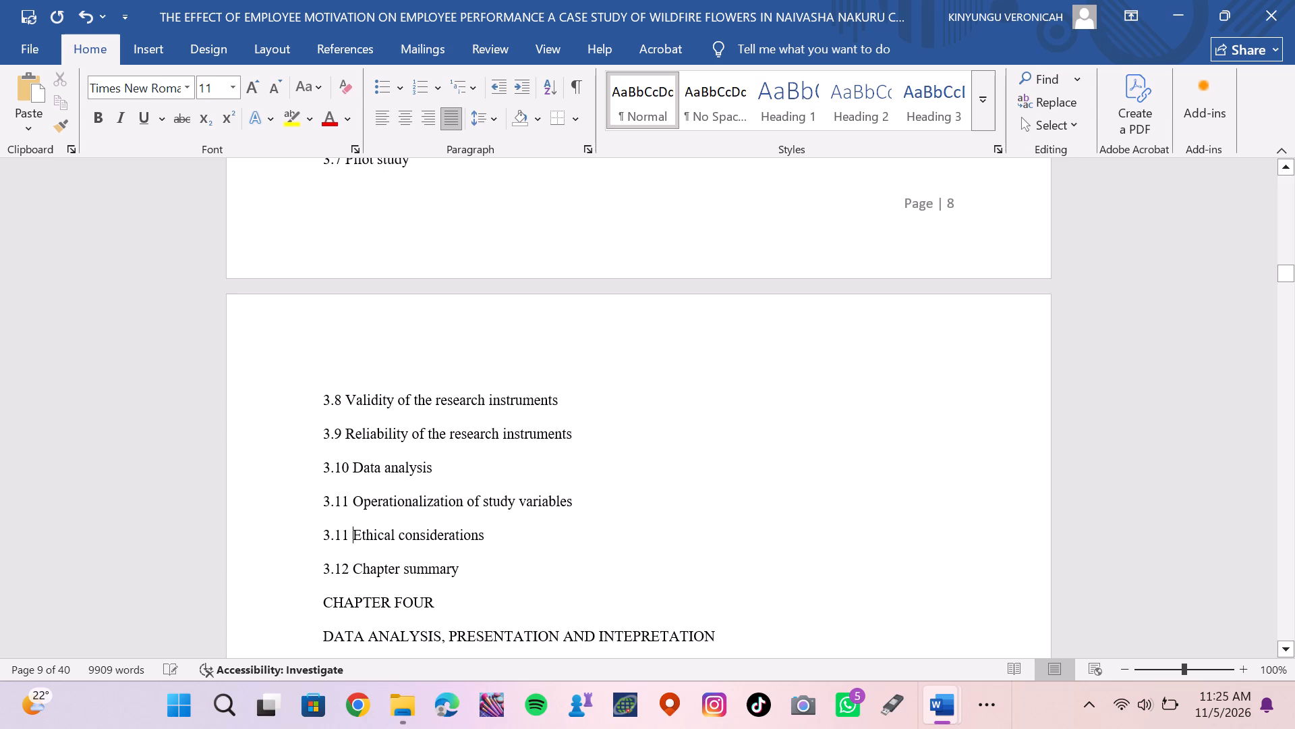
pyautogui.press('BackSpace')
pyautogui.press('BackSpace')
pyautogui.write('2')
pyautogui.press('space')
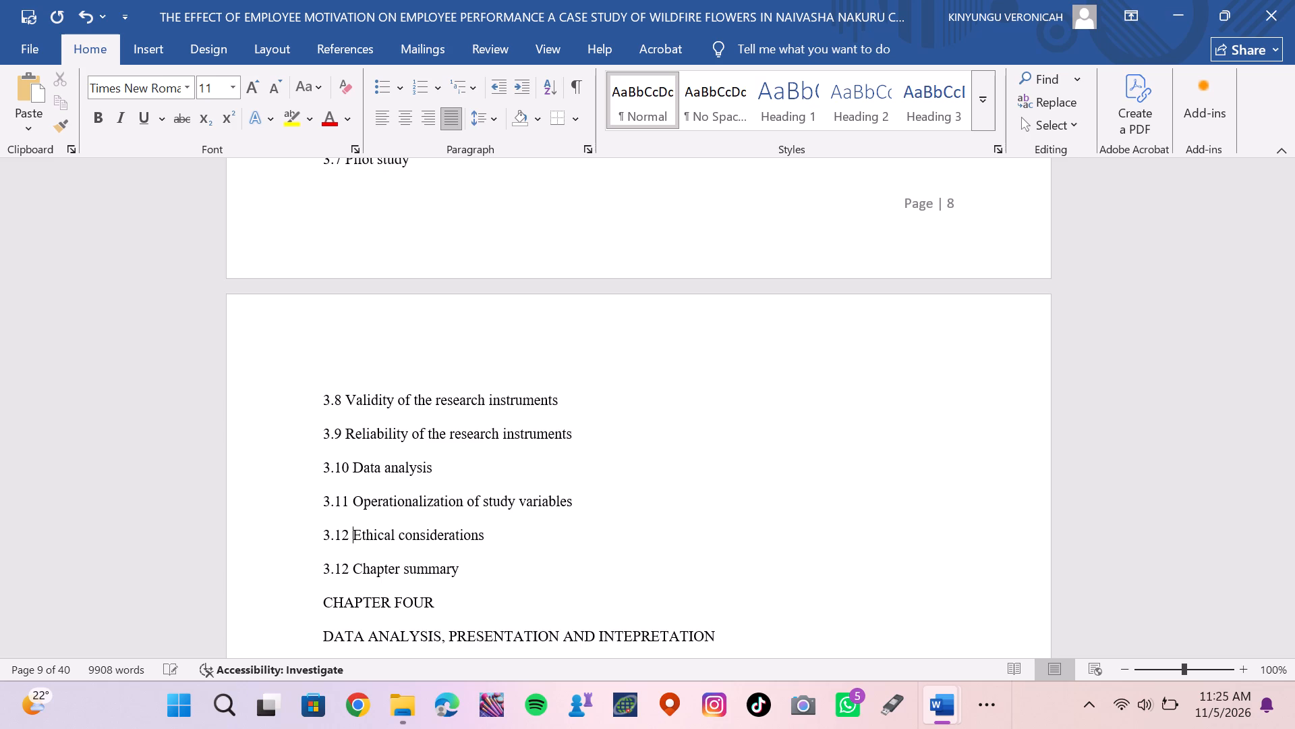
pyautogui.click(344, 570)
pyautogui.click(347, 570)
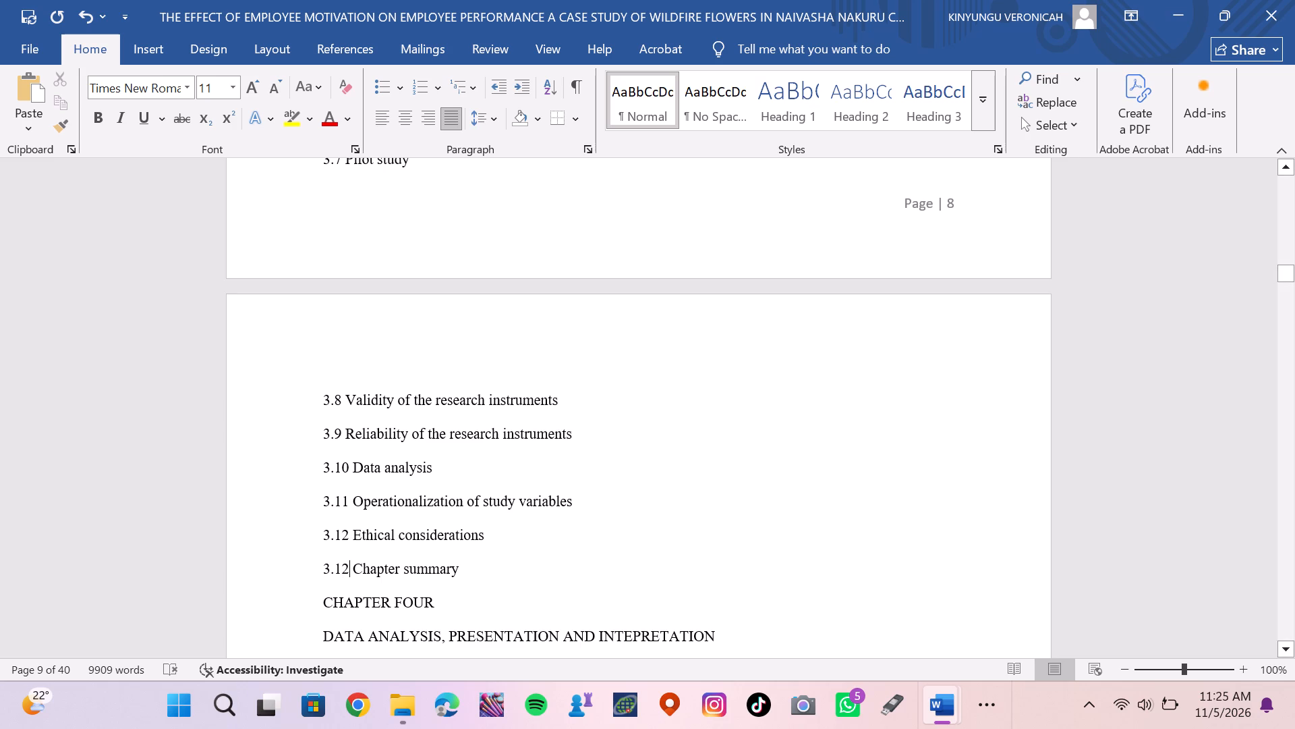
pyautogui.press('BackSpace')
pyautogui.press('3')
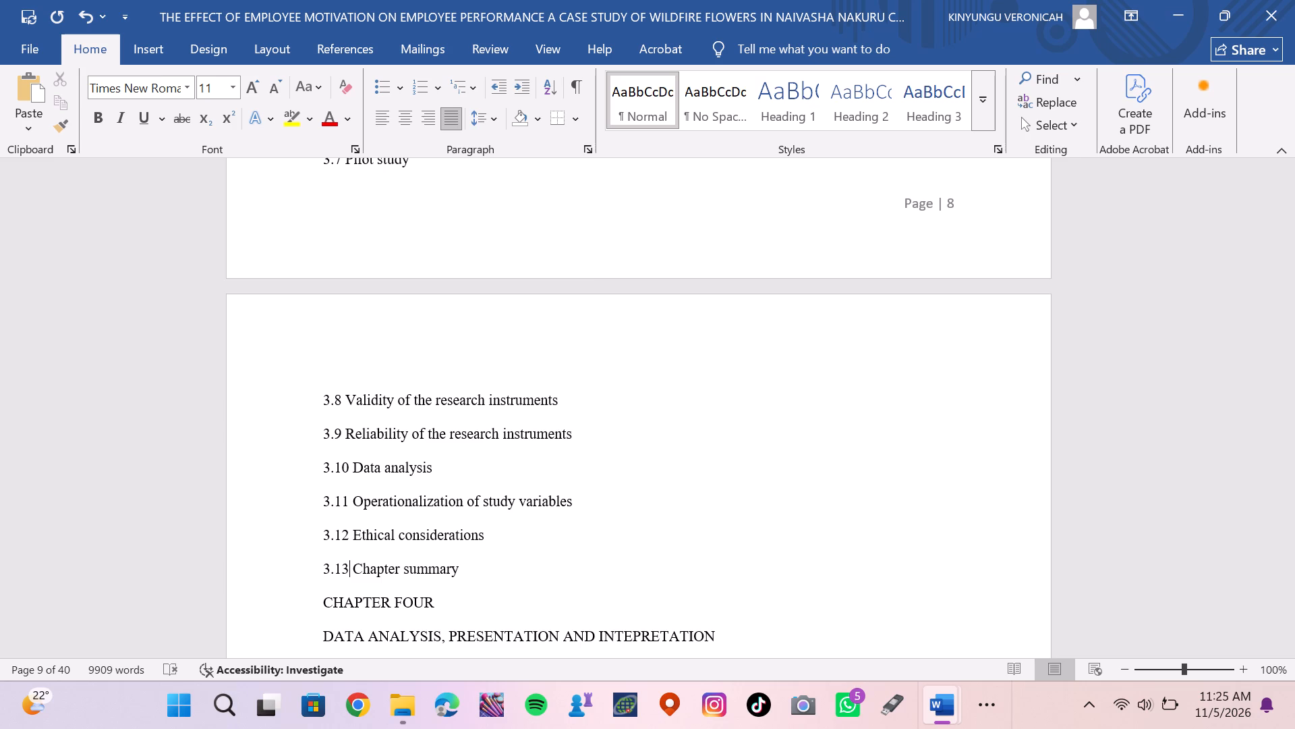
# Extend the Data analysis entry in the Chapter Three contents with "and presentation".
pyautogui.click(445, 473)
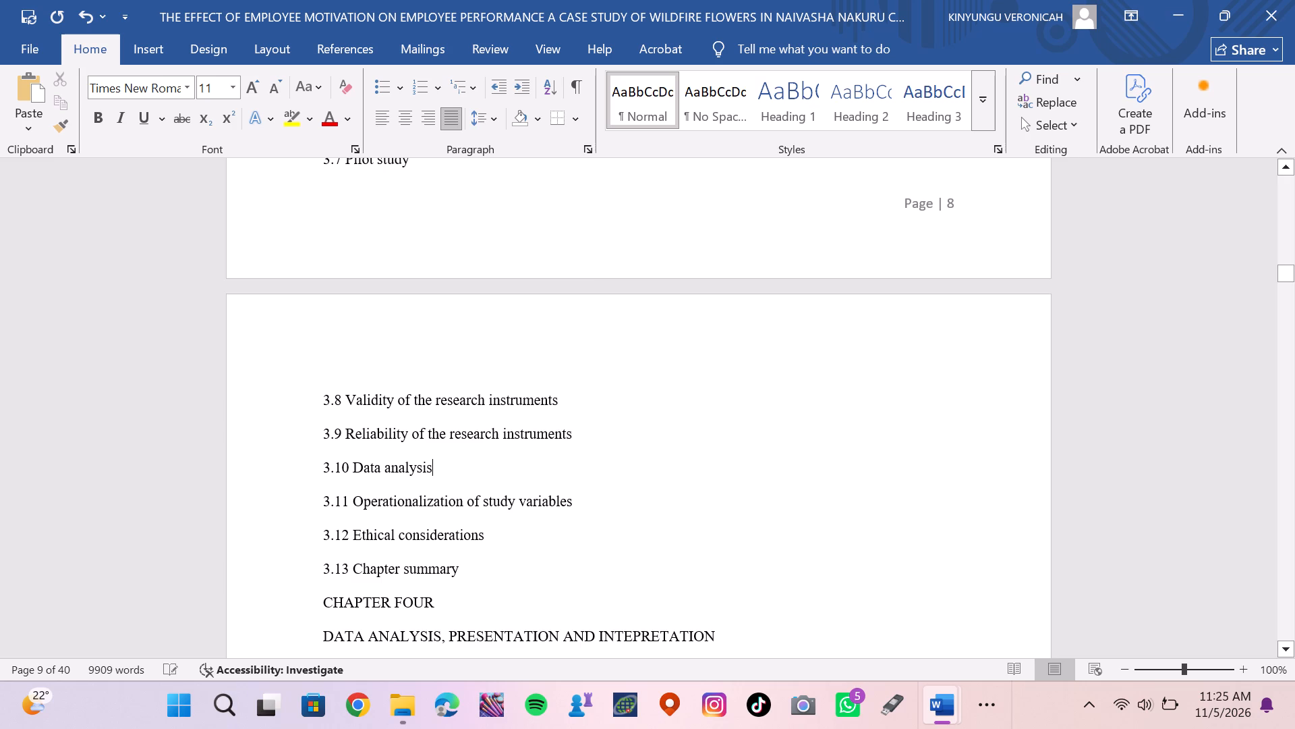
pyautogui.press('space')
pyautogui.write('and presentation')
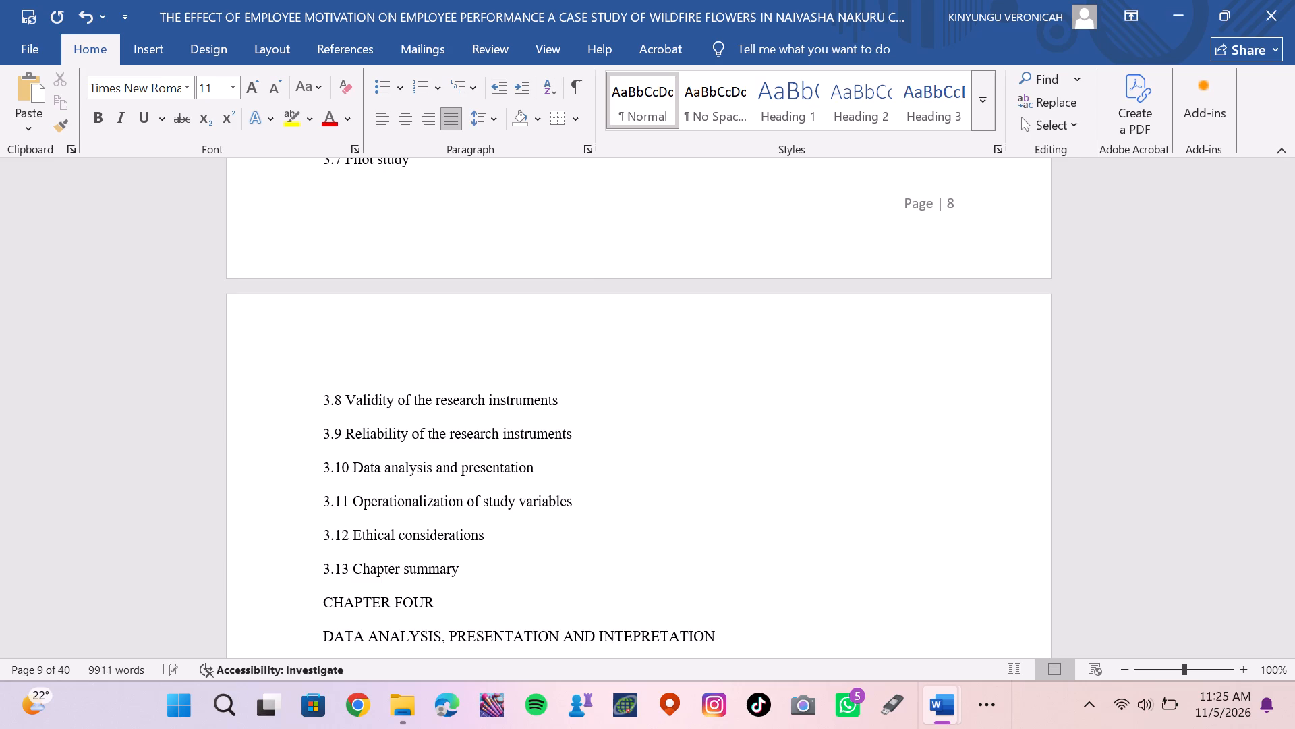
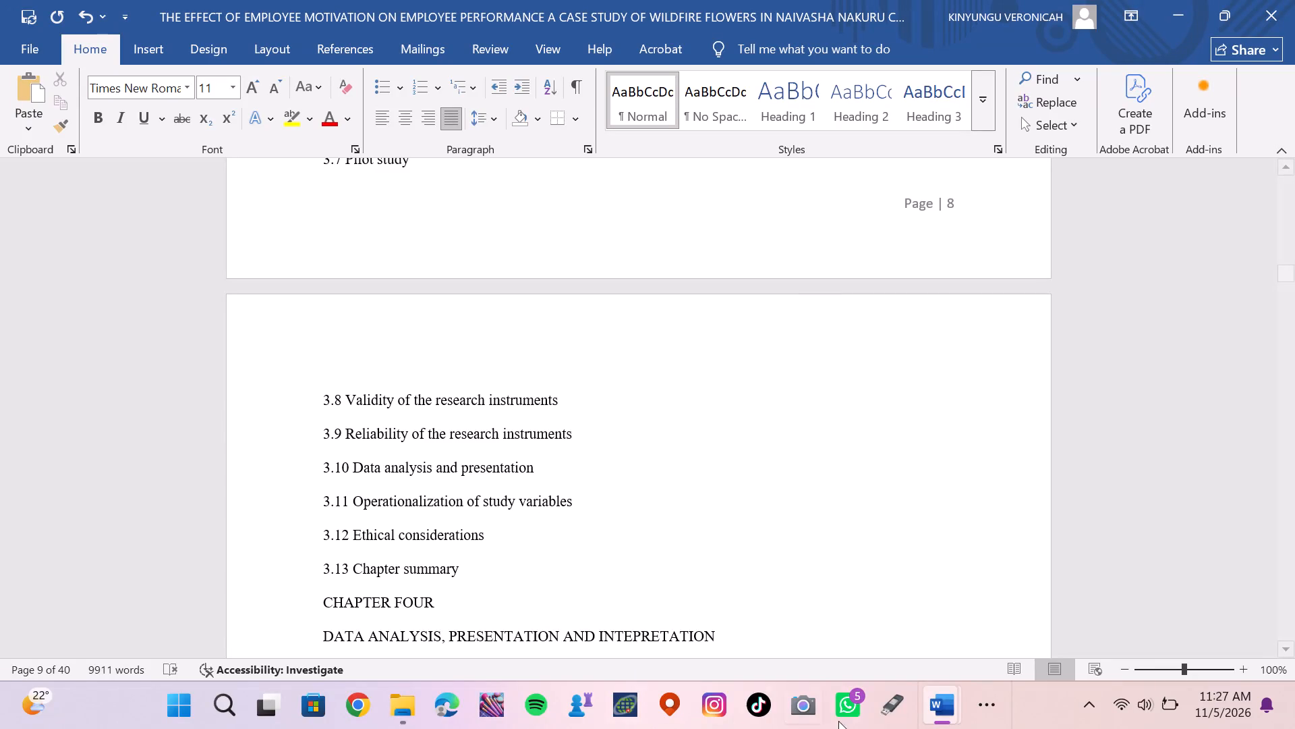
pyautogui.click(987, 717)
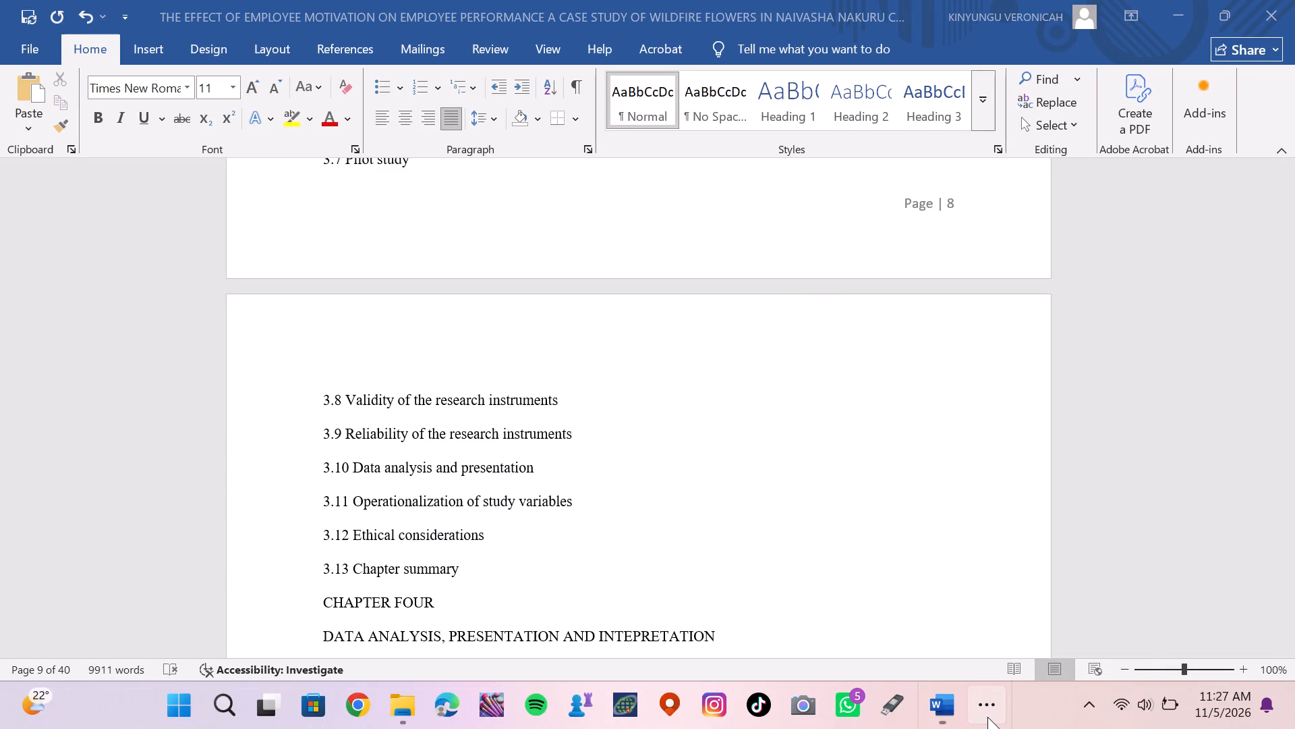
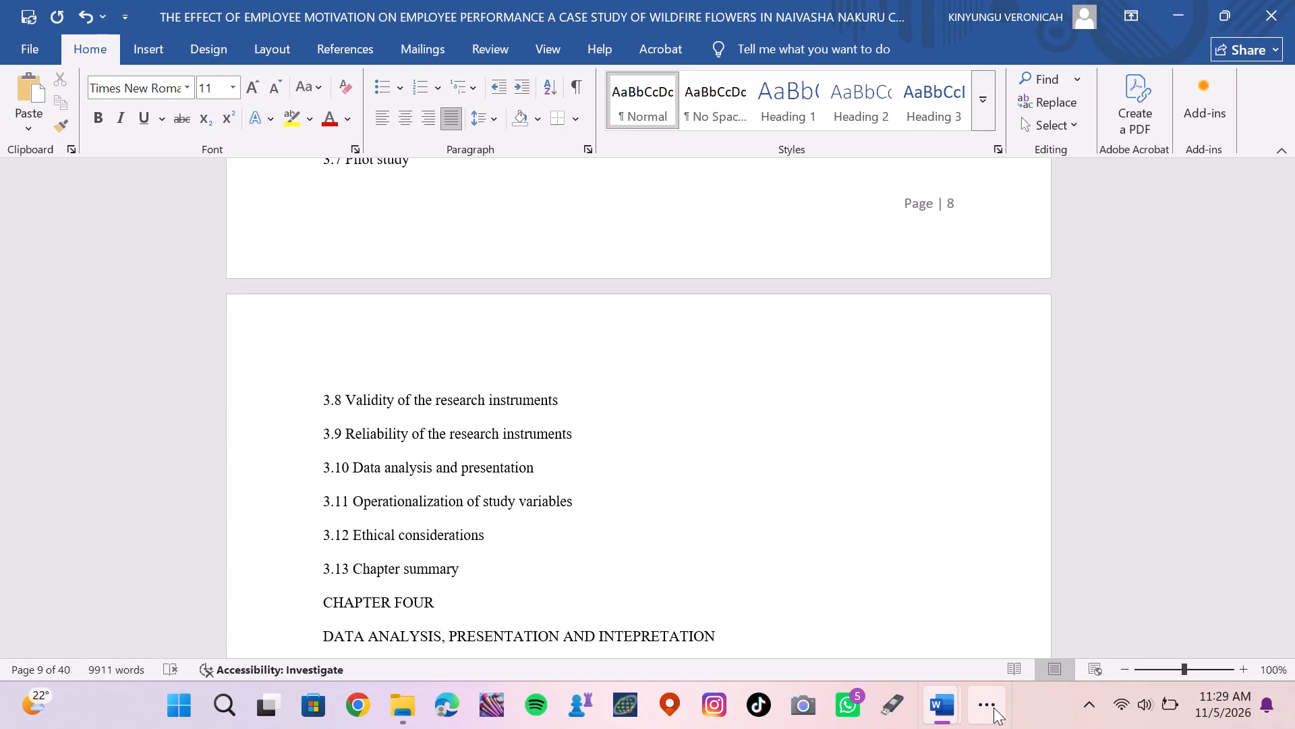
# Switch from the research document to the app marked with a white K.
pyautogui.click(994, 707)
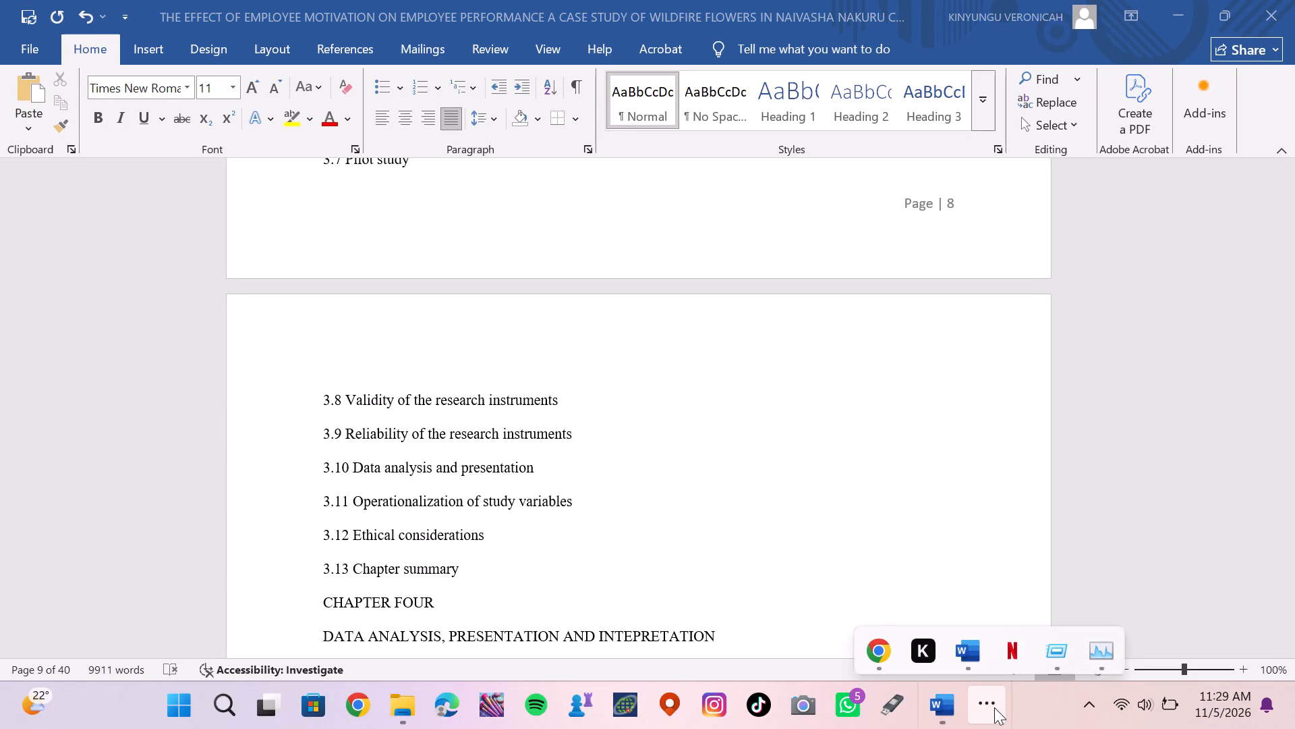
pyautogui.click(924, 650)
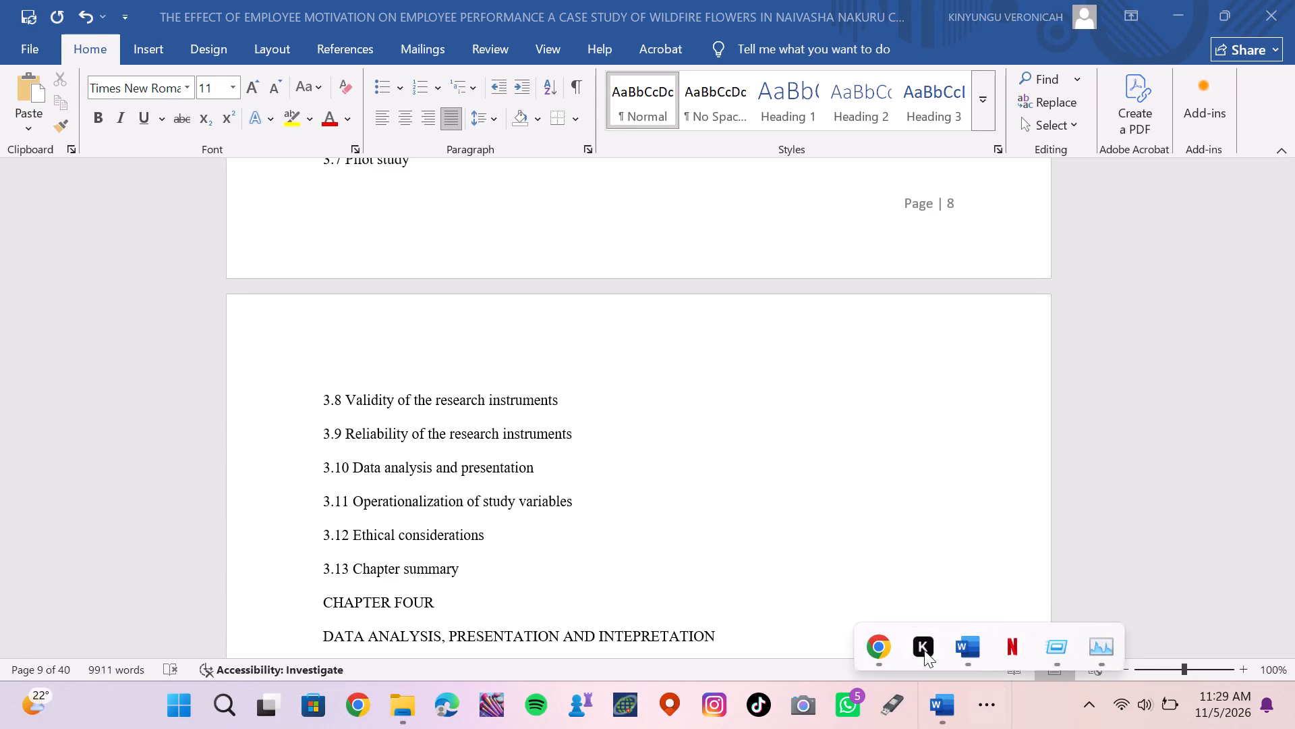
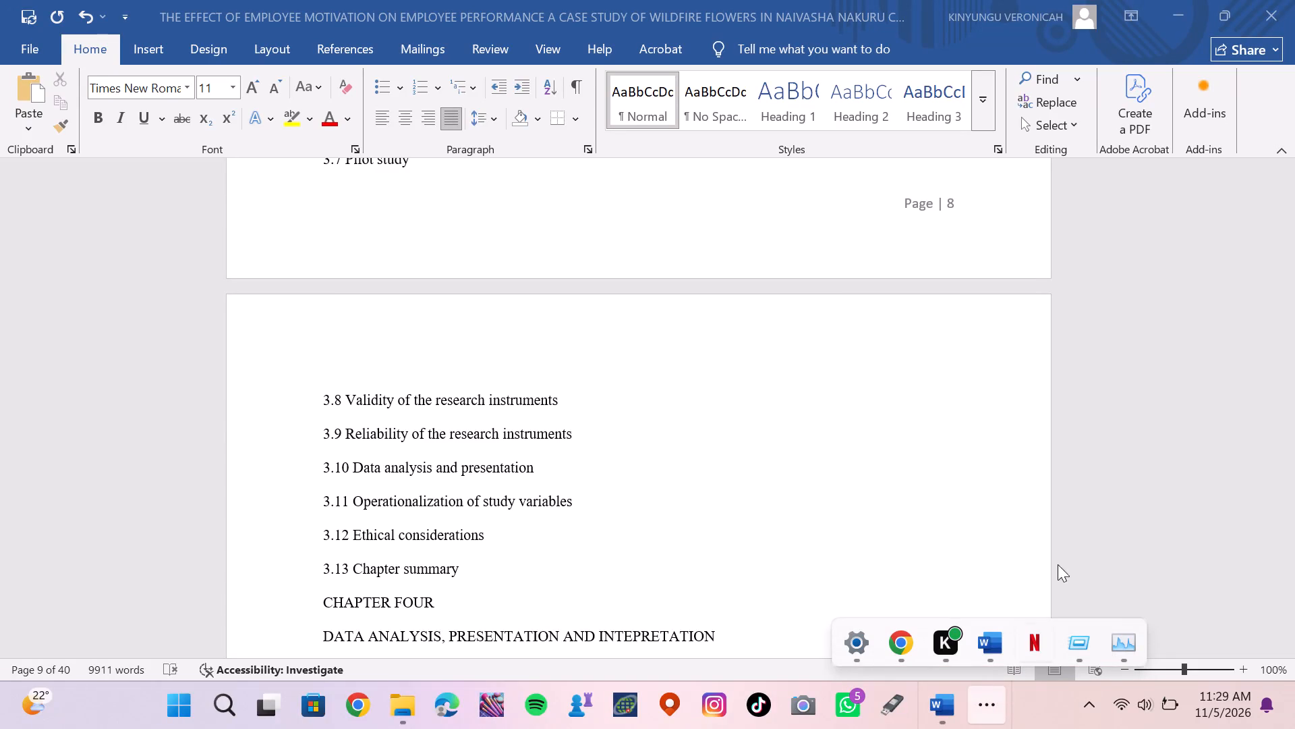
# Read through the body text of Chapter Three, from 3.1 Introduction and 3.2 Research Design on to 3.3 Target Population.
pyautogui.click(1110, 391)
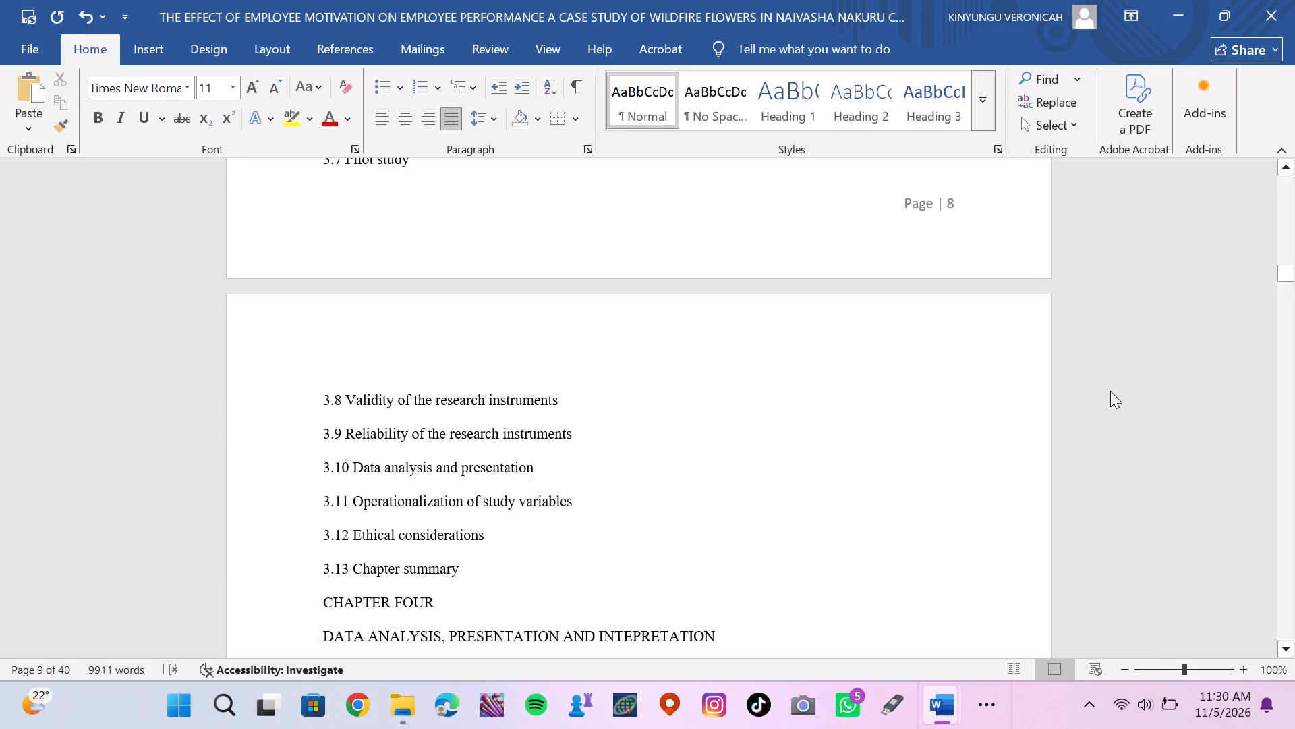
pyautogui.moveTo(1286, 273); pyautogui.dragTo(1284, 327)
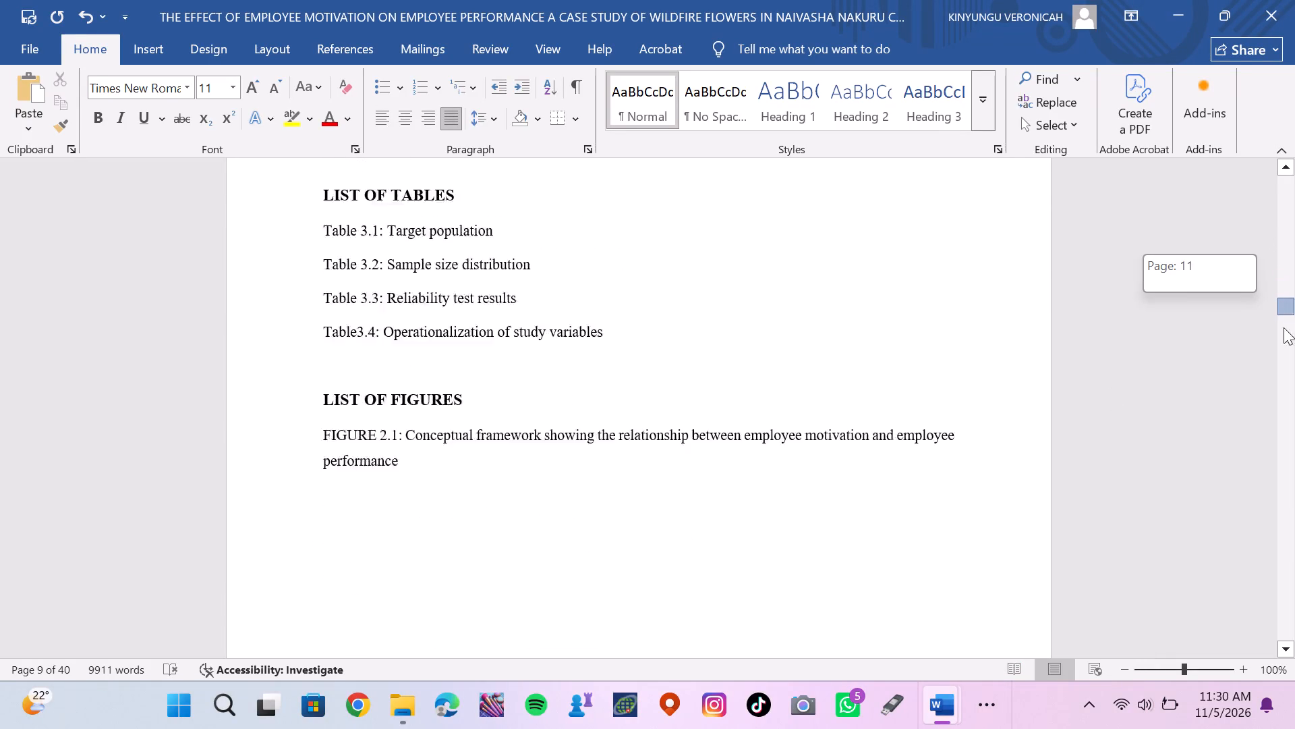
pyautogui.moveTo(1284, 327); pyautogui.dragTo(1286, 460)
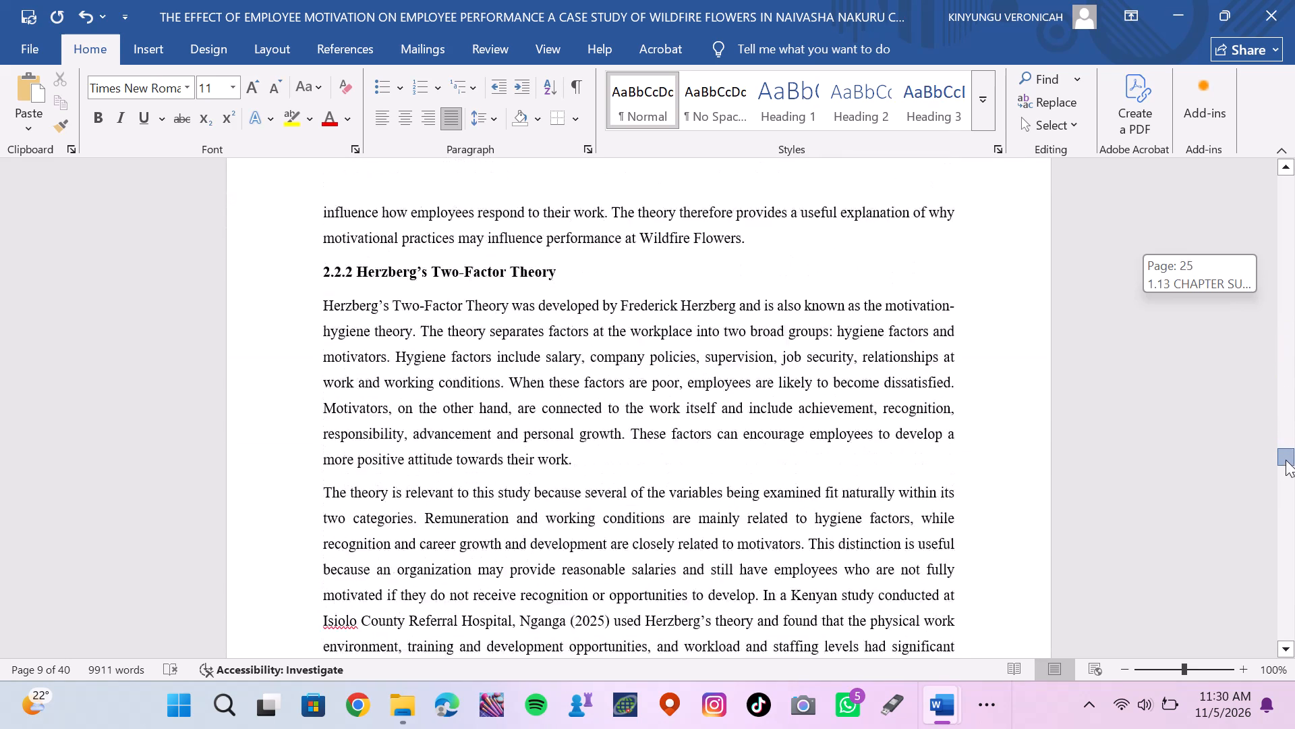
pyautogui.moveTo(1286, 460); pyautogui.dragTo(1286, 526)
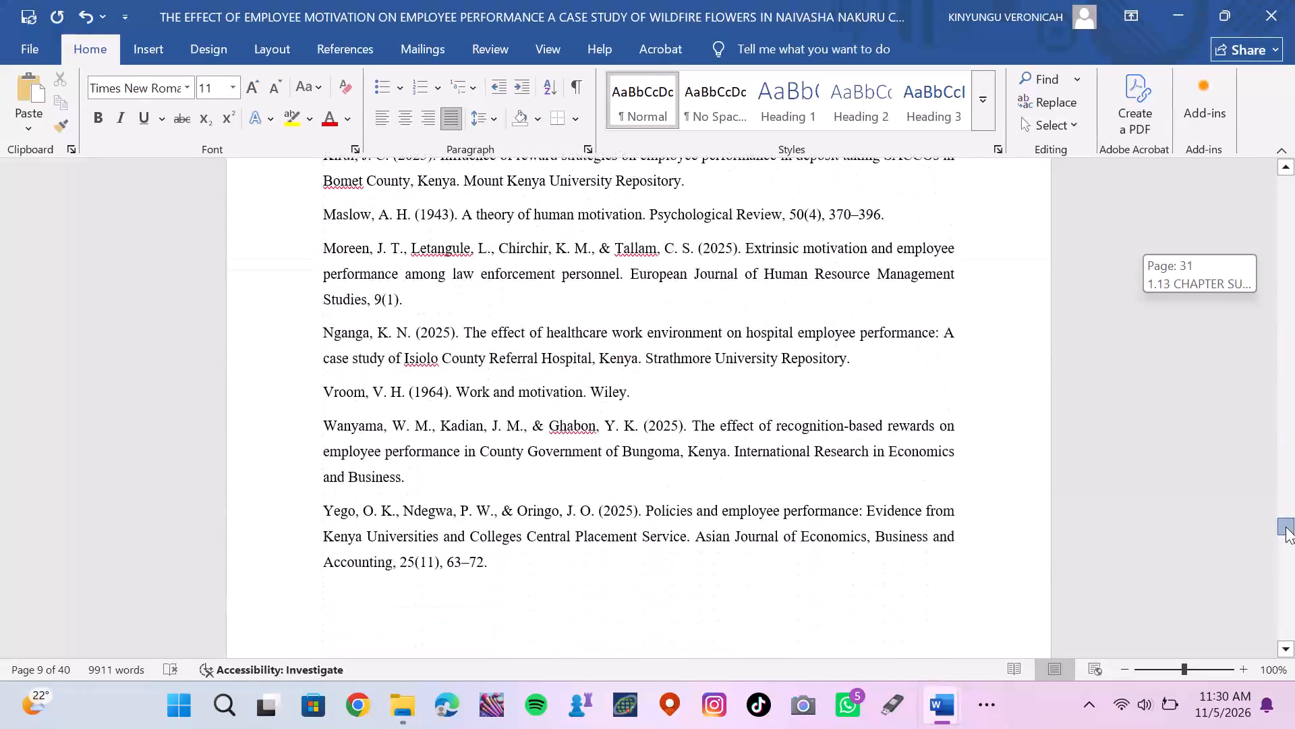
pyautogui.moveTo(1286, 526); pyautogui.dragTo(1286, 534)
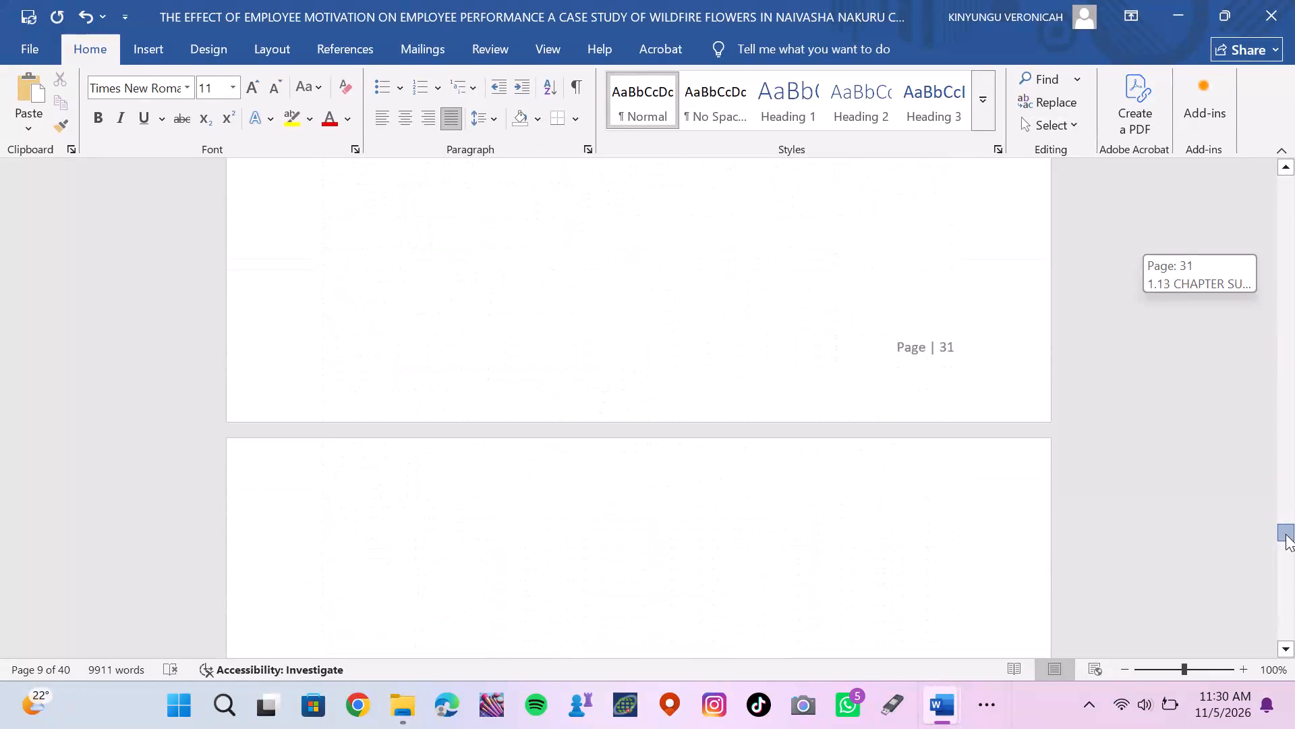
pyautogui.moveTo(1286, 534); pyautogui.dragTo(1286, 539)
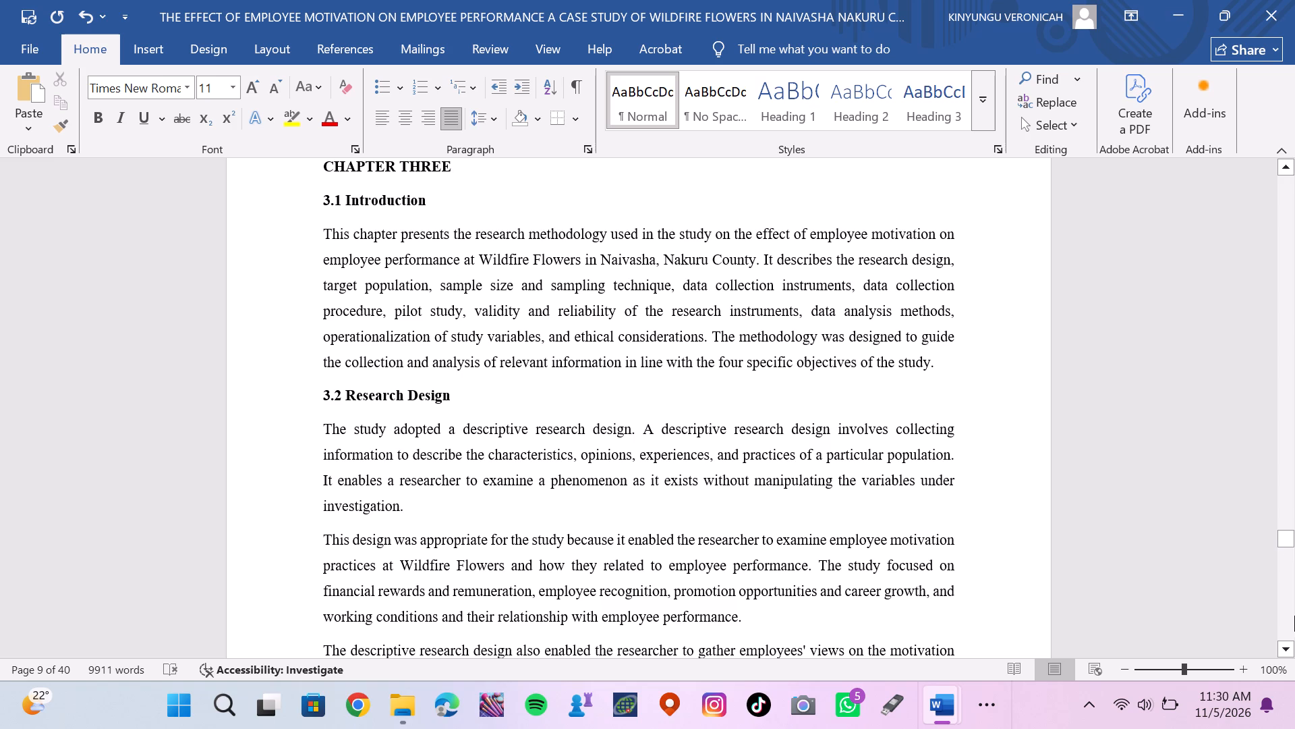
pyautogui.click(1294, 651)
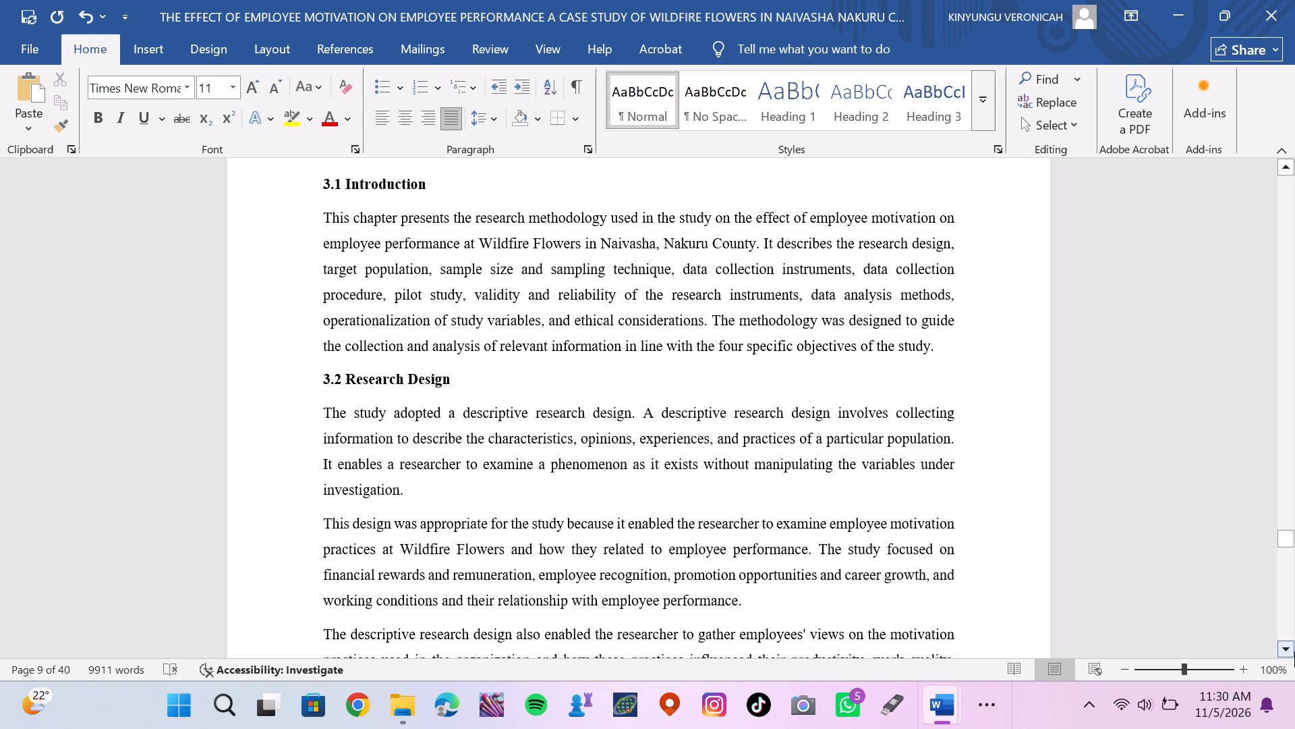
pyautogui.click(1286, 647)
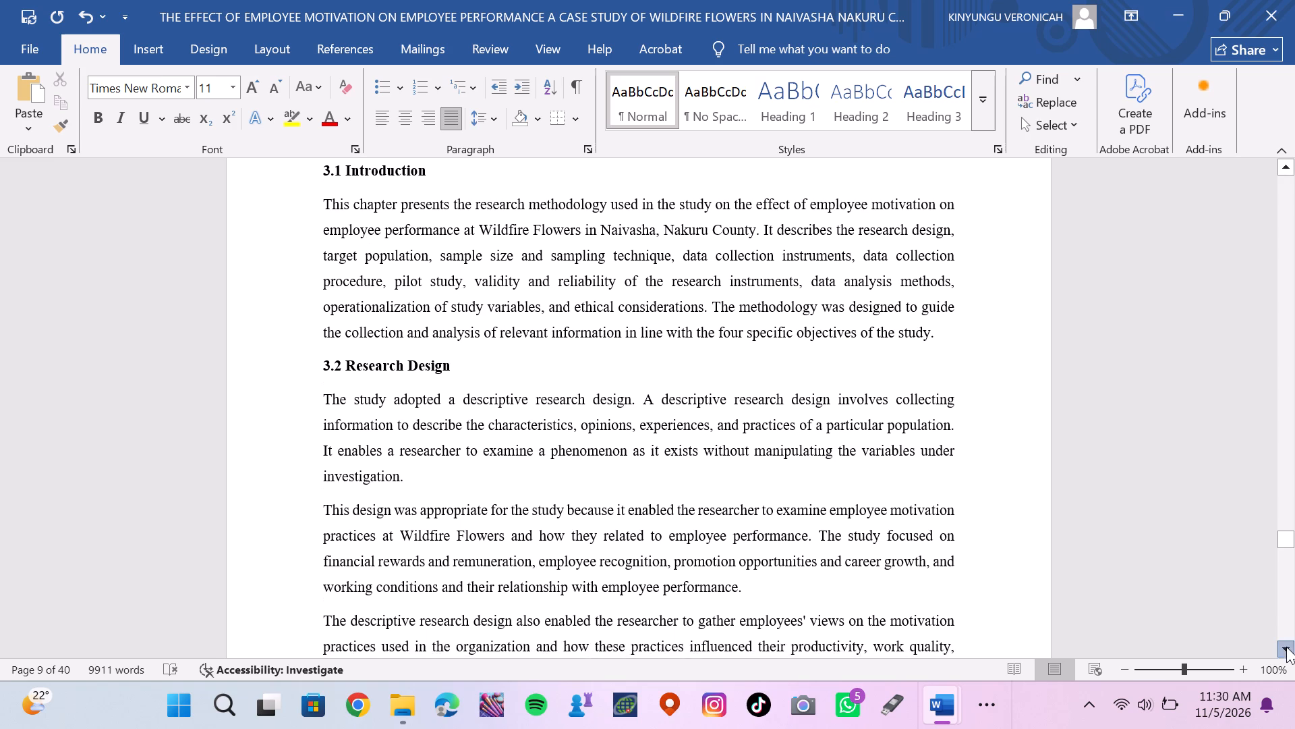
pyautogui.doubleClick(1286, 647)
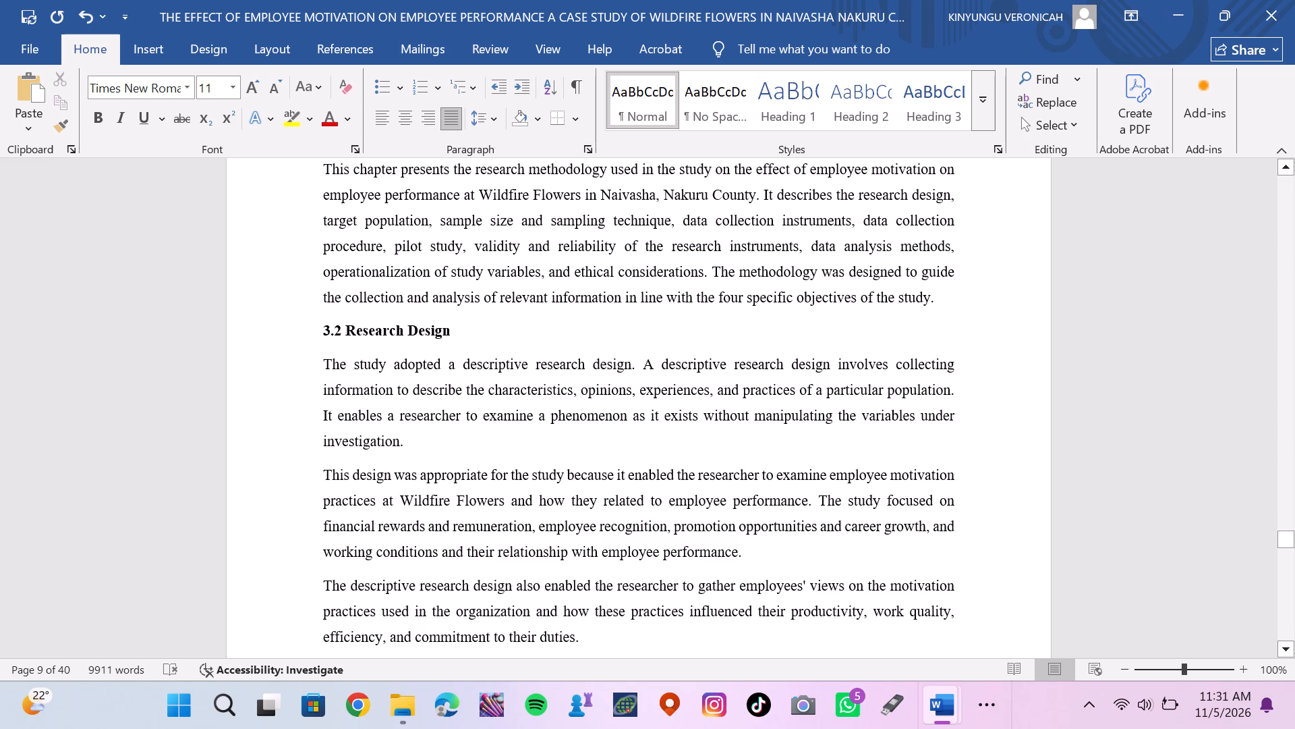
pyautogui.tripleClick(1288, 650)
pyautogui.tripleClick(1288, 650)
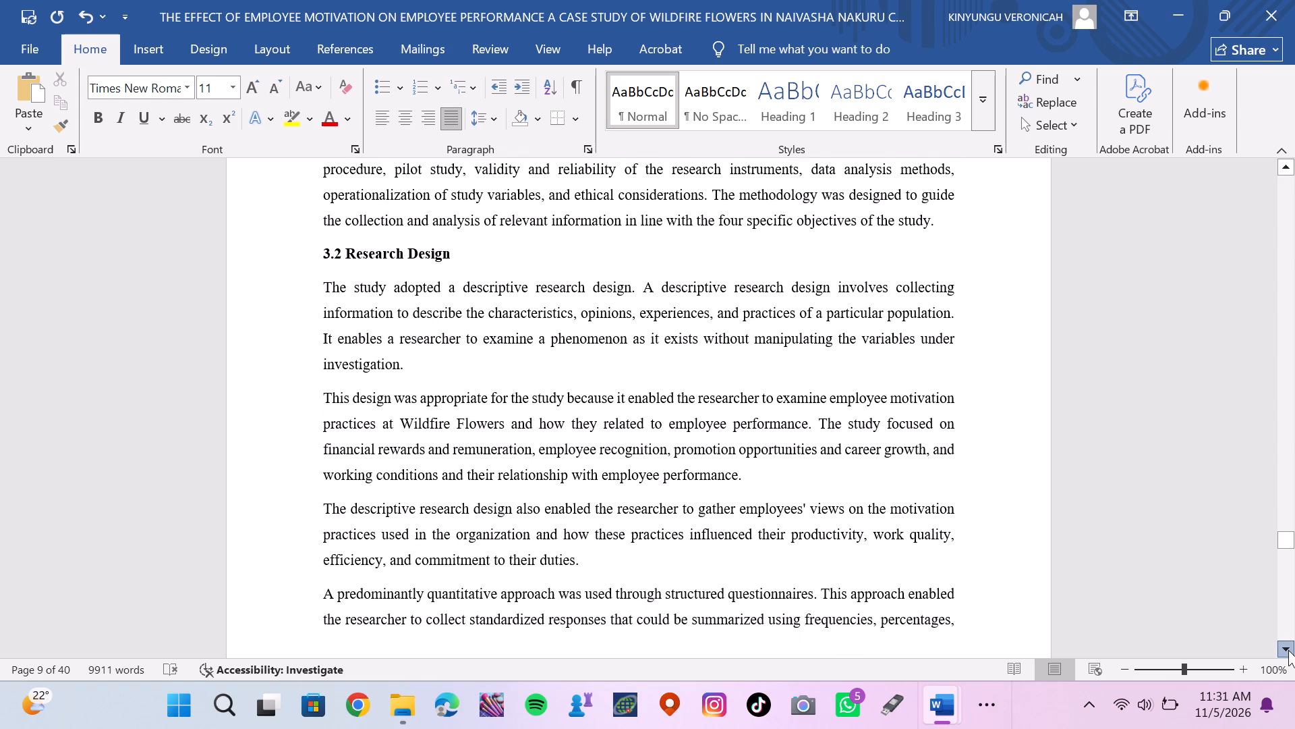
pyautogui.tripleClick(1288, 650)
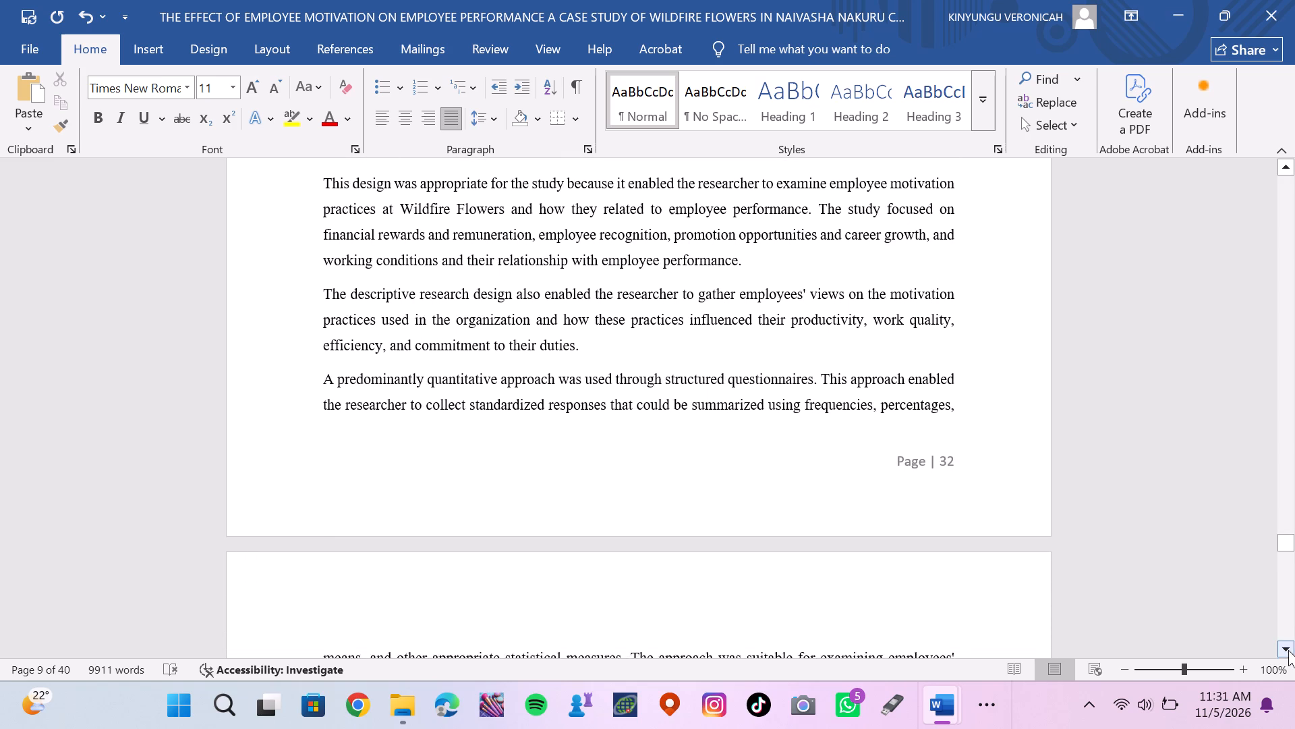
pyautogui.click(1288, 650)
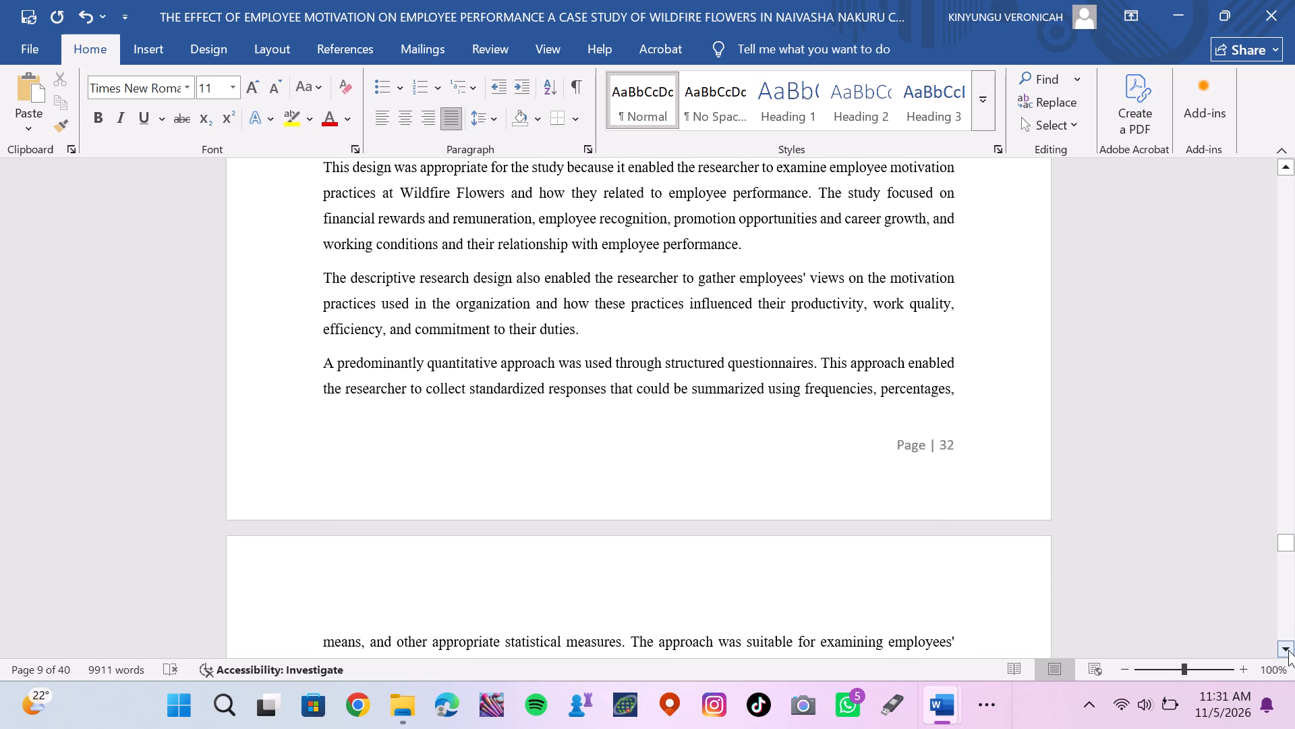
pyautogui.click(1288, 650)
pyautogui.doubleClick(1288, 650)
pyautogui.doubleClick(1288, 650)
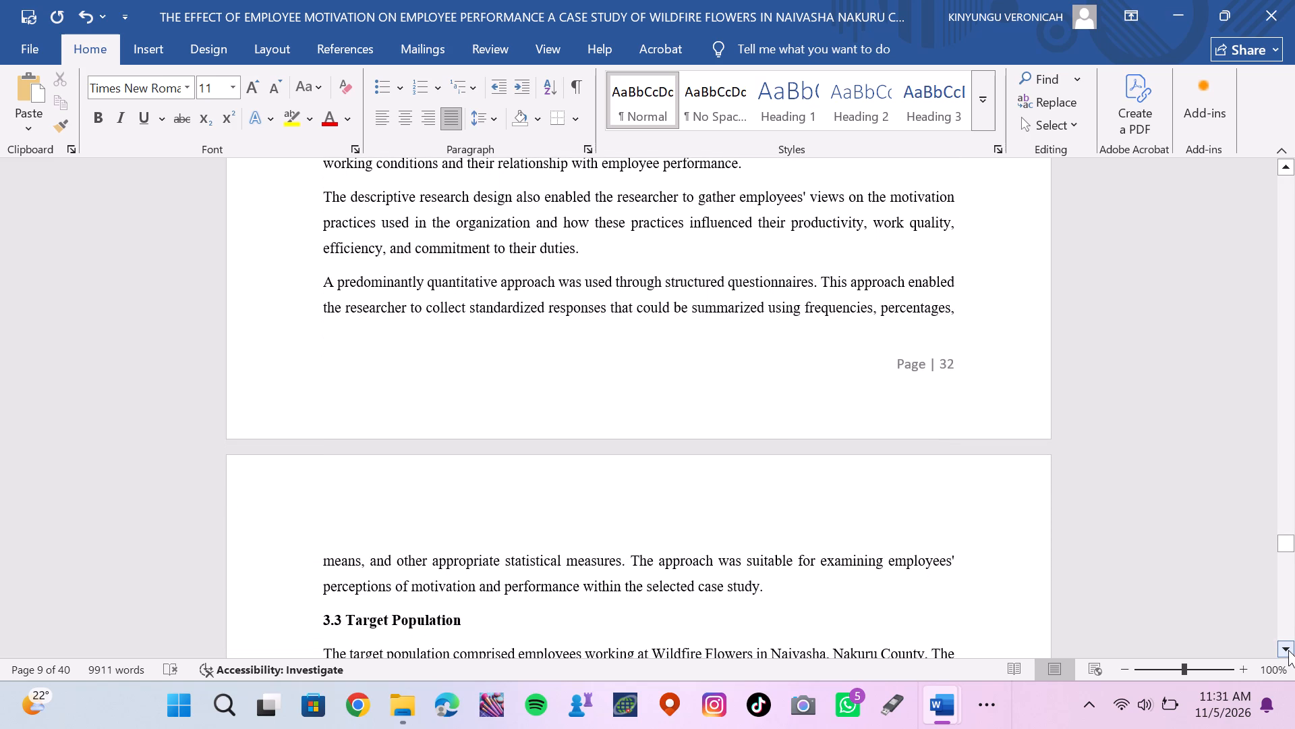
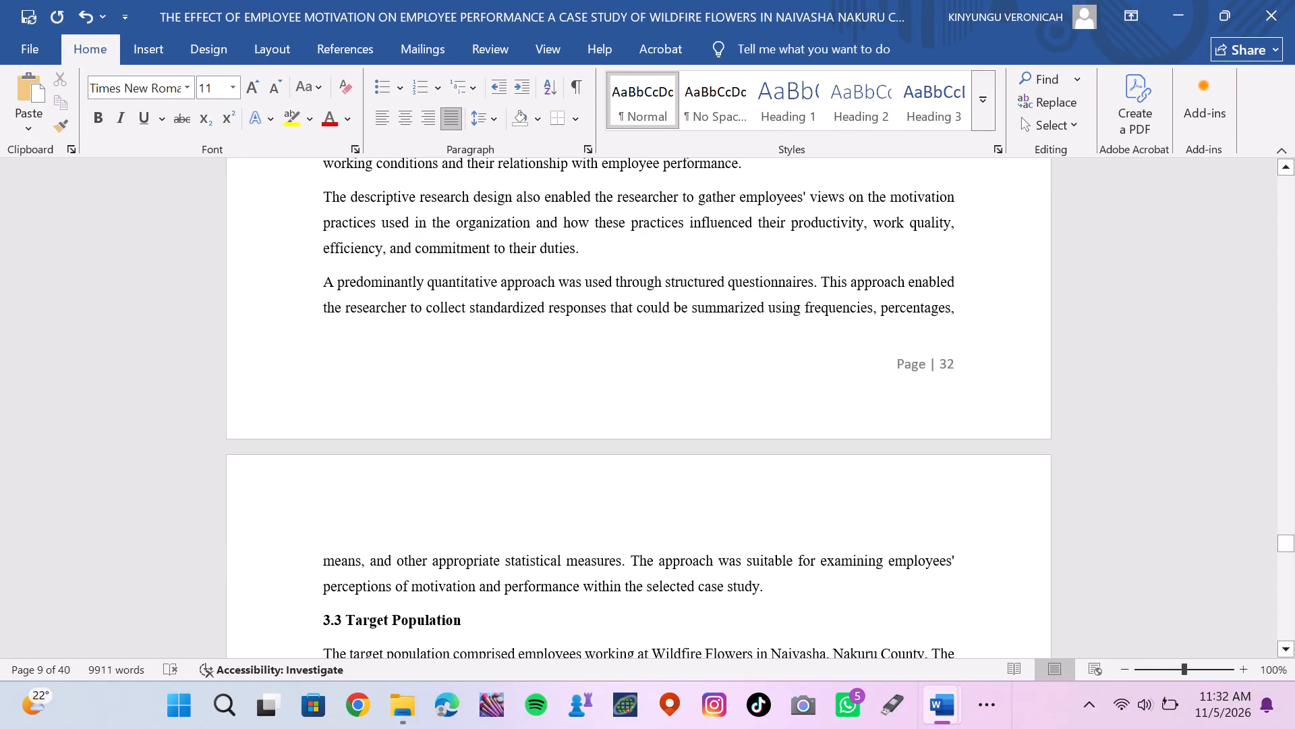
# Delete the word "predominantly" before "quantitative approach" in the last paragraph of section 3.2 Research Design.
pyautogui.click(430, 281)
pyautogui.press('BackSpace')
pyautogui.press('BackSpace')
pyautogui.press('BackSpace')
pyautogui.press('BackSpace')
pyautogui.press('BackSpace')
pyautogui.press('BackSpace')
pyautogui.press('BackSpace')
pyautogui.press('BackSpace')
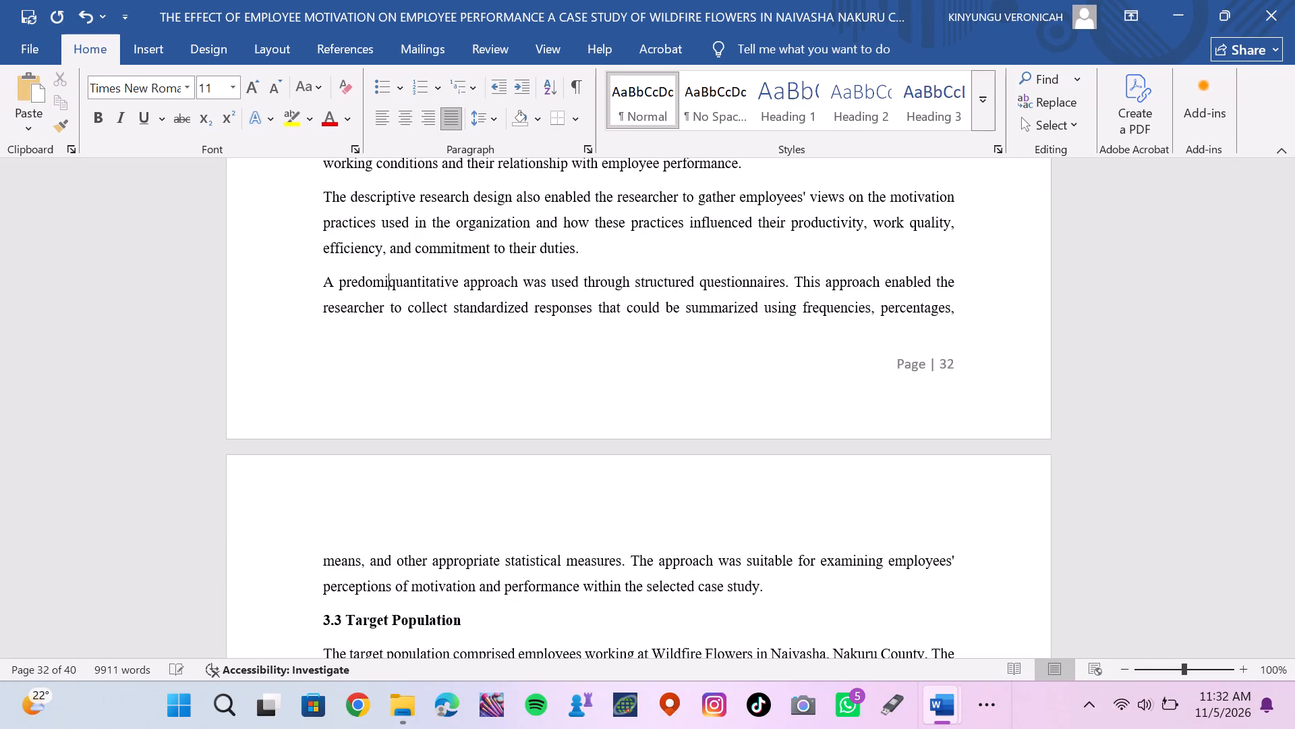
pyautogui.press('BackSpace')
pyautogui.press('BackSpace')
pyautogui.press('BackSpace')
pyautogui.press('BackSpace')
pyautogui.press('BackSpace')
pyautogui.press('BackSpace')
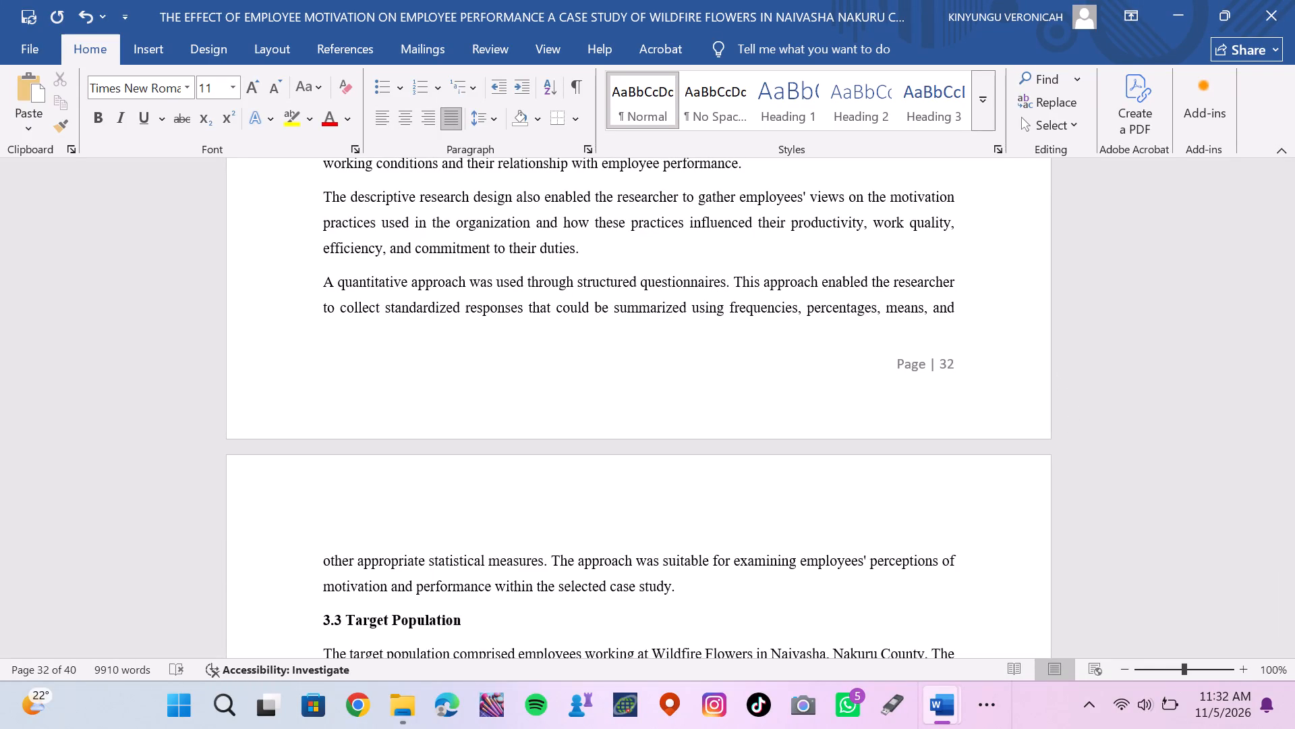
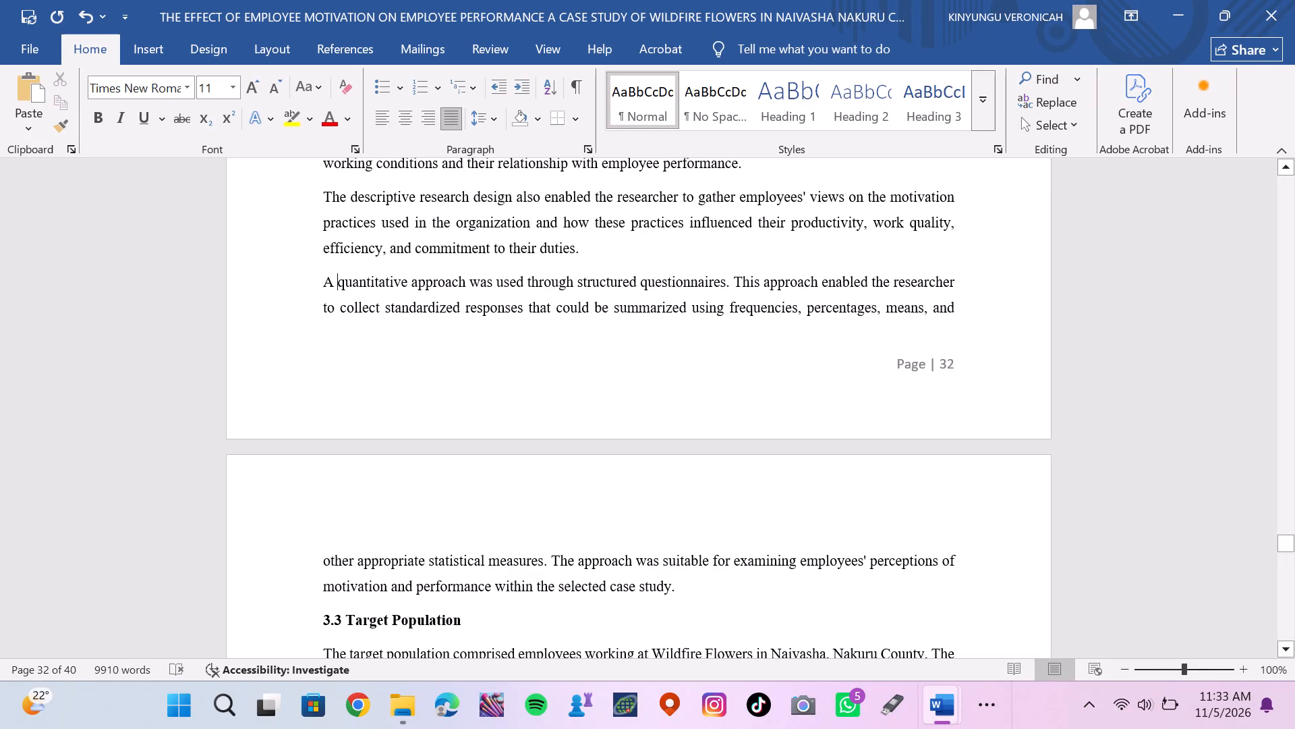
# Review the end of section 3.2 and the body text of section 3.3 Target Population down to Table 3.1.
pyautogui.tripleClick(1285, 653)
pyautogui.click(1285, 653)
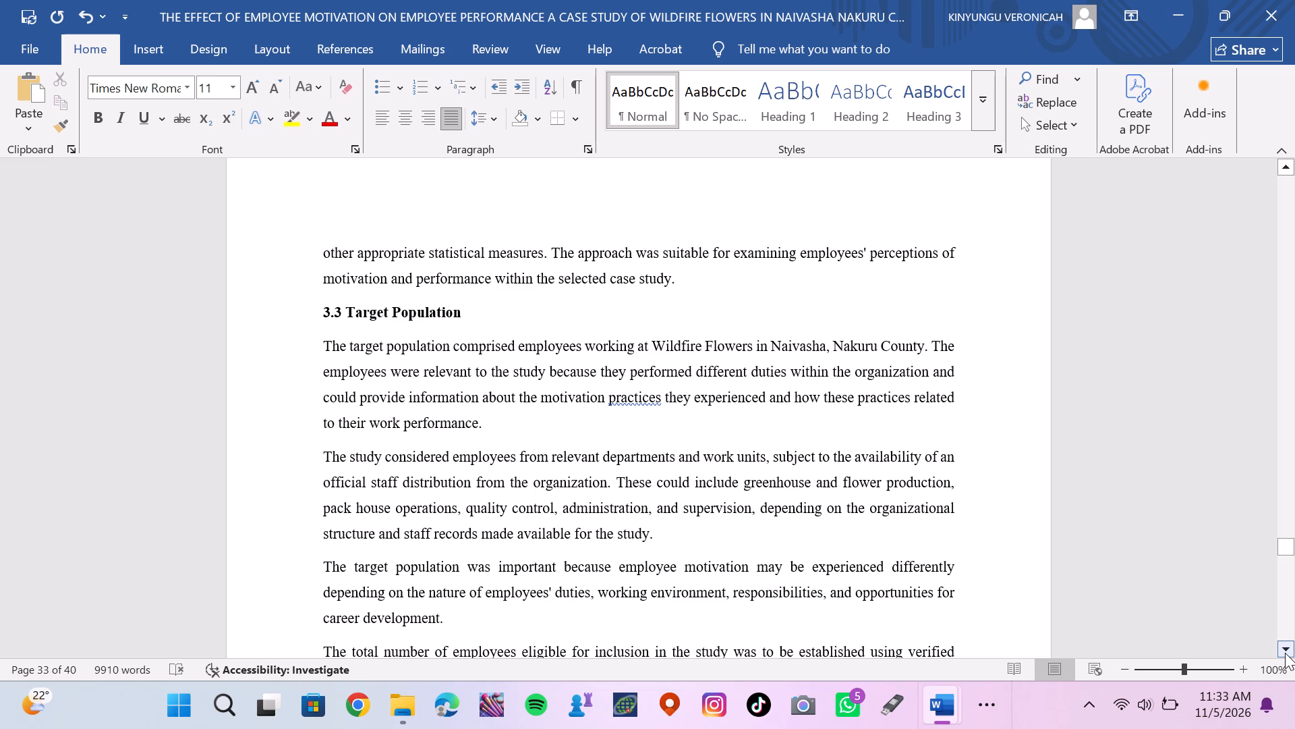
pyautogui.tripleClick(1285, 653)
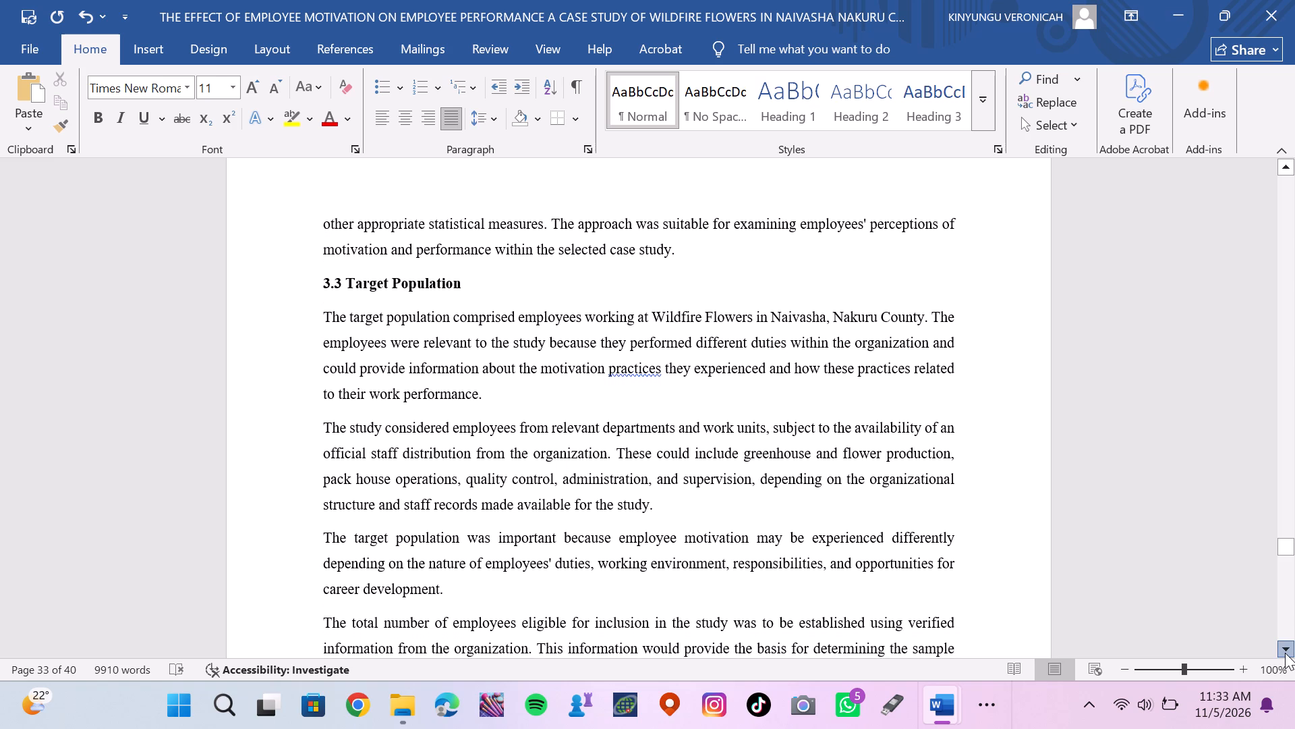
pyautogui.tripleClick(1285, 653)
pyautogui.doubleClick(1285, 653)
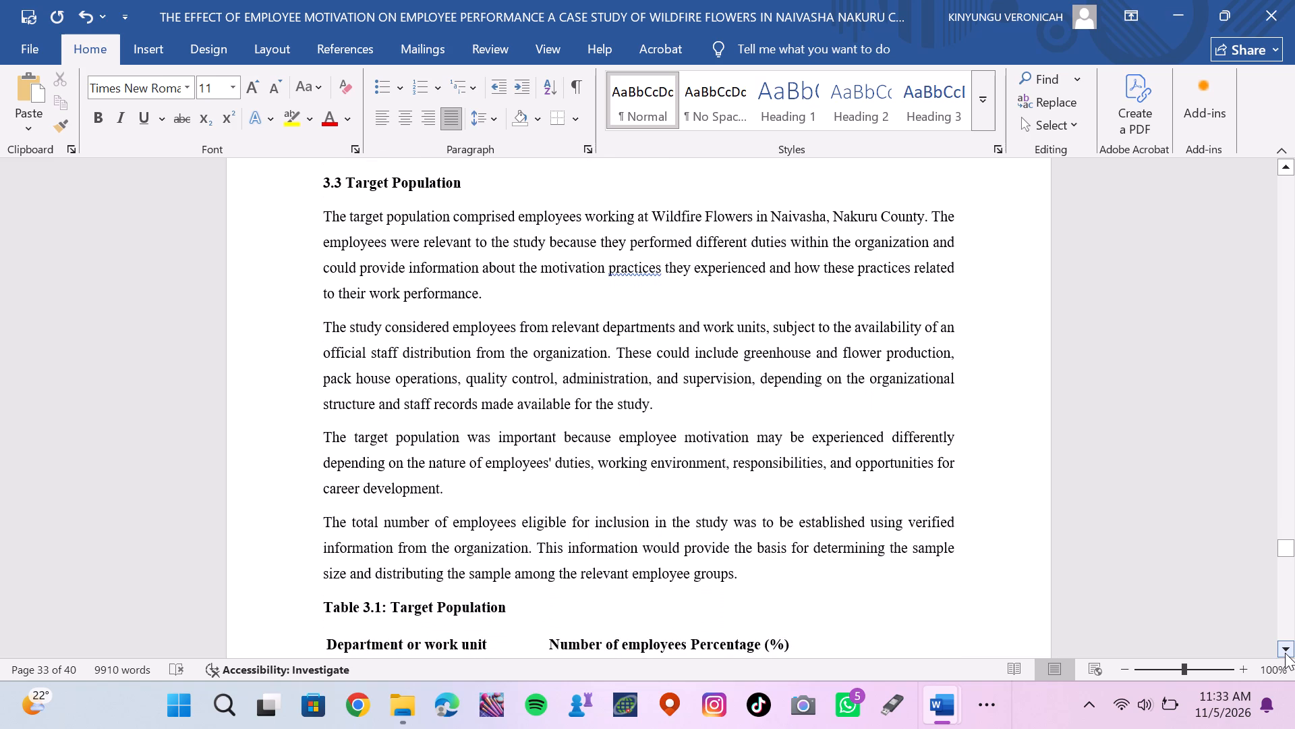
pyautogui.click(1285, 653)
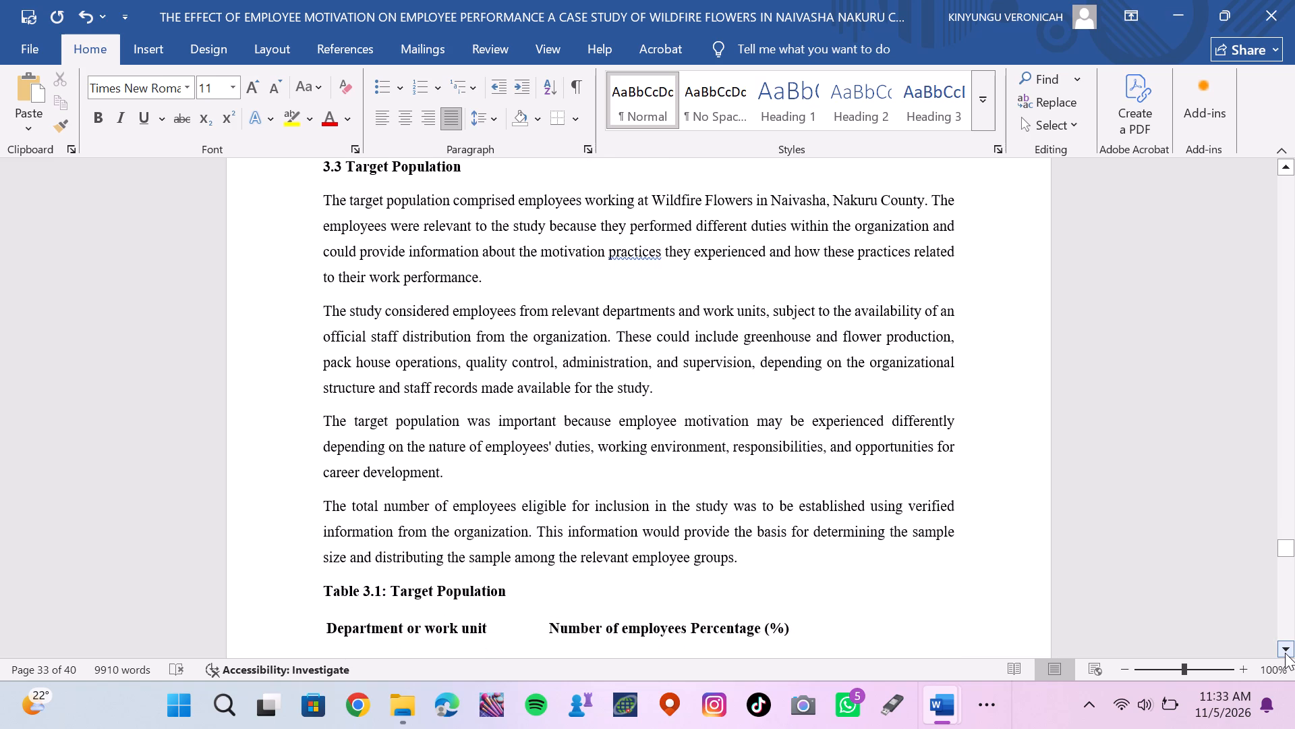
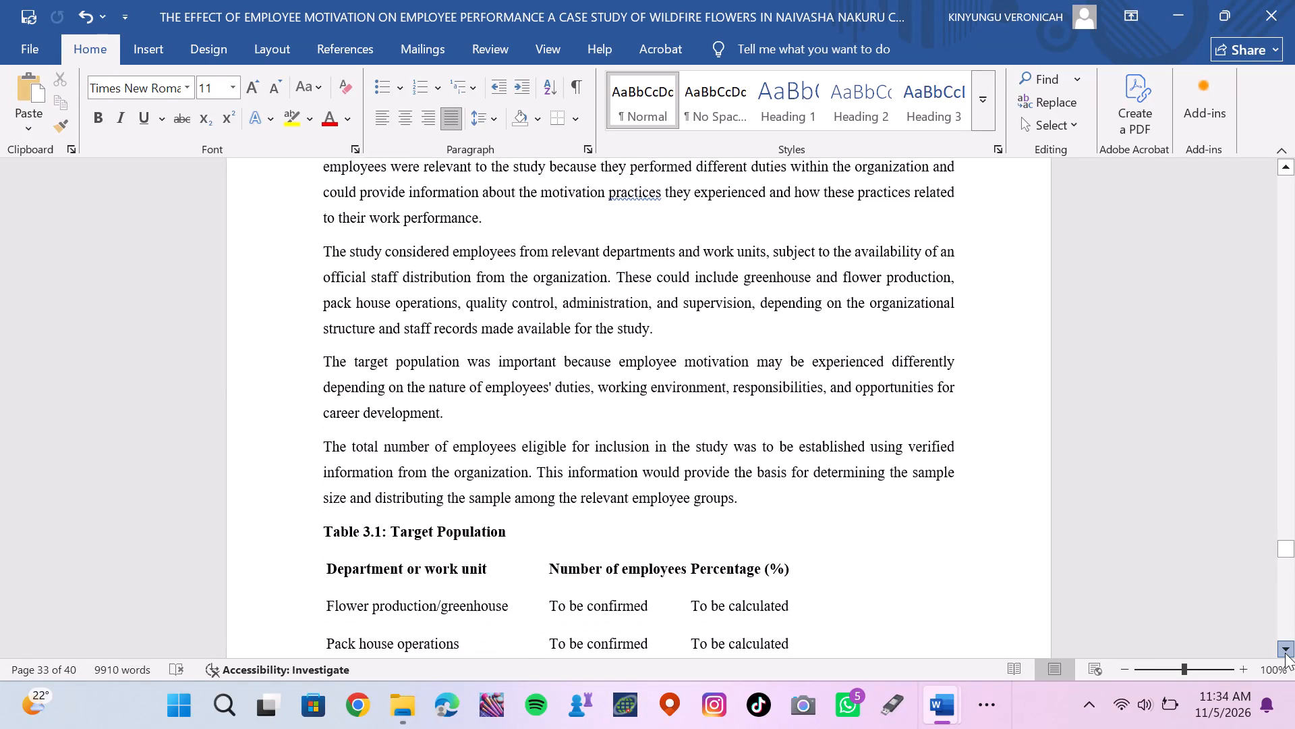
# Review Table 3.1: Target Population in section 3.3, from the department rows down to the Total row.
pyautogui.click(1285, 653)
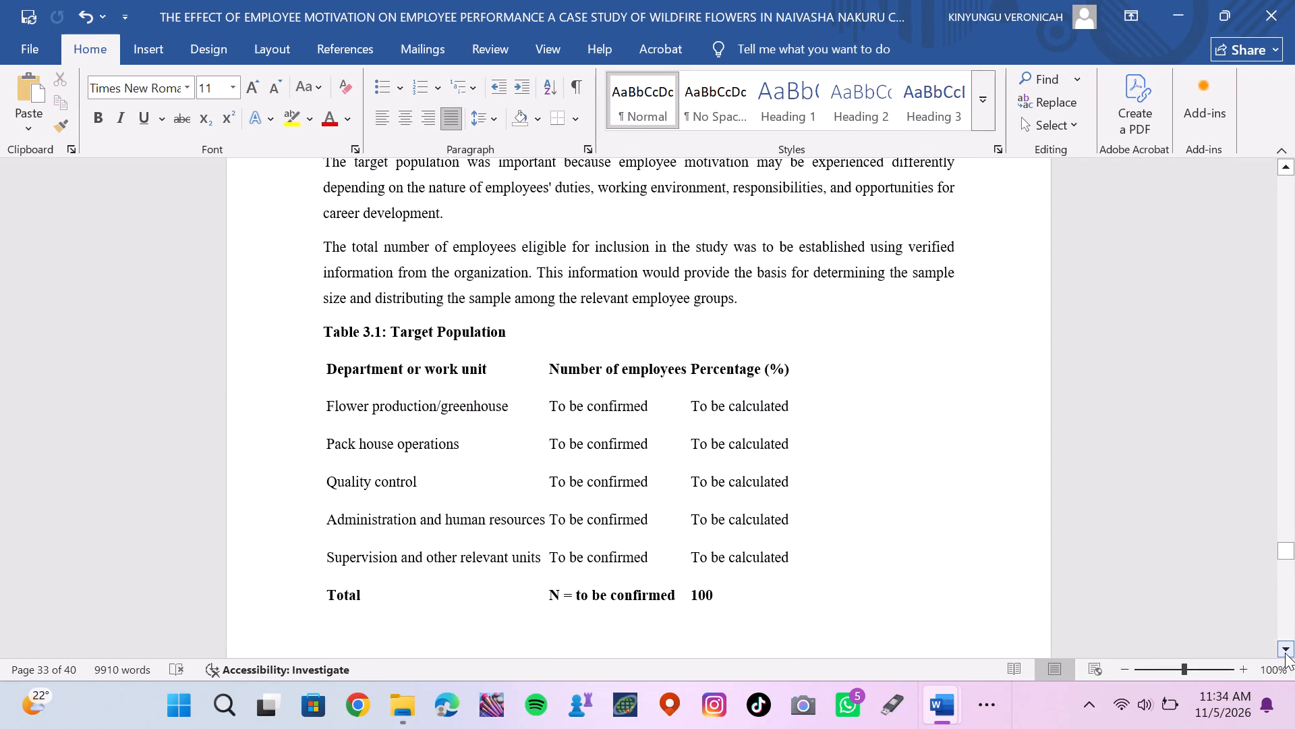
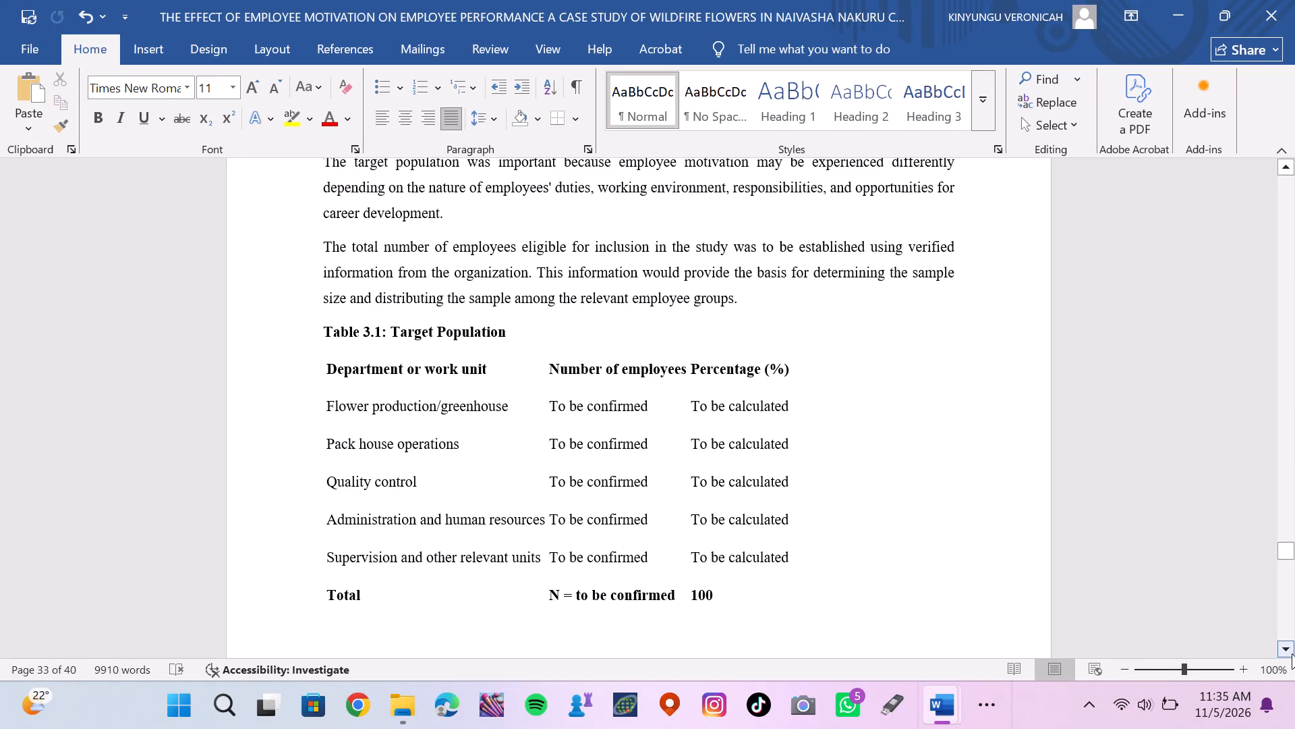
# Look back from Table 3.1 through the acknowledgement, table of contents and lists of tables and figures to Chapter One's introduction.
pyautogui.tripleClick(1292, 653)
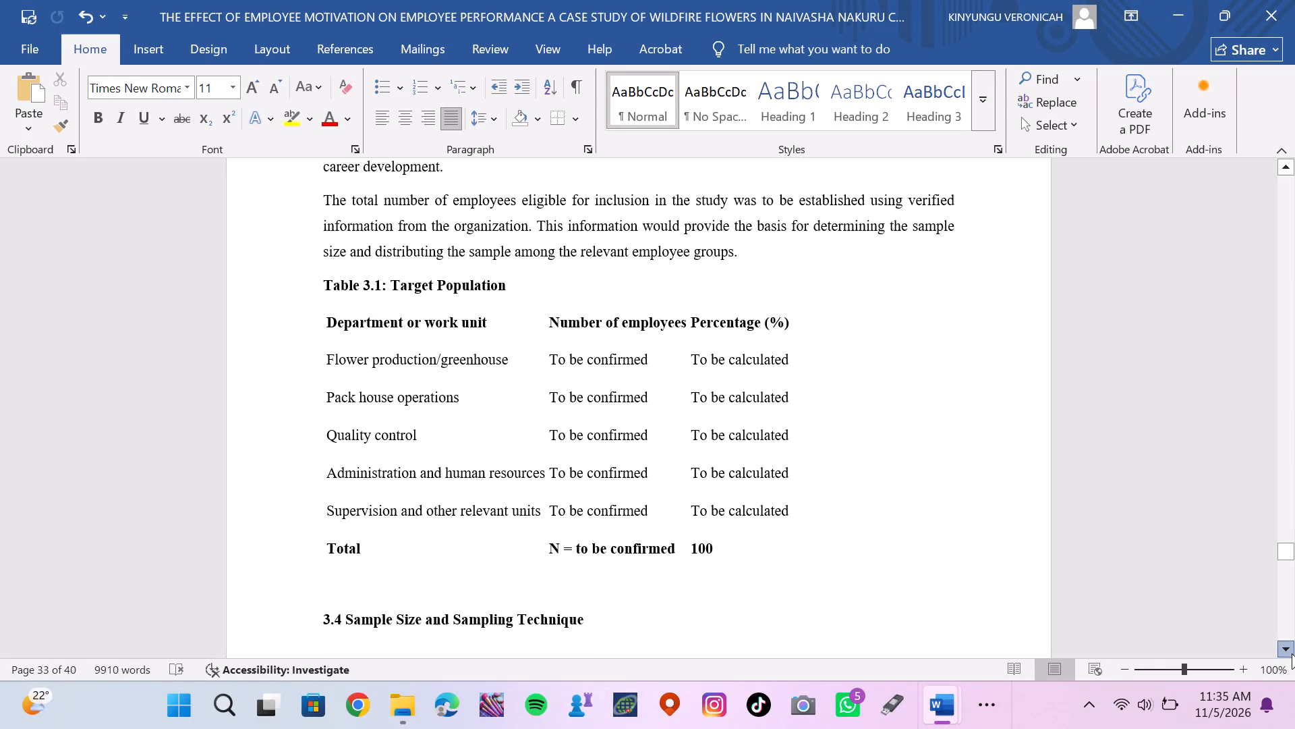
pyautogui.tripleClick(1292, 653)
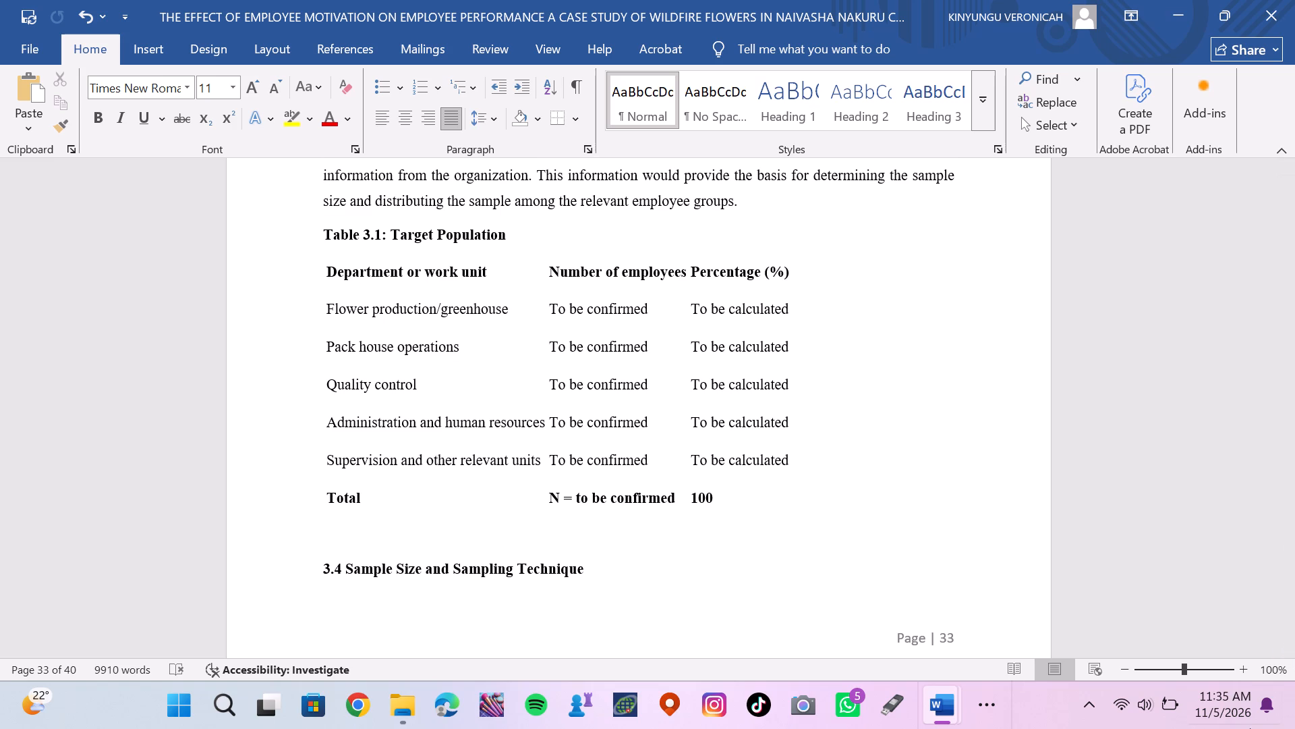
pyautogui.moveTo(1287, 552); pyautogui.dragTo(1283, 520)
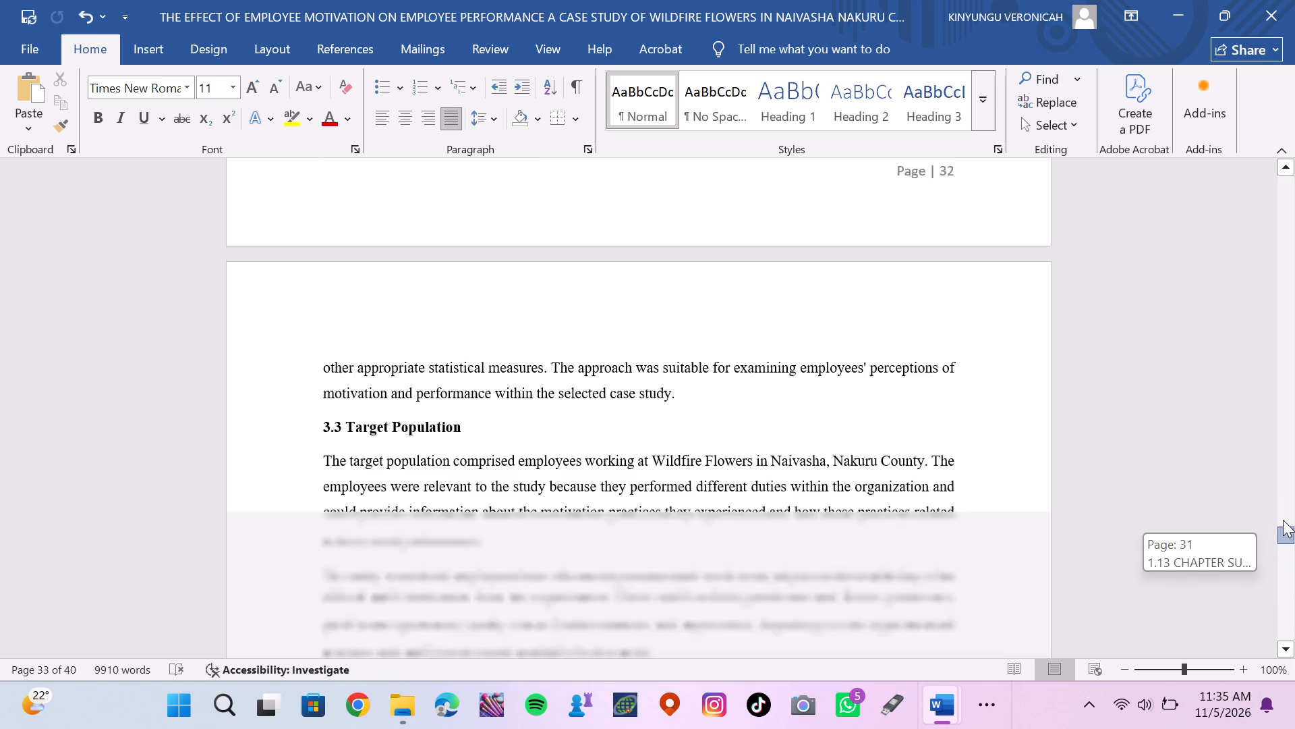
pyautogui.moveTo(1283, 520); pyautogui.dragTo(1286, 374)
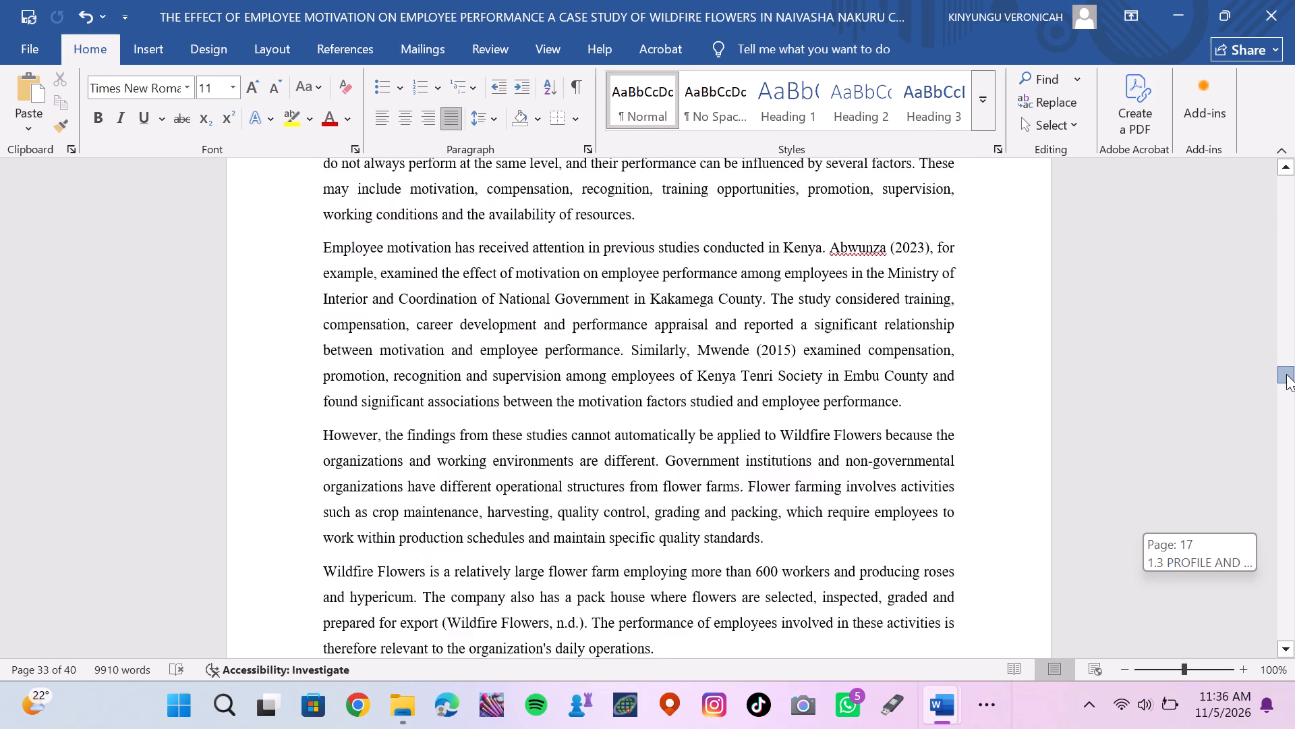
pyautogui.moveTo(1286, 374); pyautogui.dragTo(1286, 333)
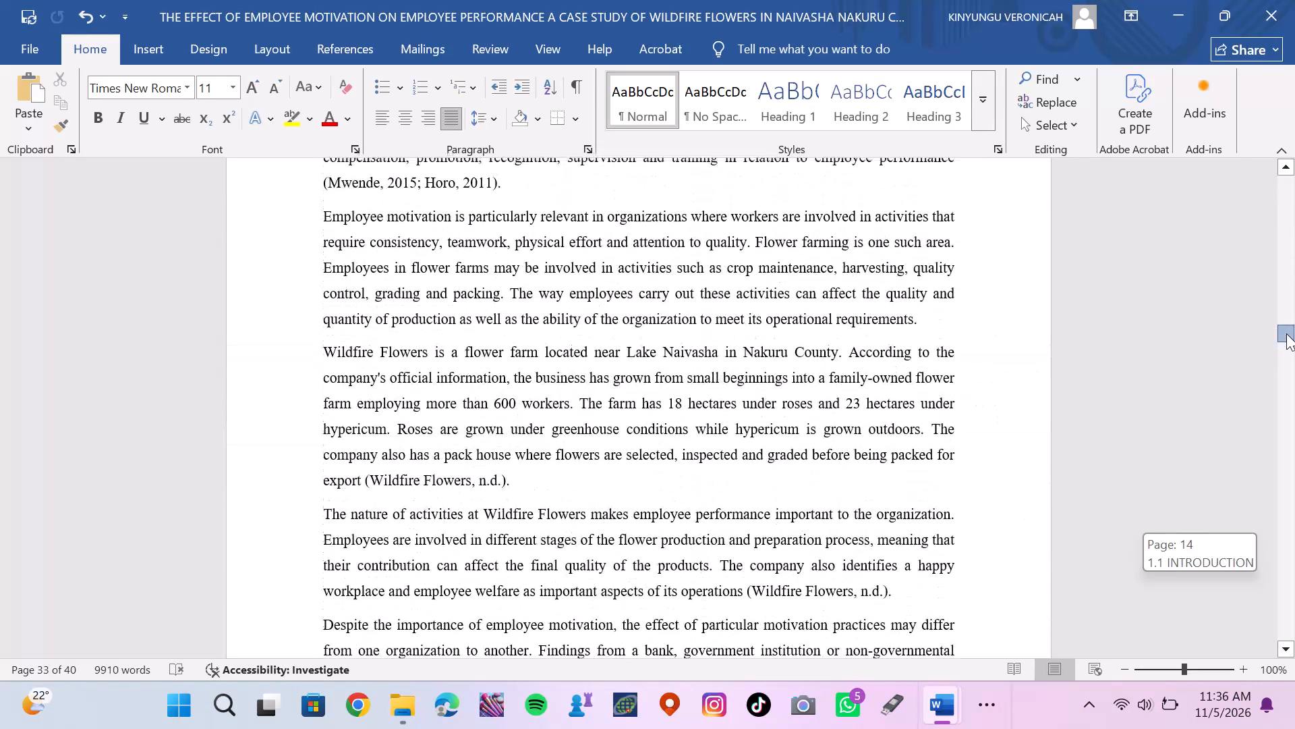
pyautogui.moveTo(1286, 333); pyautogui.dragTo(1279, 234)
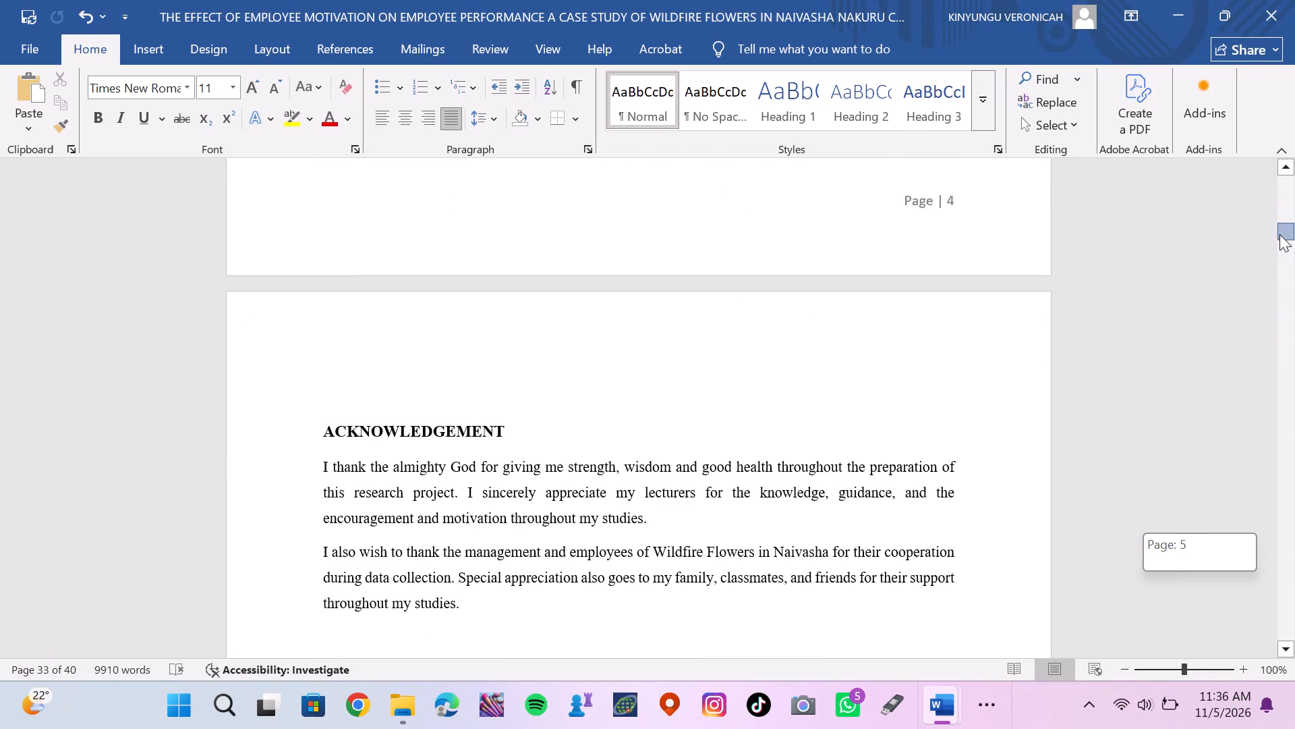
pyautogui.moveTo(1279, 234); pyautogui.dragTo(1284, 259)
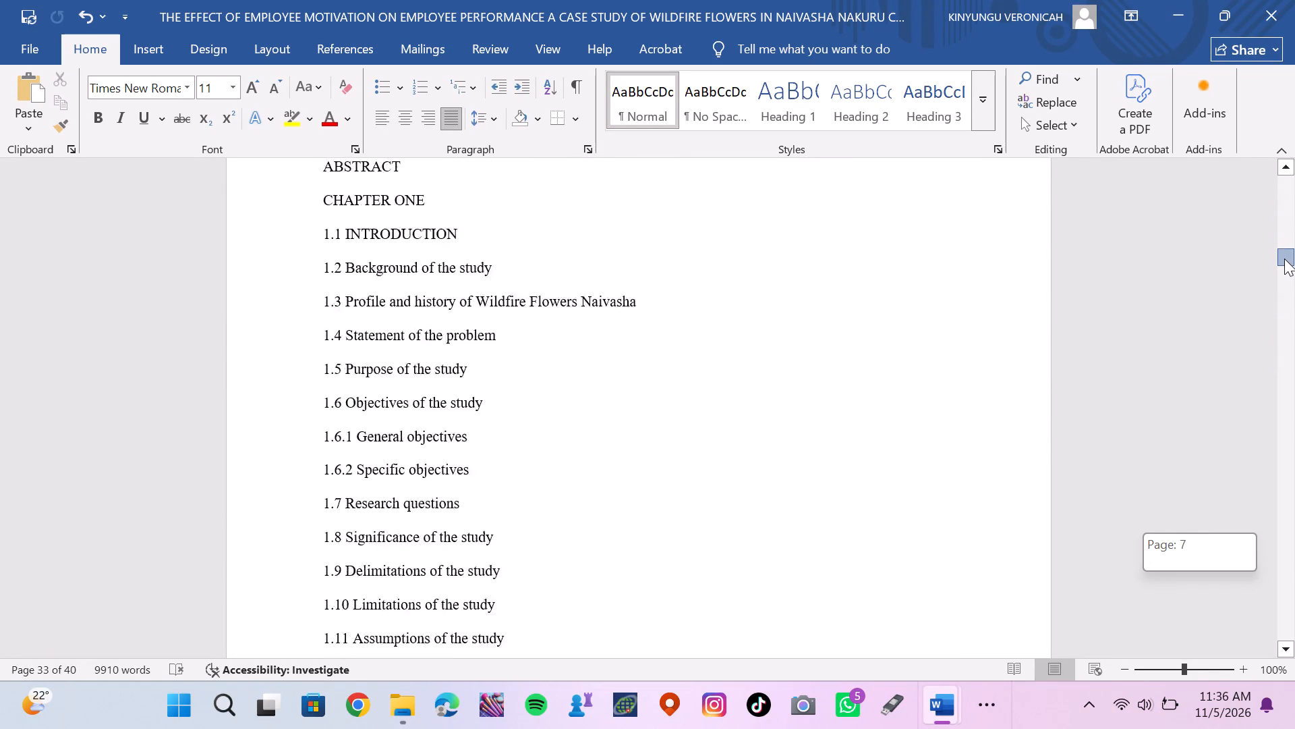
pyautogui.moveTo(1284, 259); pyautogui.dragTo(1291, 291)
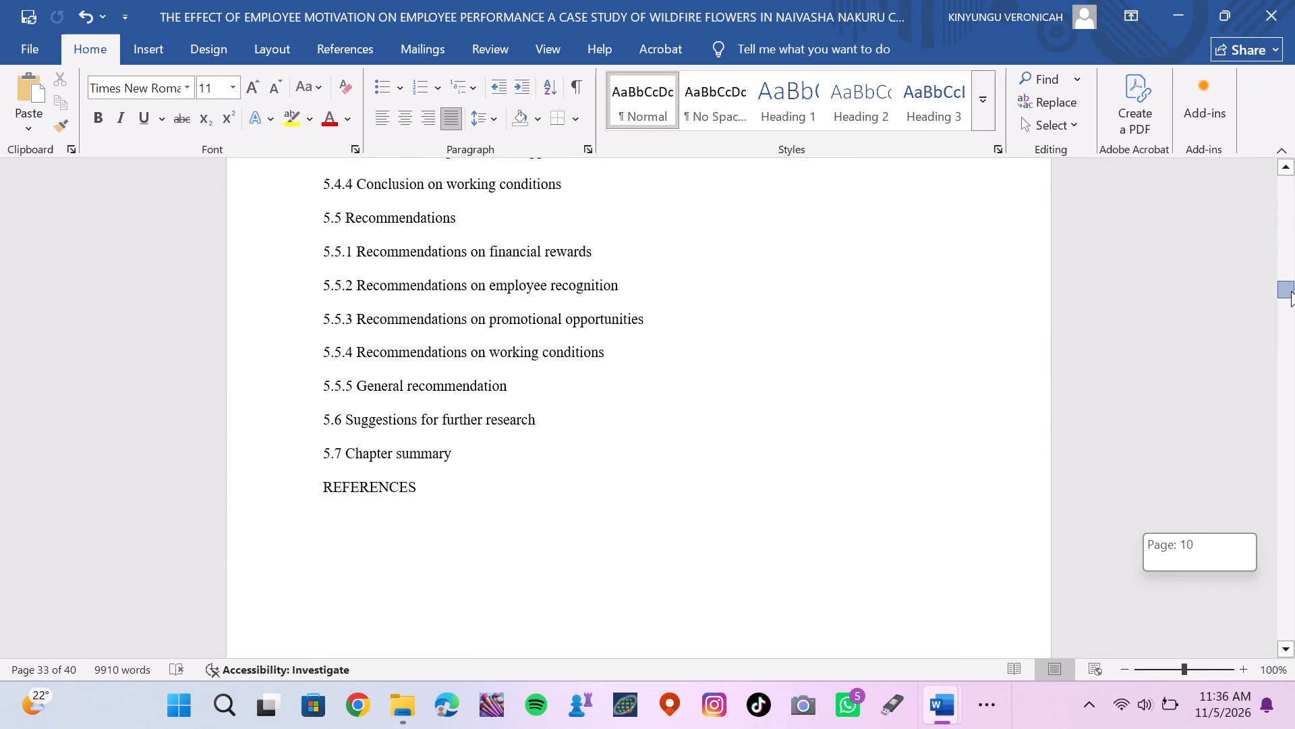
pyautogui.moveTo(1291, 291); pyautogui.dragTo(1292, 303)
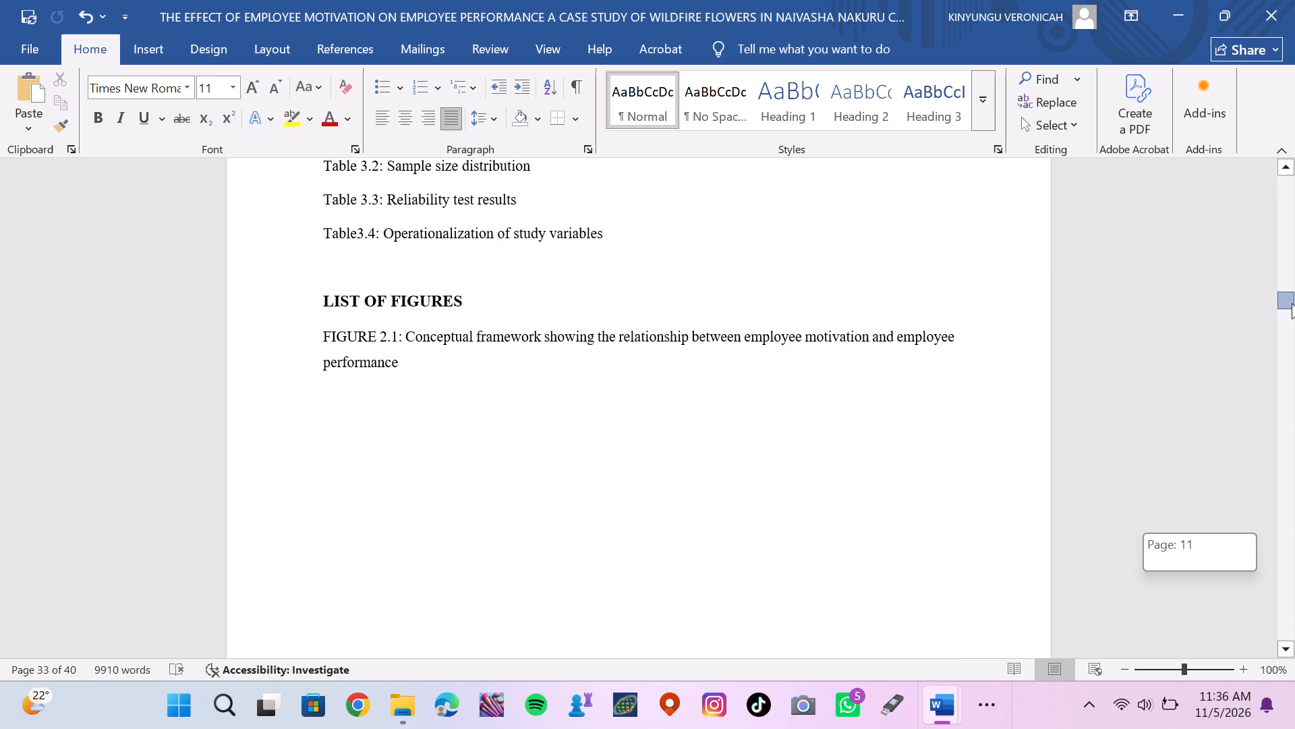
pyautogui.moveTo(1292, 303); pyautogui.dragTo(1294, 320)
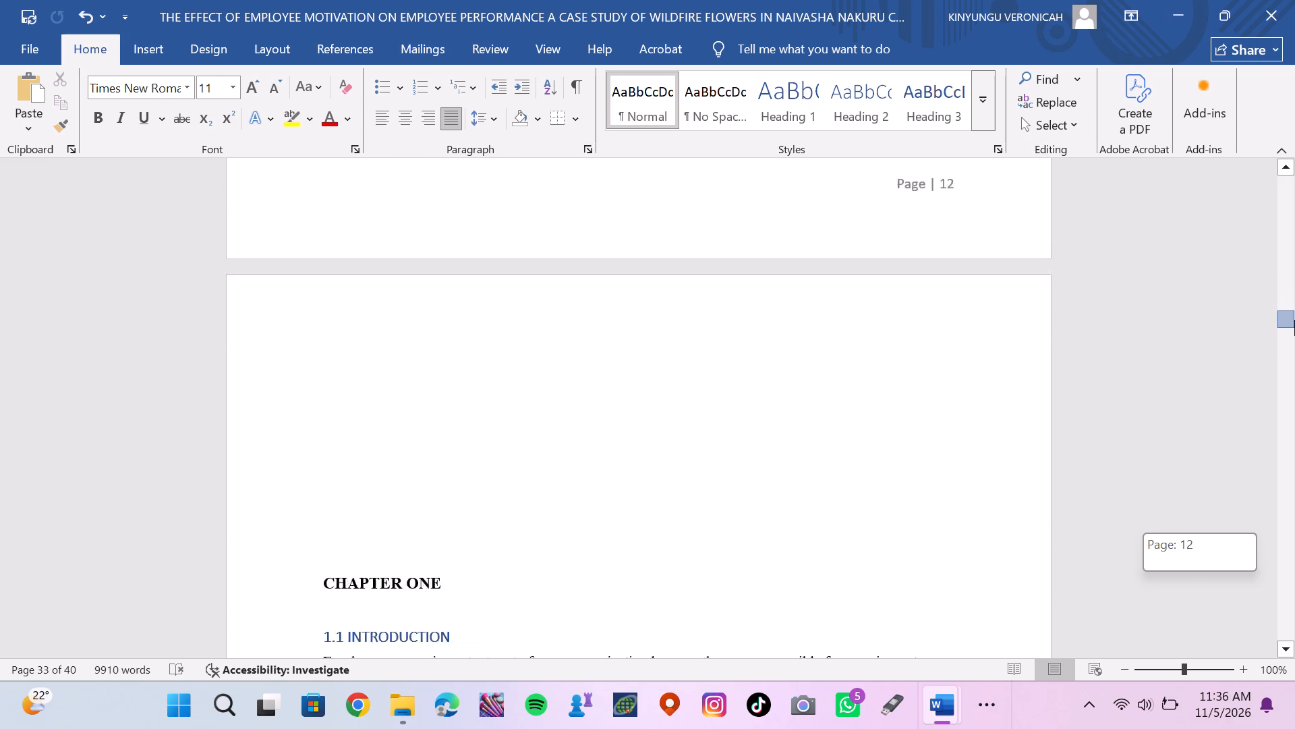
pyautogui.moveTo(1294, 320); pyautogui.dragTo(1294, 325)
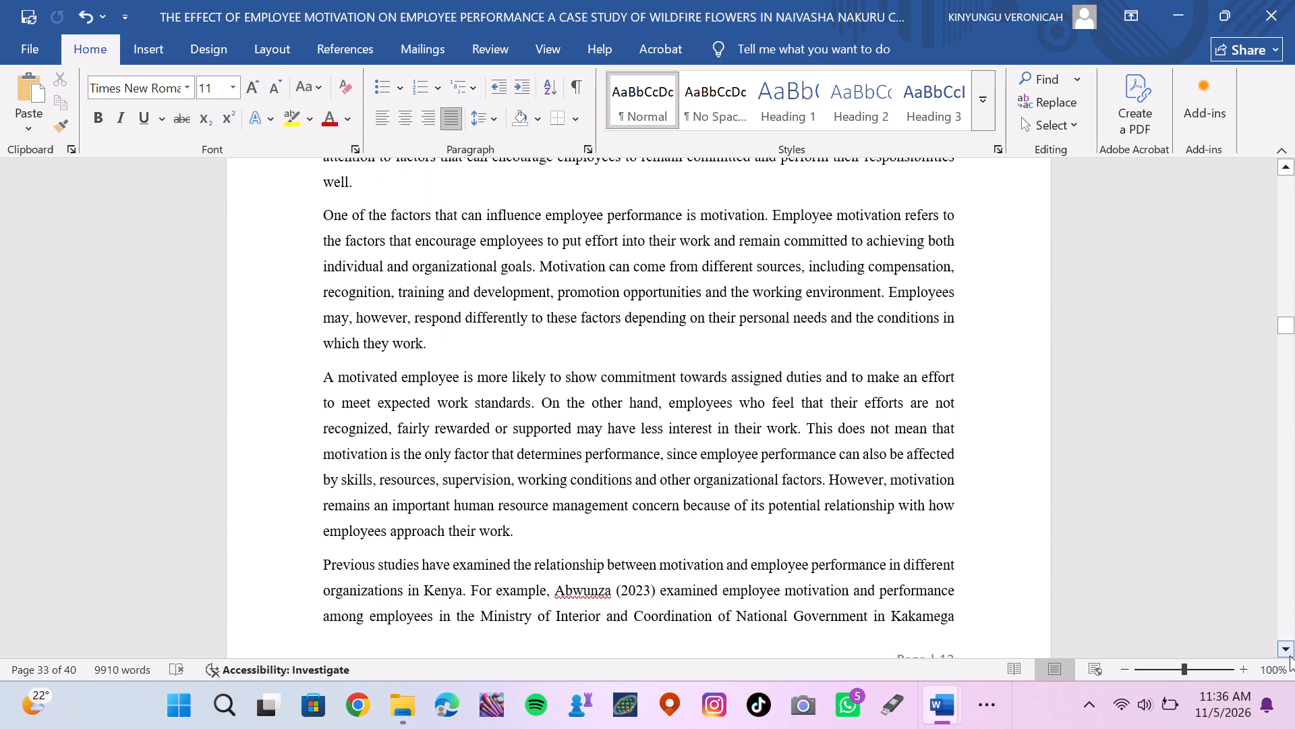
# Read Chapter One from section 1.1 Introduction through the compensation, recognition and promotion paragraphs of section 1.2 Background of the Study.
pyautogui.tripleClick(1290, 655)
pyautogui.tripleClick(1290, 655)
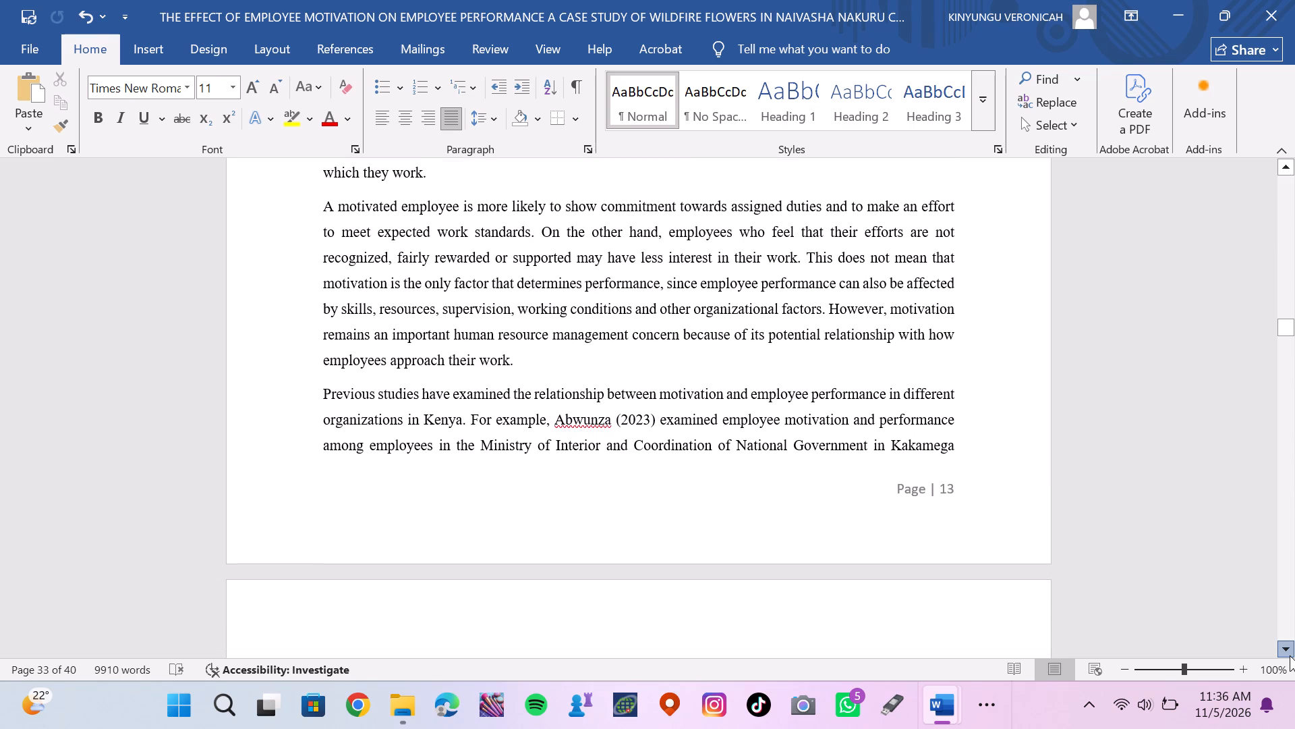
pyautogui.tripleClick(1290, 655)
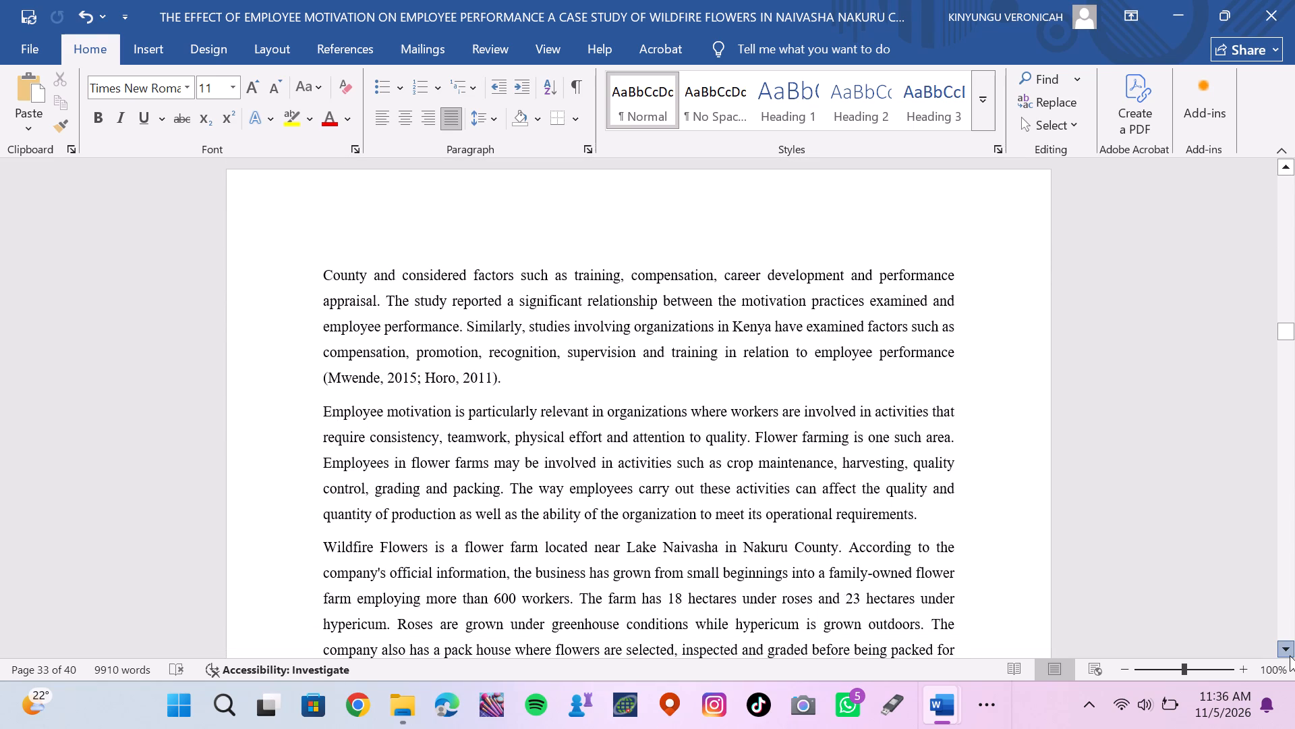
pyautogui.click(1290, 655)
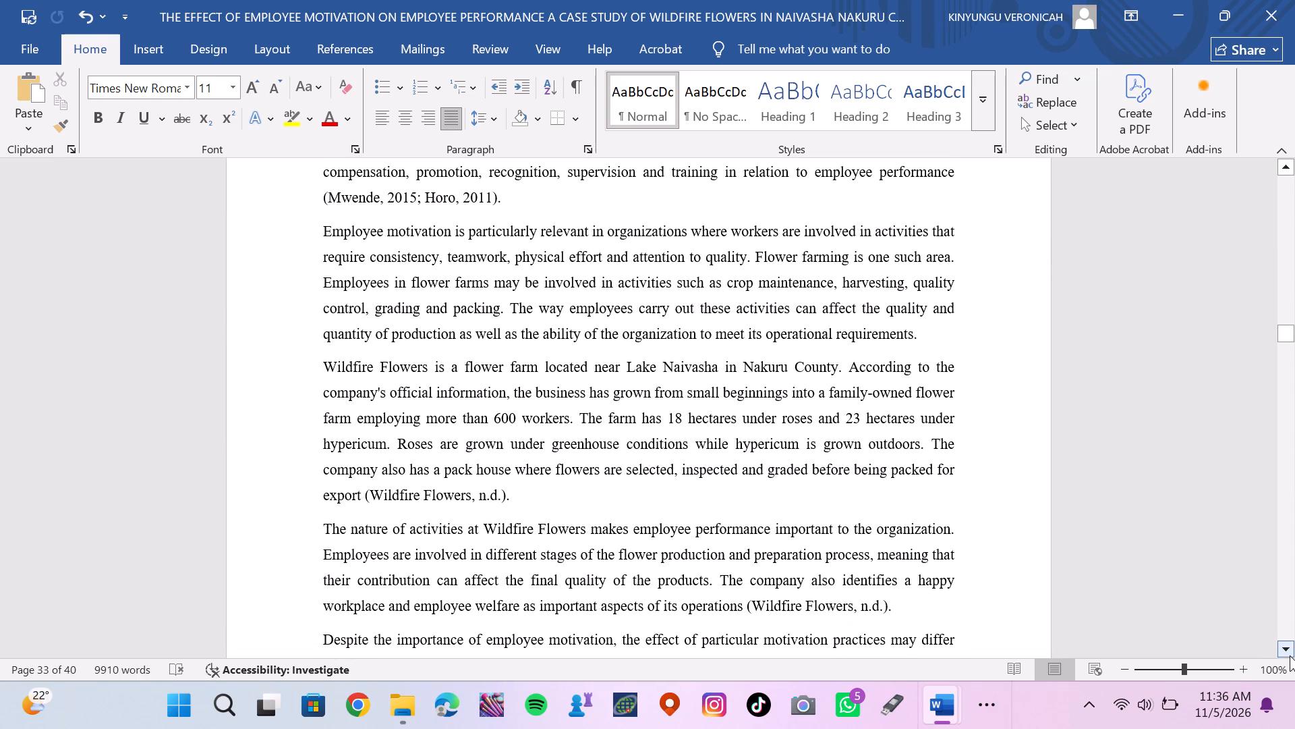
pyautogui.doubleClick(1290, 655)
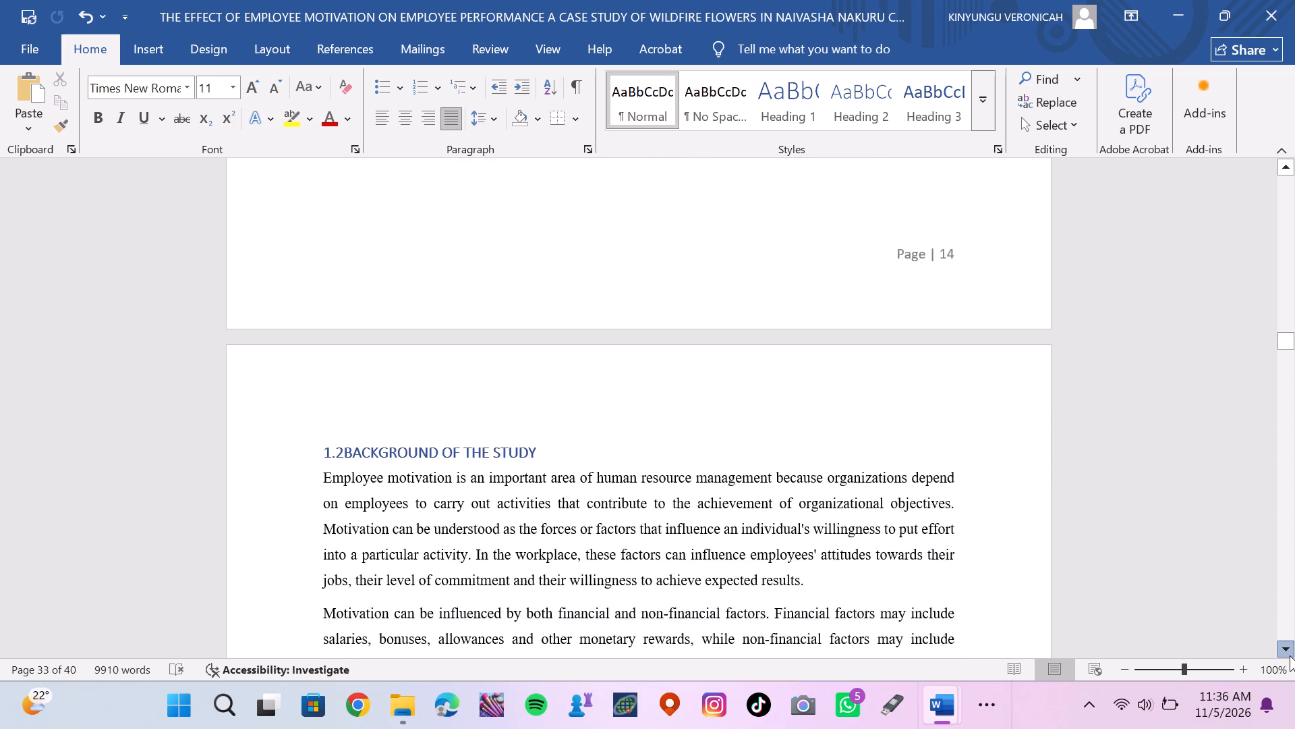
pyautogui.click(1290, 655)
pyautogui.tripleClick(1290, 655)
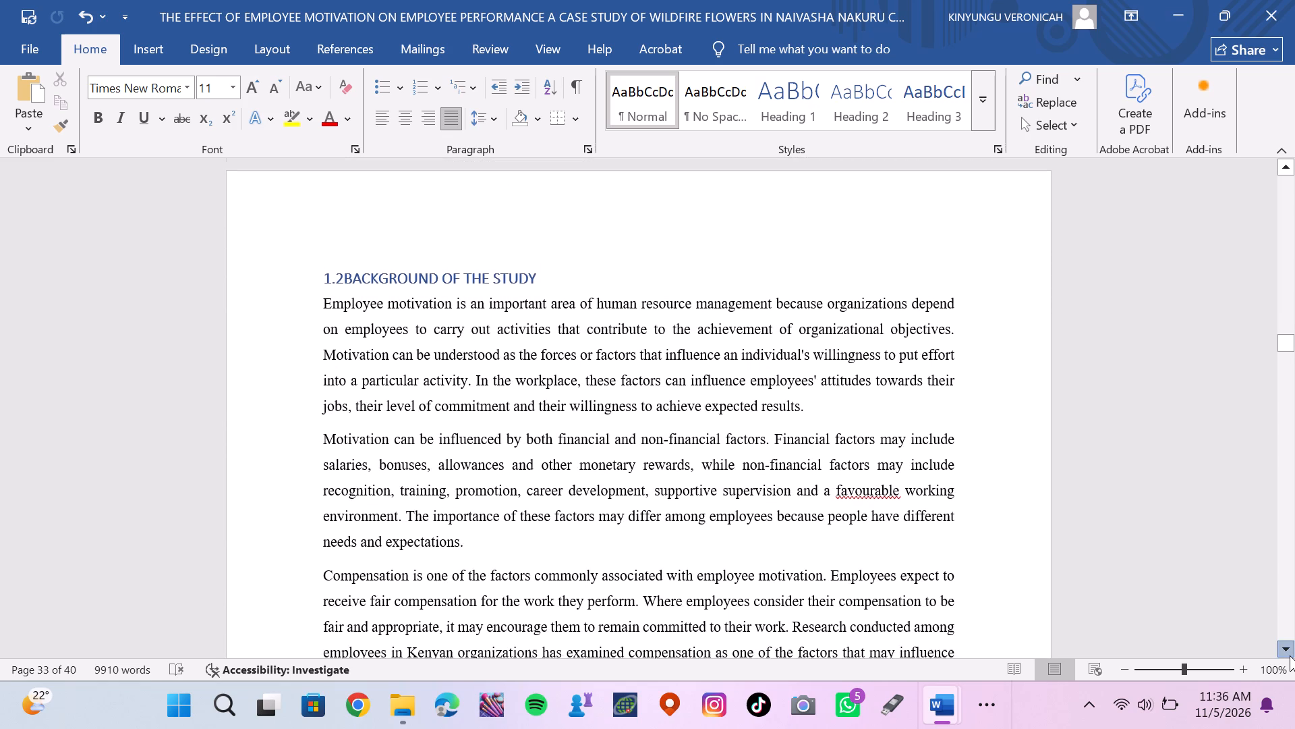
pyautogui.tripleClick(1290, 655)
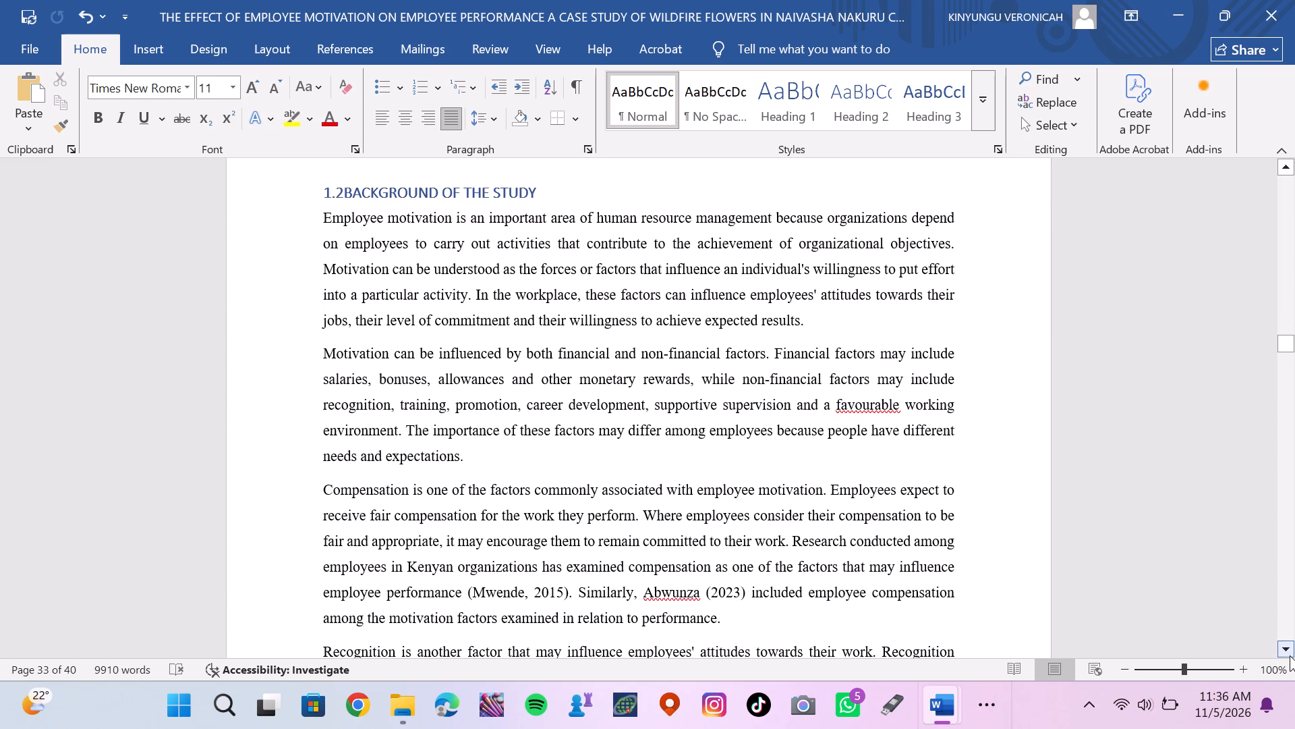
pyautogui.tripleClick(1290, 655)
pyautogui.click(1290, 655)
pyautogui.tripleClick(1290, 655)
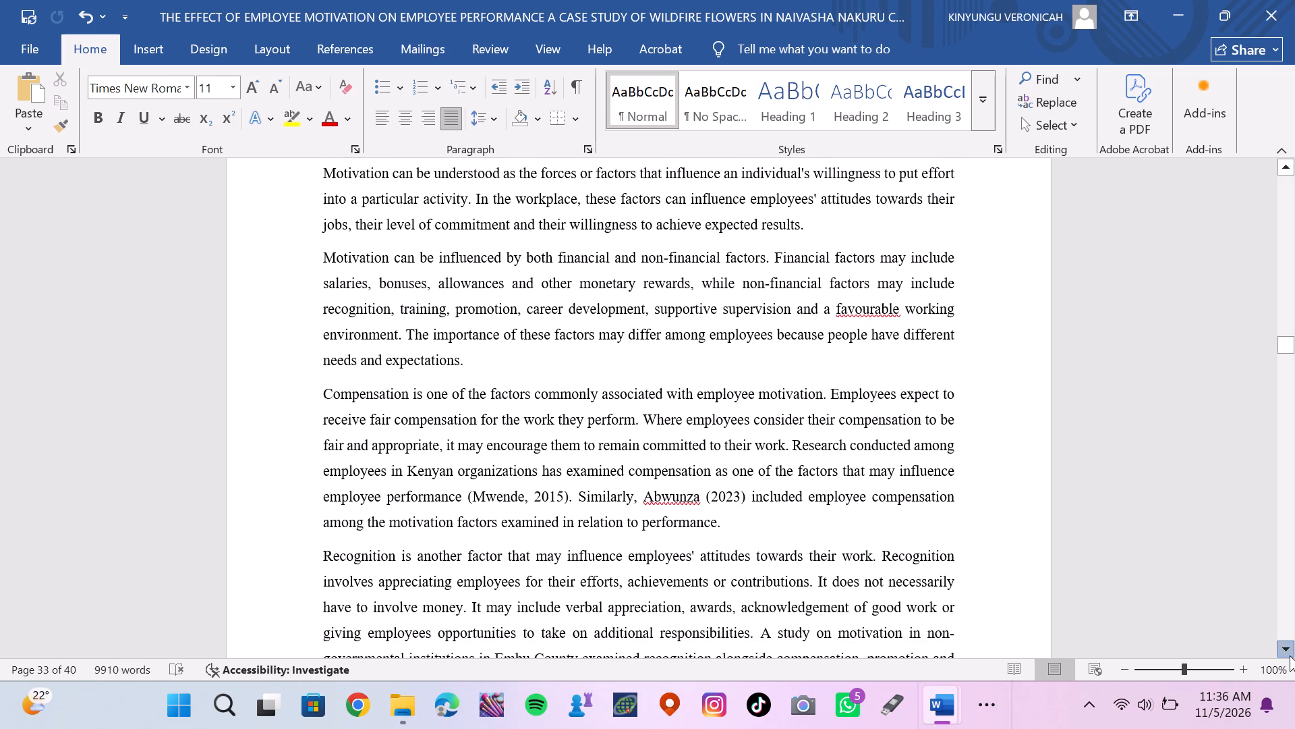
pyautogui.tripleClick(1290, 655)
pyautogui.doubleClick(1290, 655)
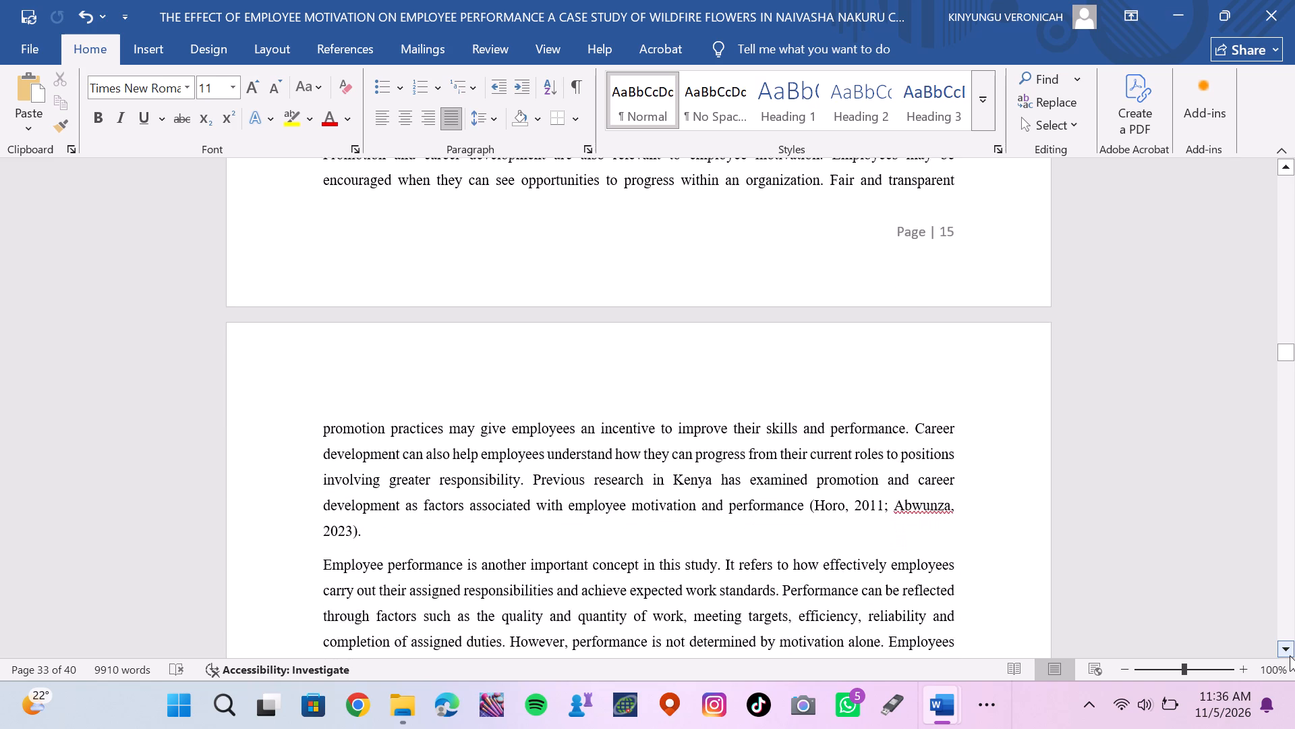
# Read the rest of section 1.2, from employee performance onward, and the opening of section 1.3 Profile and History of Wildfire Flowers.
pyautogui.tripleClick(1290, 655)
pyautogui.tripleClick(1290, 655)
pyautogui.click(1290, 655)
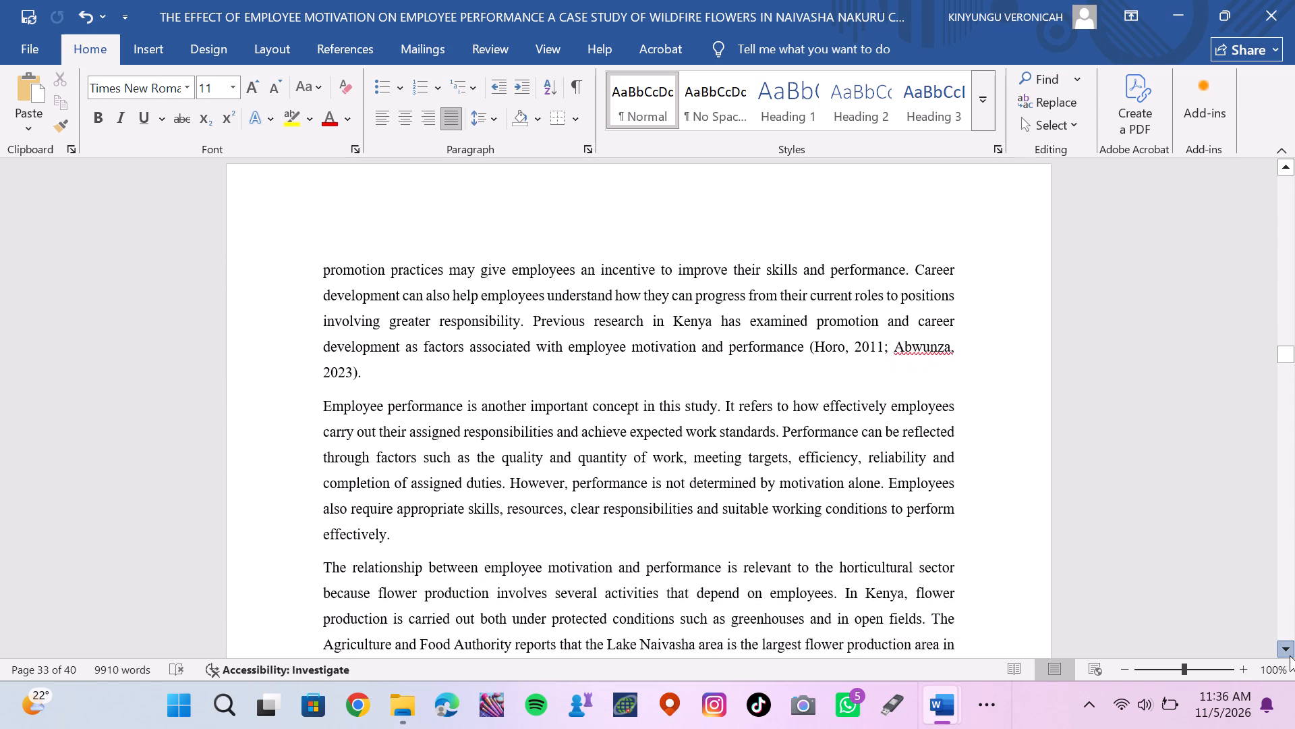
pyautogui.click(1290, 655)
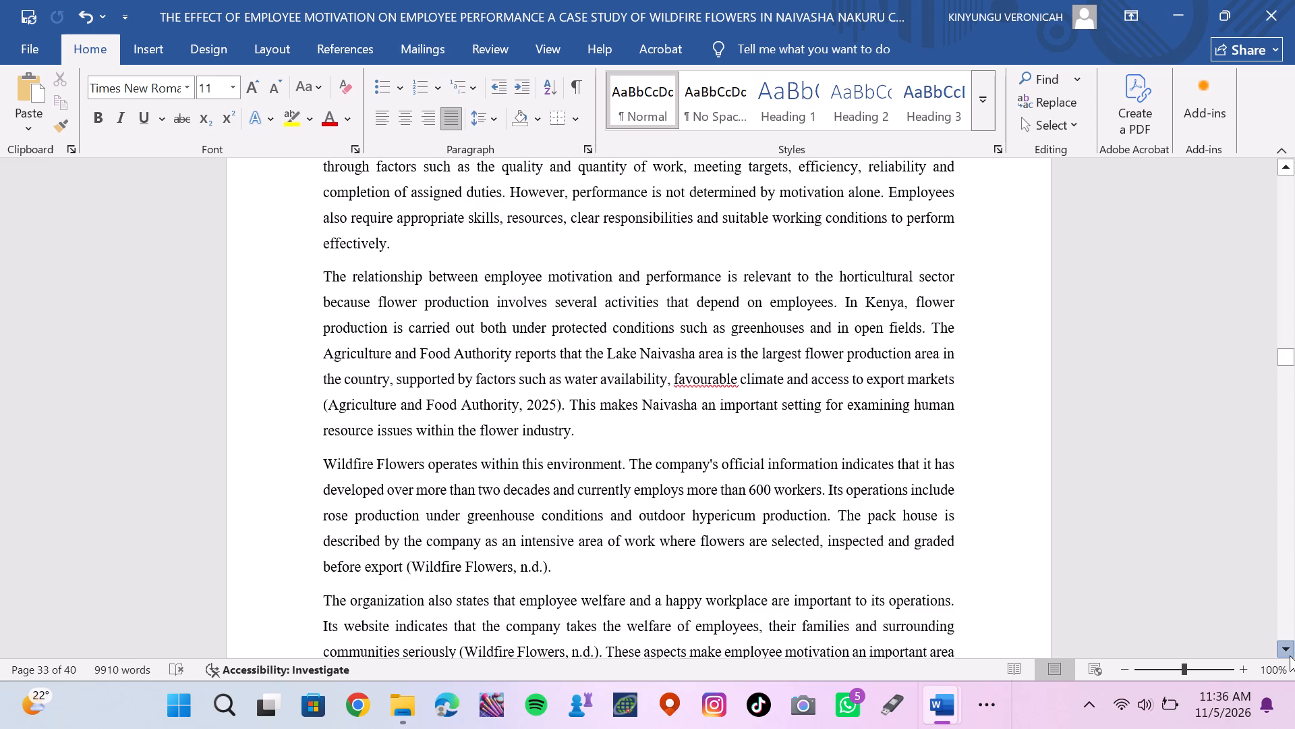
pyautogui.doubleClick(1290, 655)
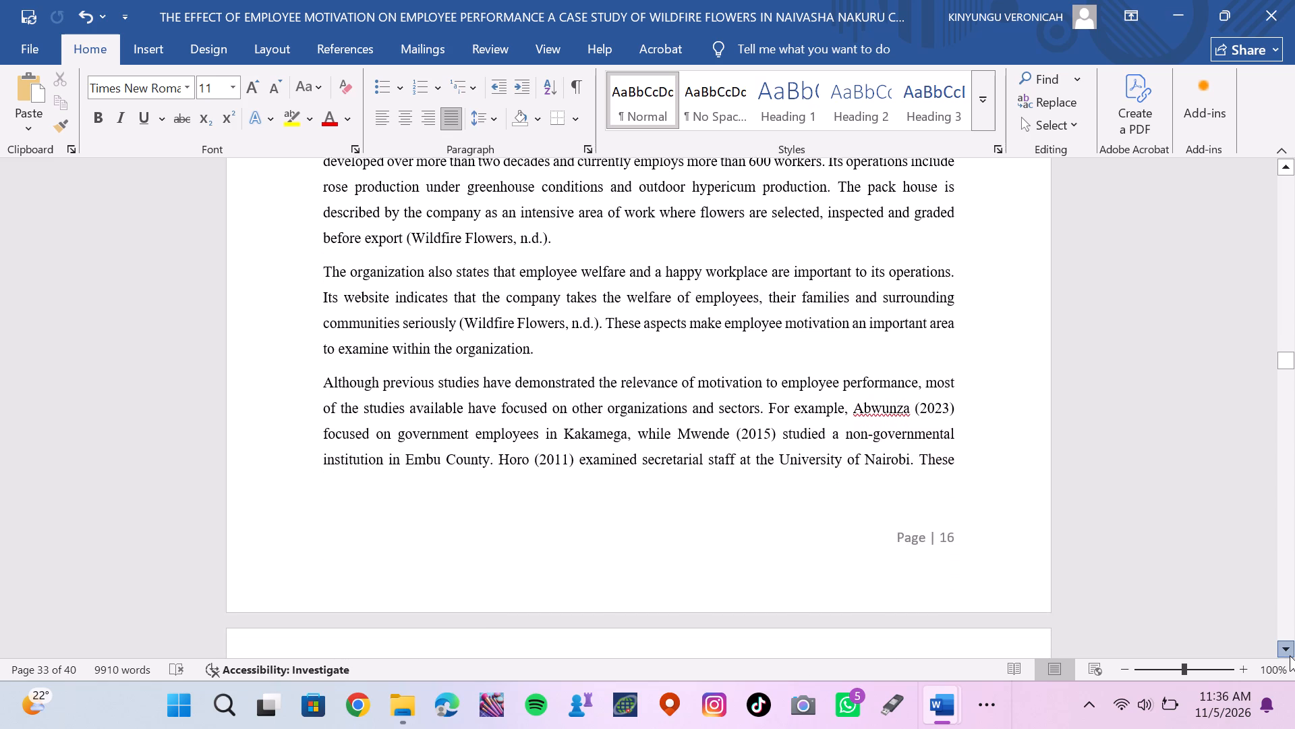
pyautogui.doubleClick(1290, 655)
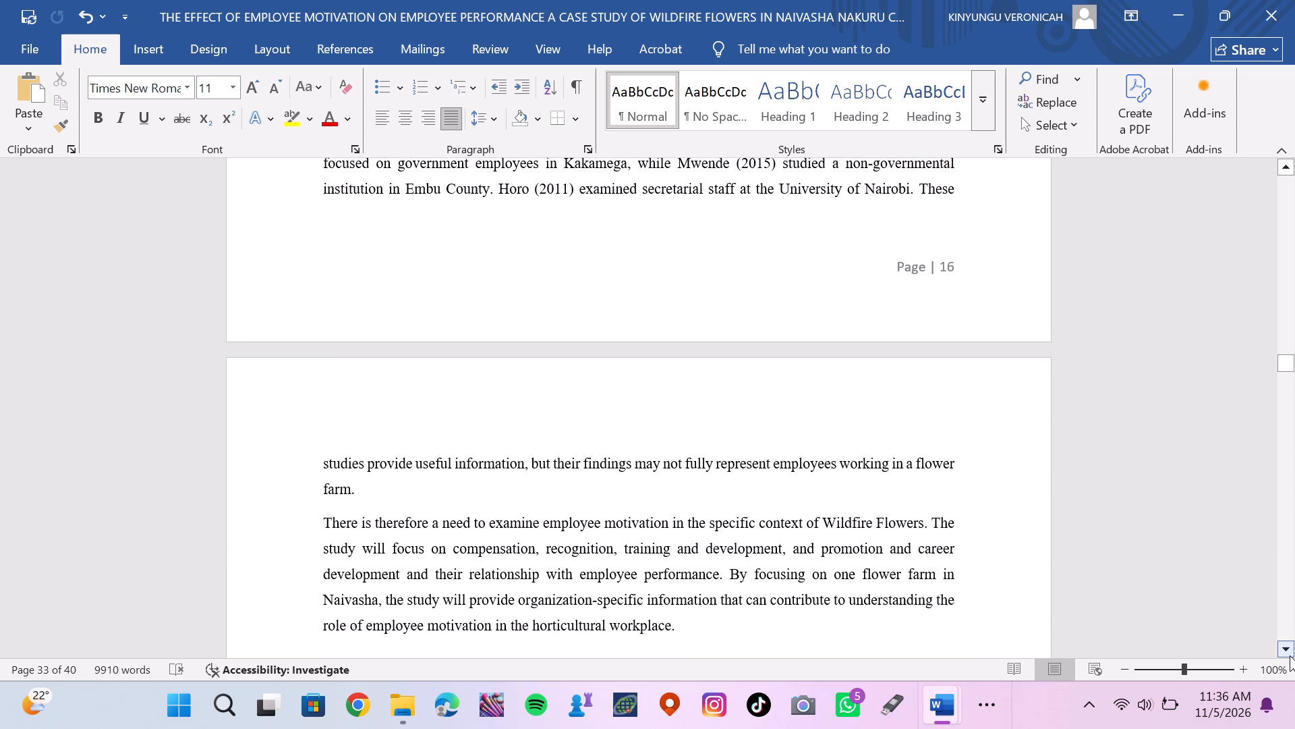
pyautogui.tripleClick(1290, 655)
pyautogui.tripleClick(1290, 655)
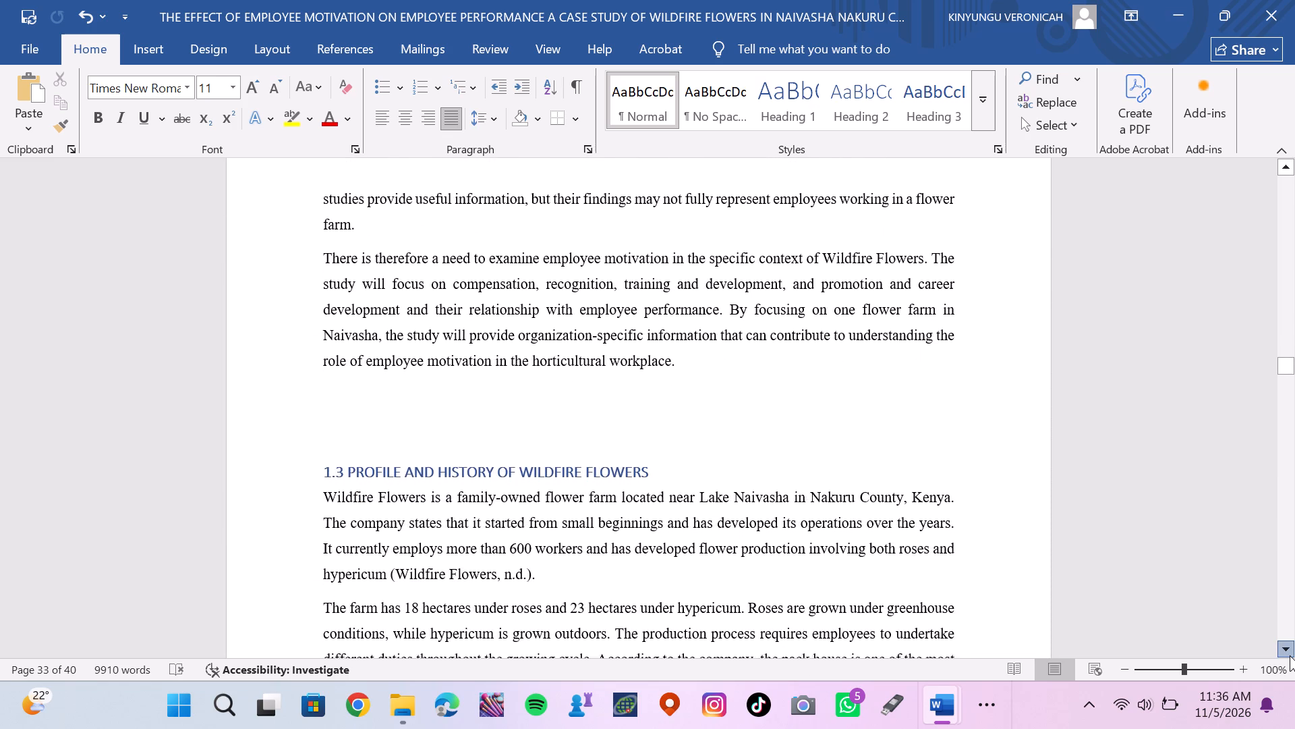
pyautogui.click(1290, 655)
pyautogui.click(1290, 655)
pyautogui.click(1290, 655)
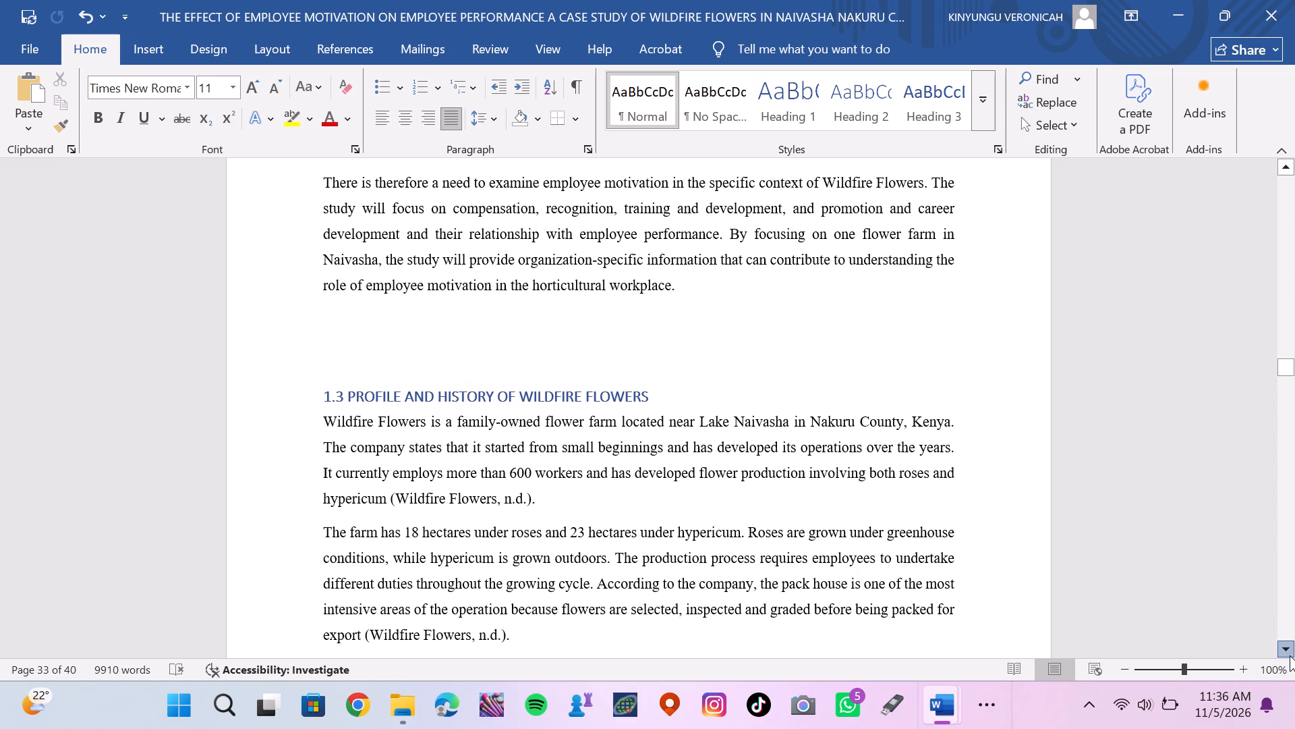
pyautogui.doubleClick(1290, 655)
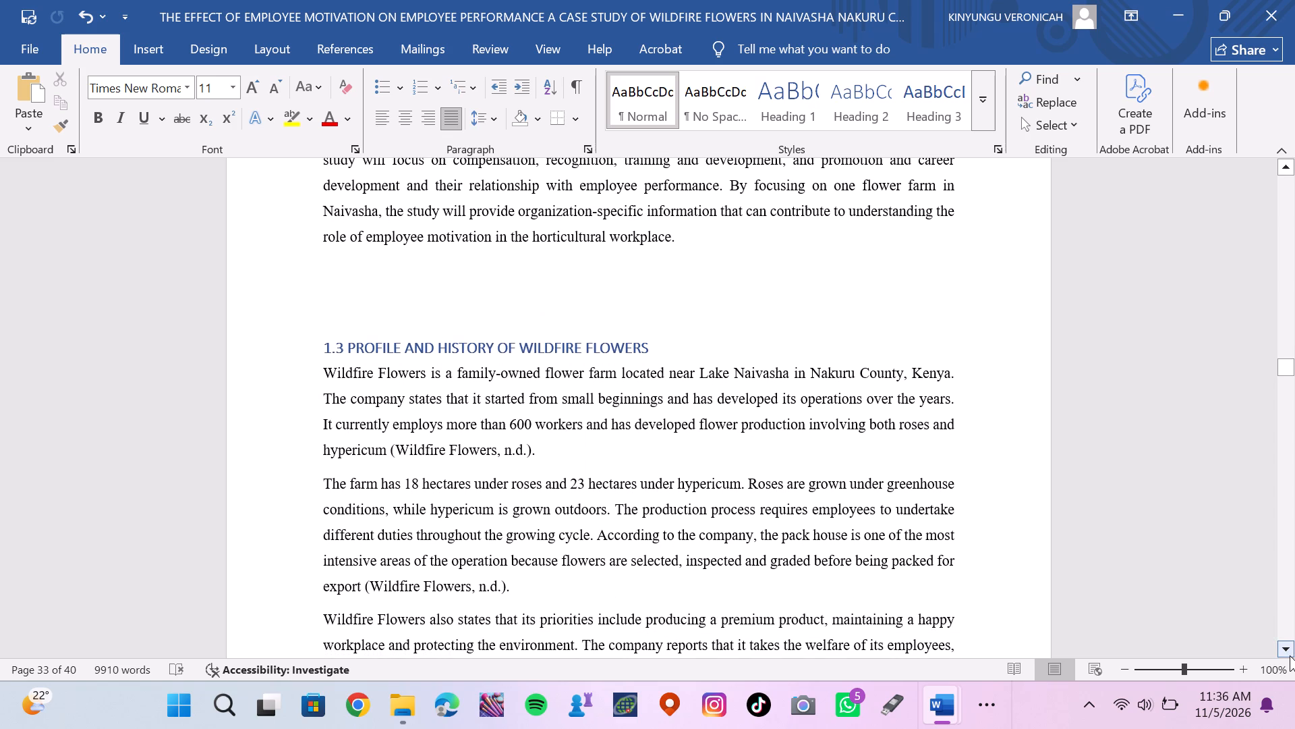
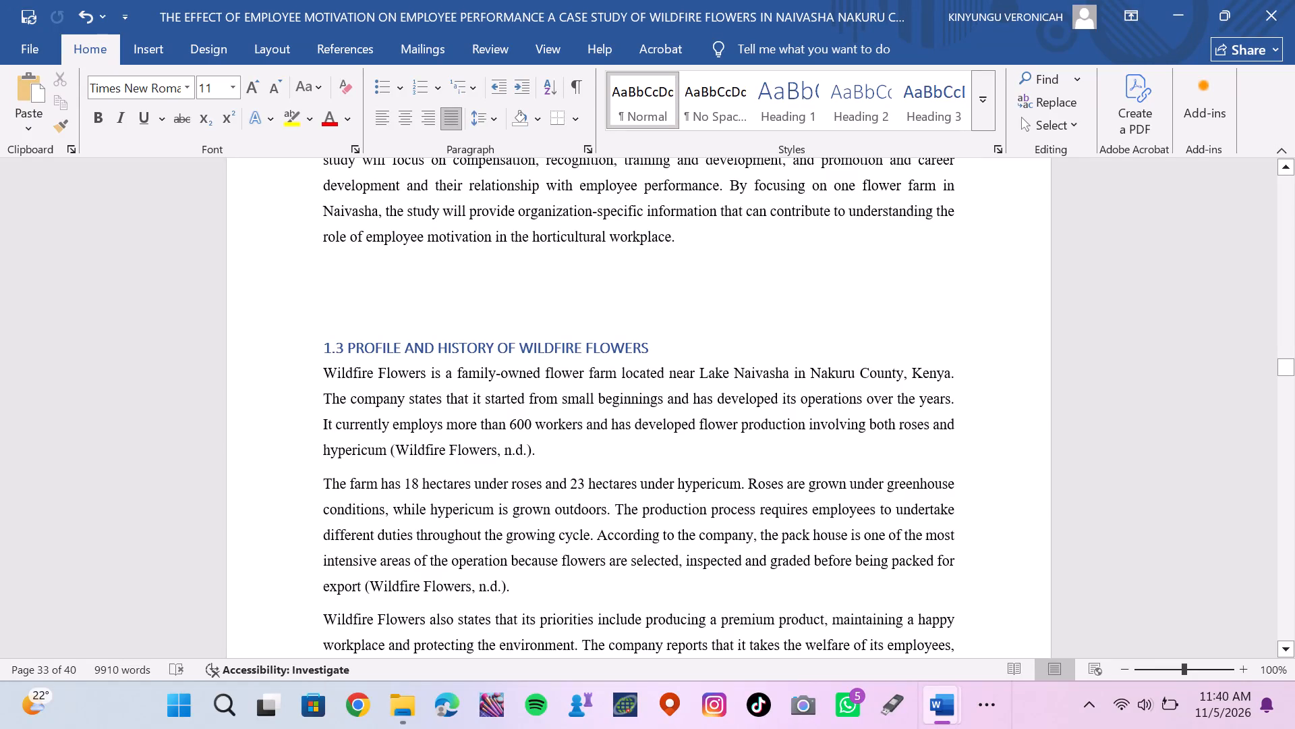
# Delete the words "more than" before "600 workers" in the first paragraph of section 1.3 Profile and History of Wildfire Flowers.
pyautogui.click(502, 425)
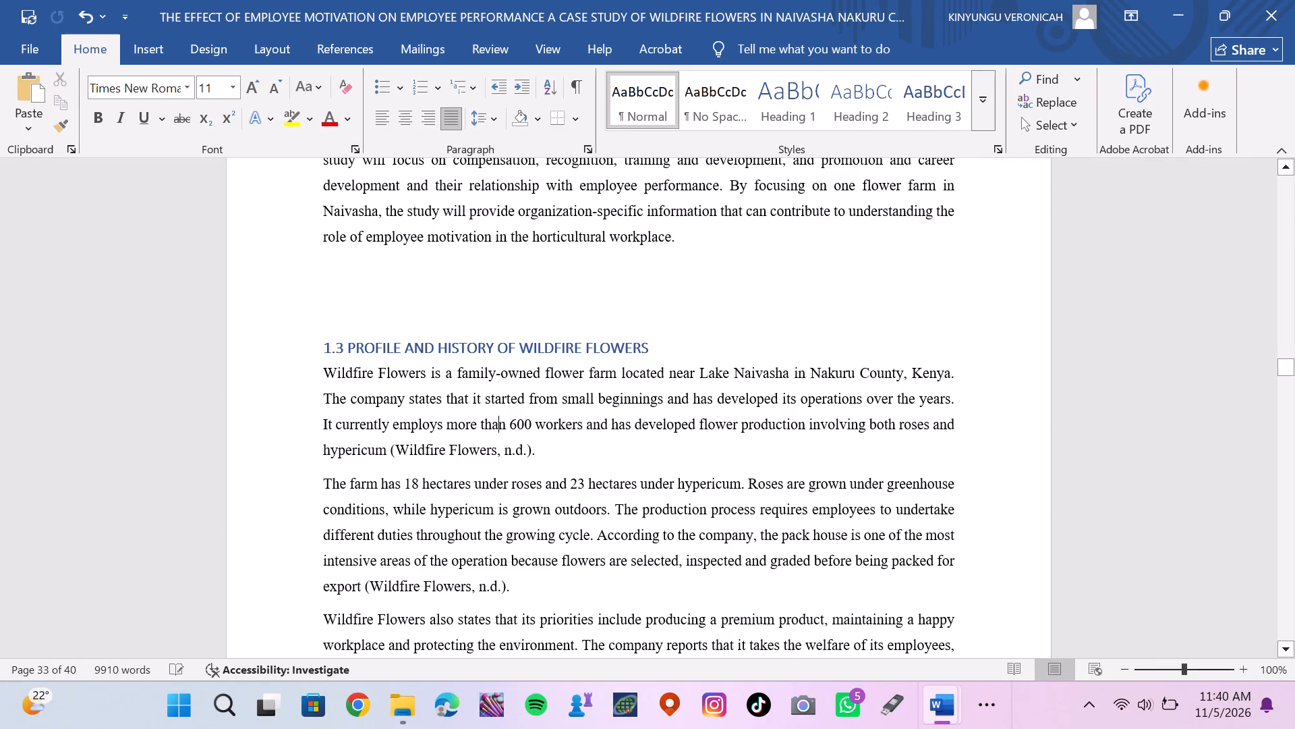
pyautogui.click(507, 425)
pyautogui.press('BackSpace')
pyautogui.press('BackSpace')
pyautogui.press('BackSpace')
pyautogui.press('BackSpace')
pyautogui.press('BackSpace')
pyautogui.press('BackSpace')
pyautogui.press('BackSpace')
pyautogui.press('BackSpace')
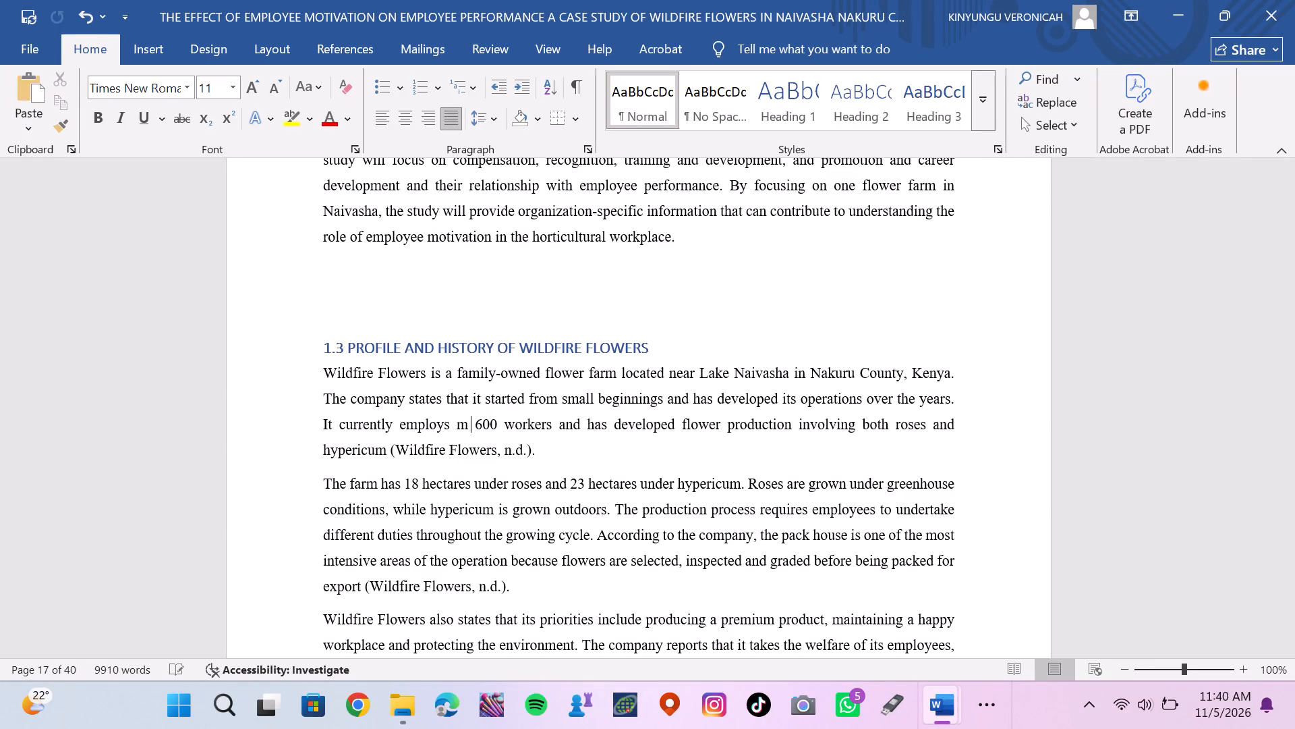
pyautogui.press('BackSpace')
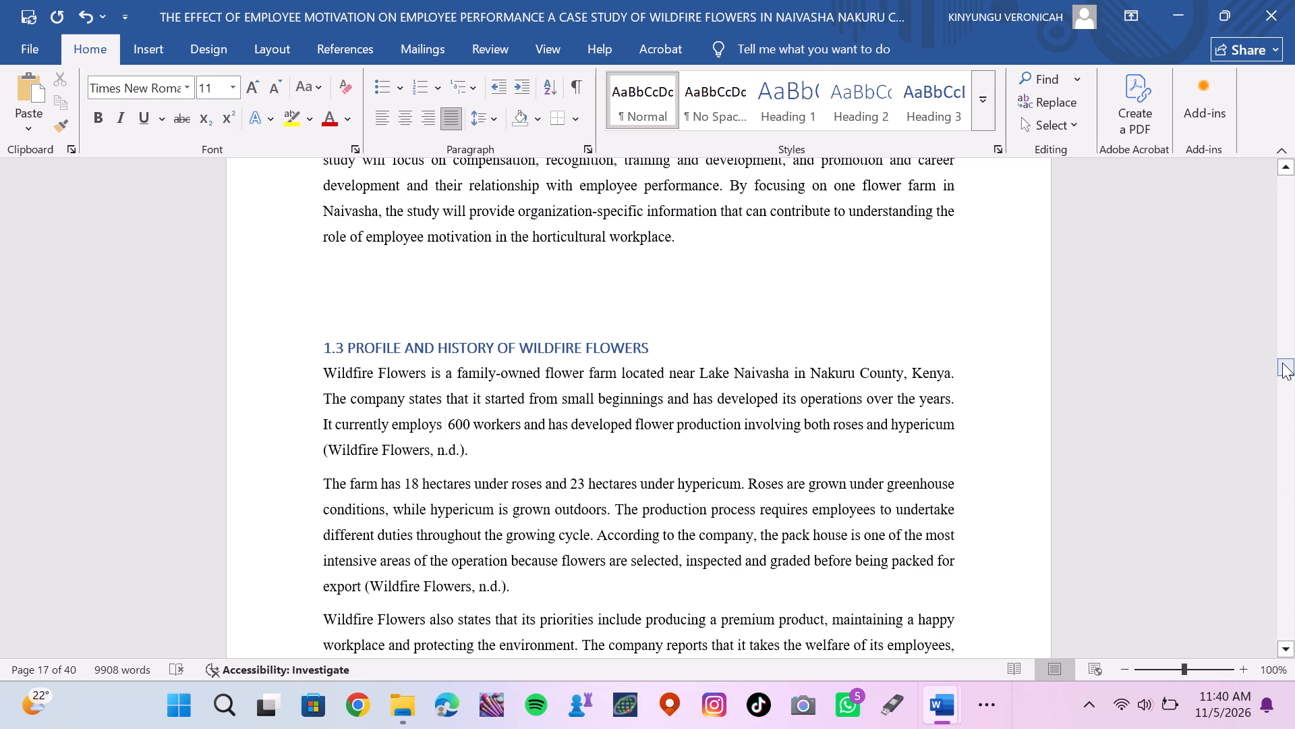
# Go to section 3.3 Target Population in Chapter Three and review its text and Table 3.1.
pyautogui.moveTo(1282, 364); pyautogui.dragTo(1294, 554)
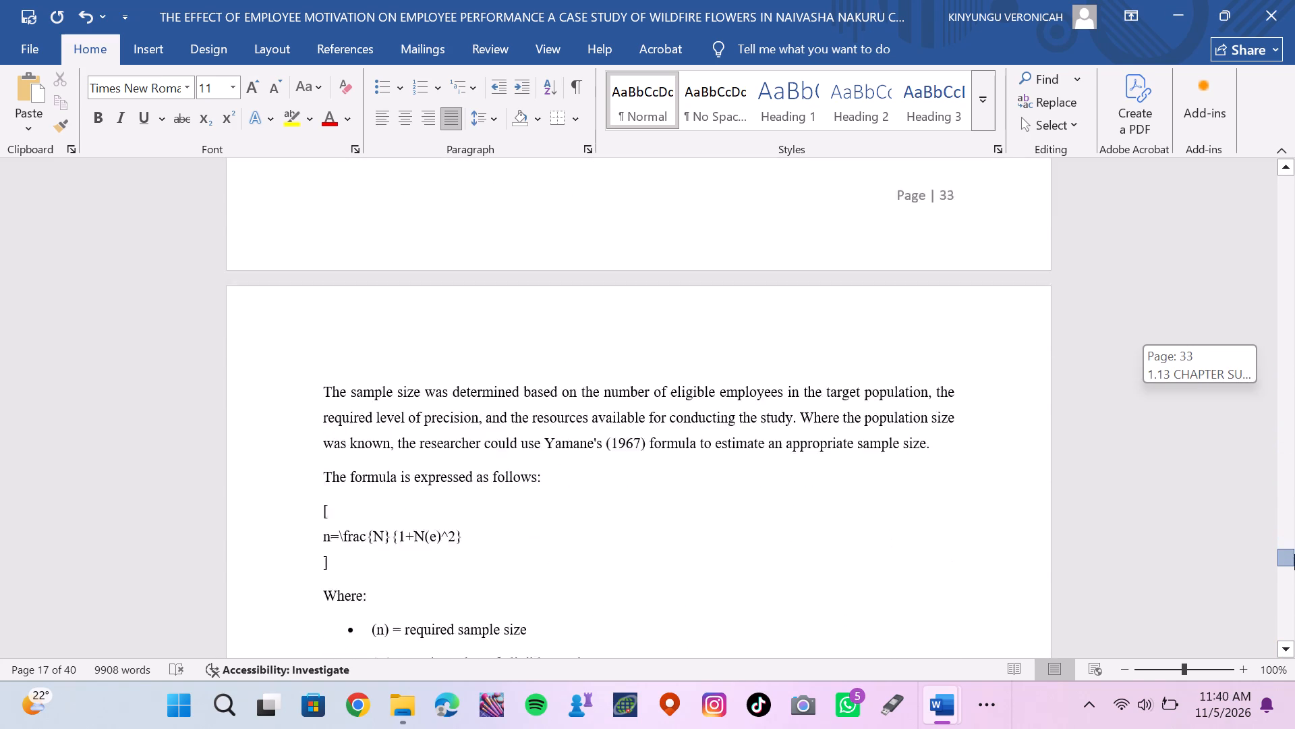
pyautogui.moveTo(1294, 554); pyautogui.dragTo(1292, 540)
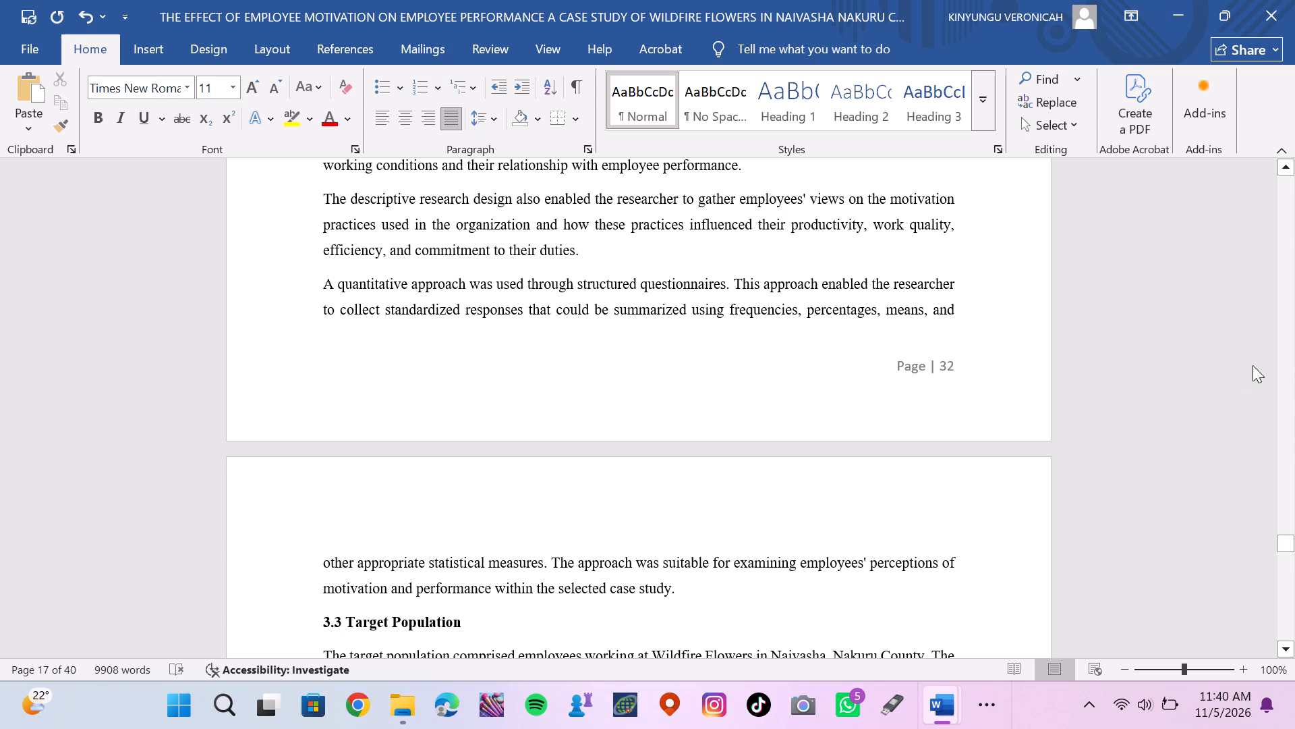
pyautogui.tripleClick(1284, 649)
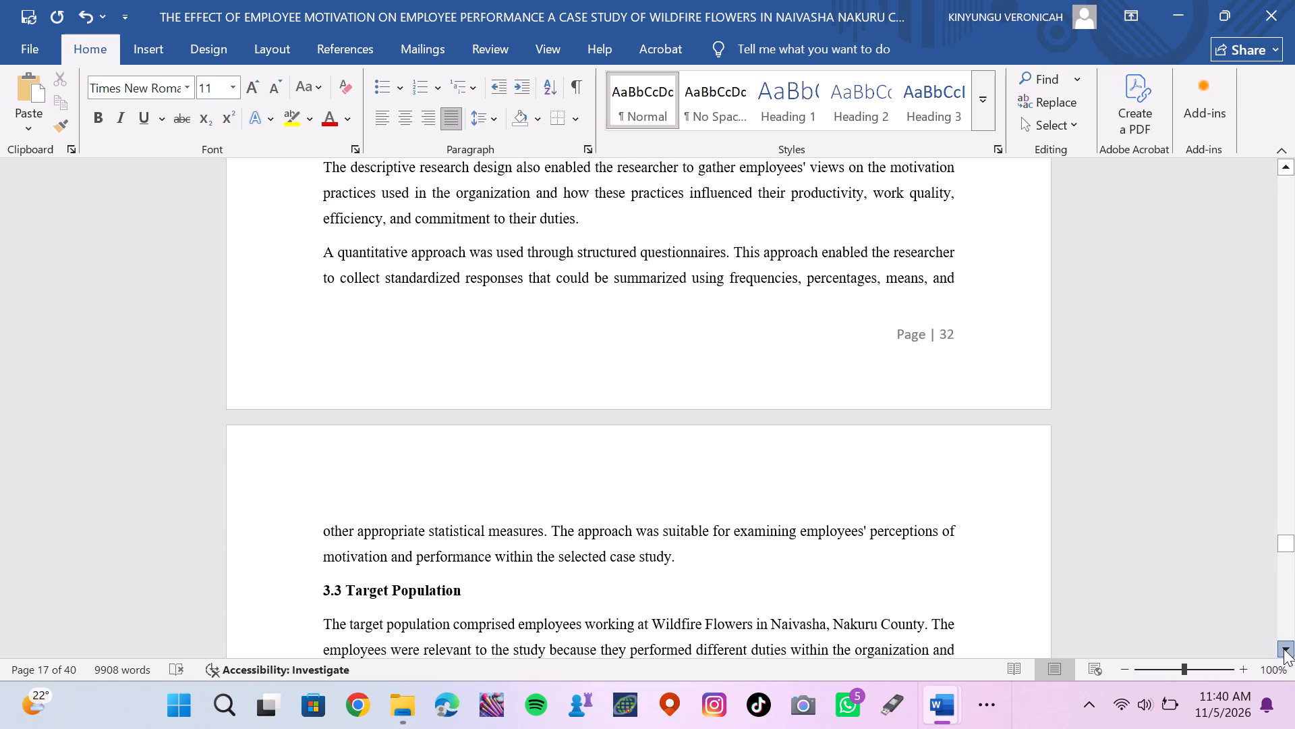
pyautogui.click(1284, 649)
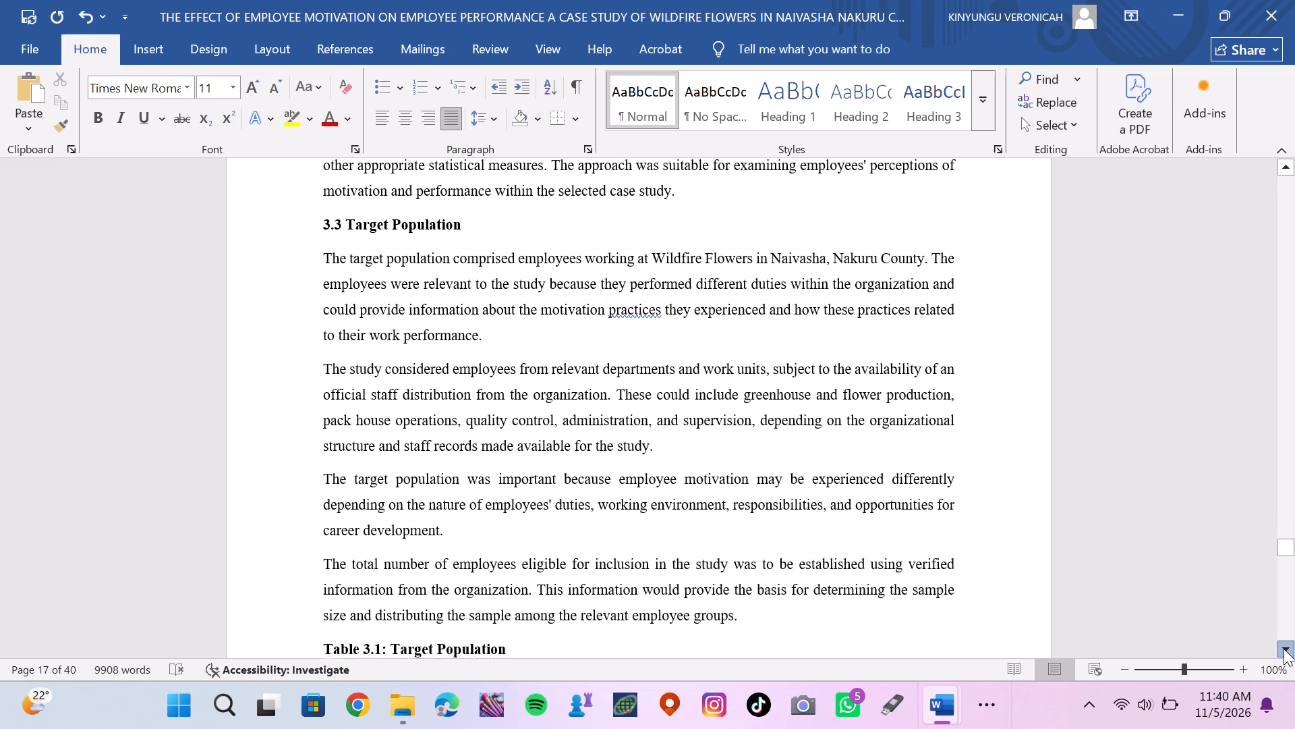
pyautogui.doubleClick(1284, 649)
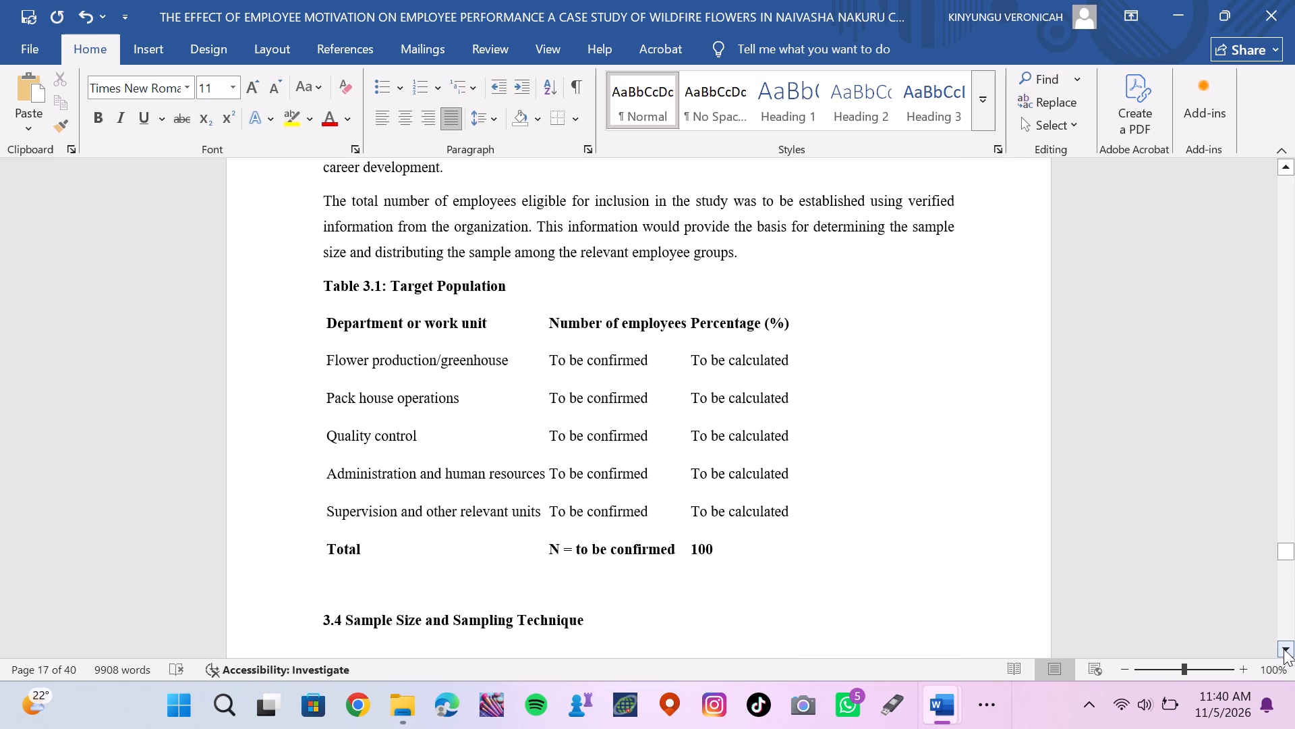
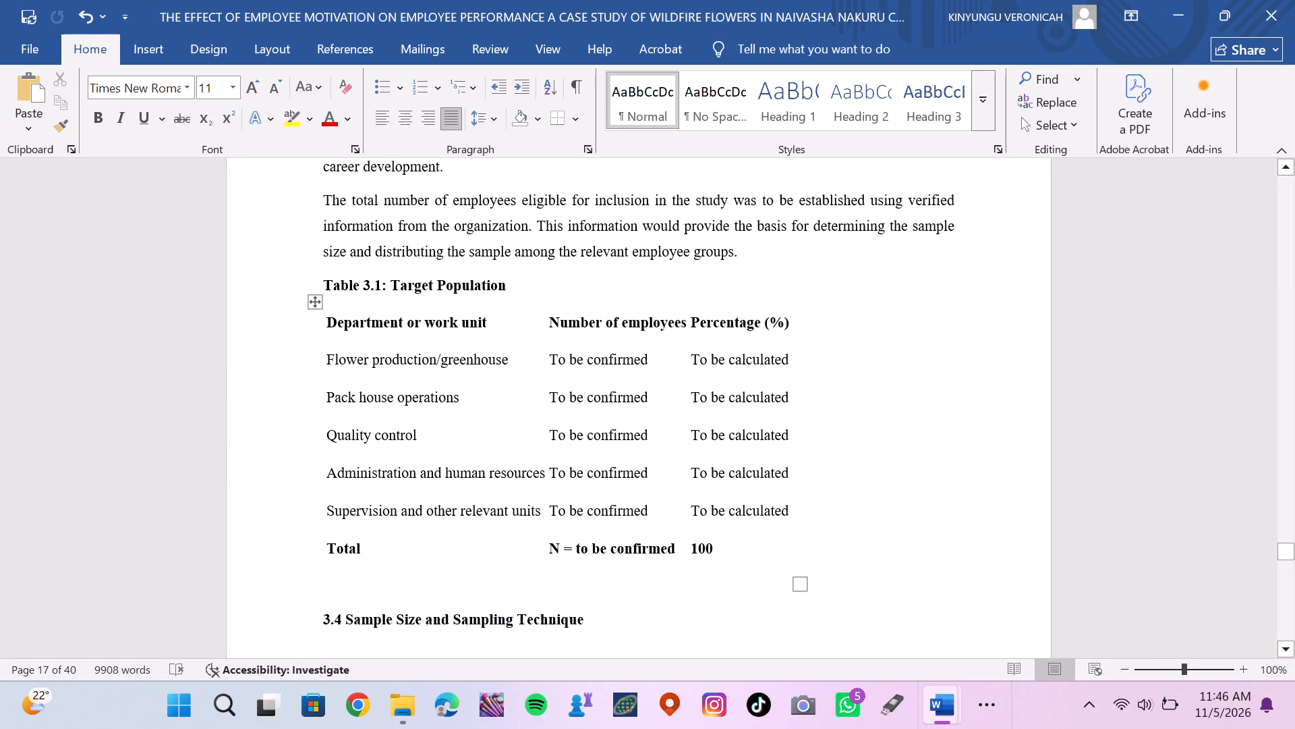
# Replace the placeholder in Table 3.1's Number of employees cell for Flower production/greenhouse with 120.
pyautogui.click(653, 356)
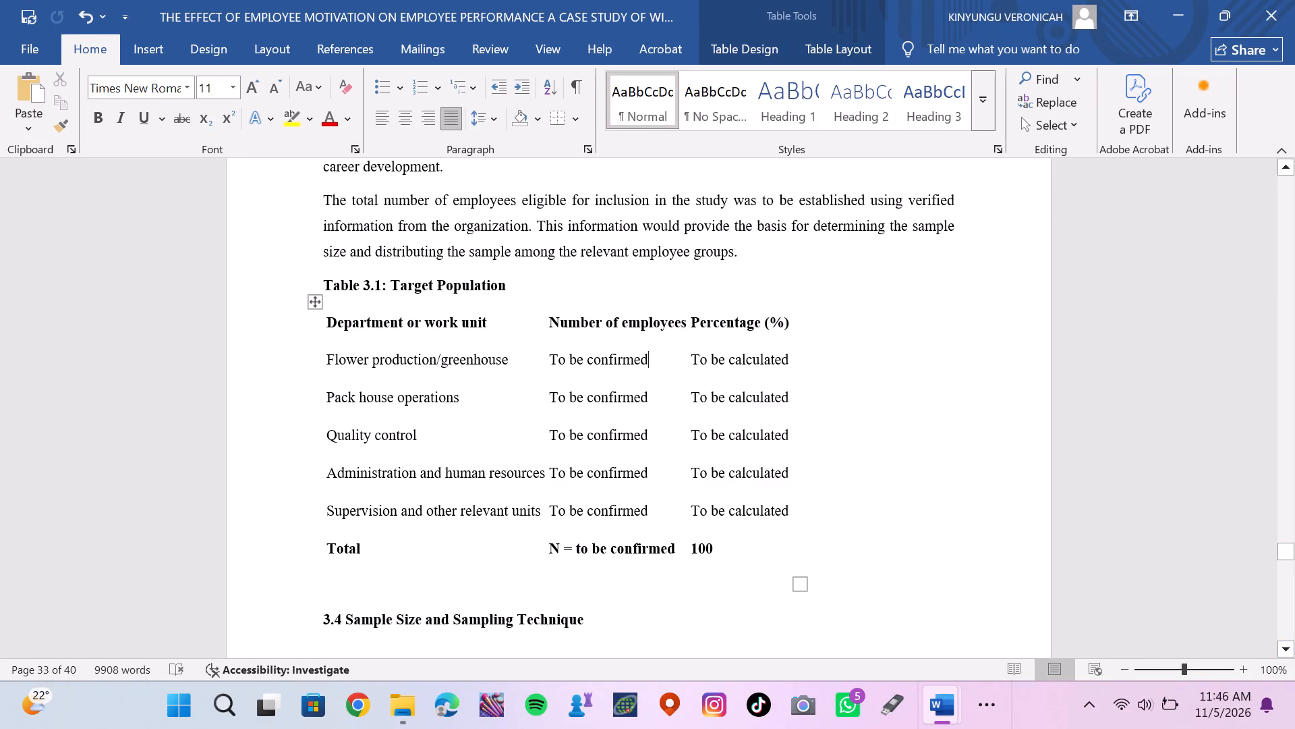
pyautogui.press('BackSpace')
pyautogui.press('BackSpace')
pyautogui.press('BackSpace')
pyautogui.press('BackSpace')
pyautogui.press('BackSpace')
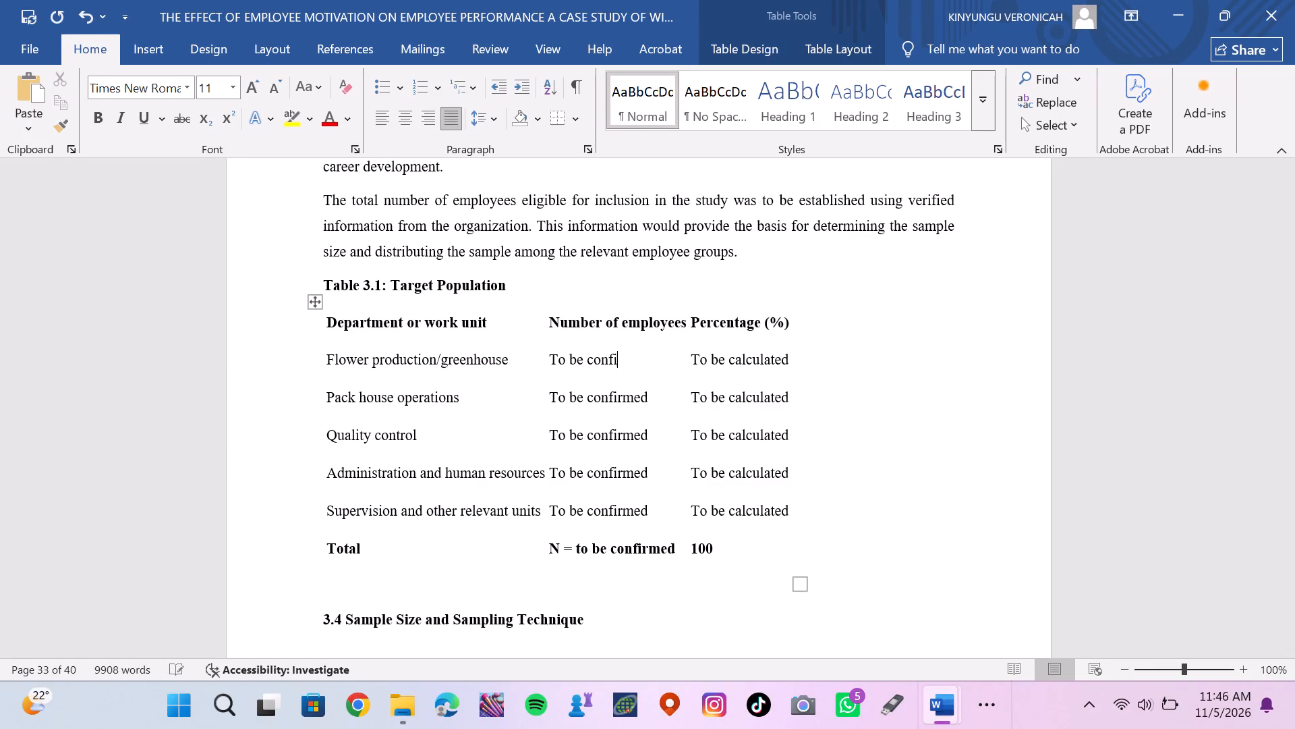
pyautogui.press('BackSpace')
pyautogui.press('BackSpace')
pyautogui.press('BackSpace')
pyautogui.press('BackSpace')
pyautogui.press('BackSpace')
pyautogui.press('BackSpace')
pyautogui.press('BackSpace')
pyautogui.press('BackSpace')
pyautogui.press('BackSpace')
pyautogui.press('BackSpace')
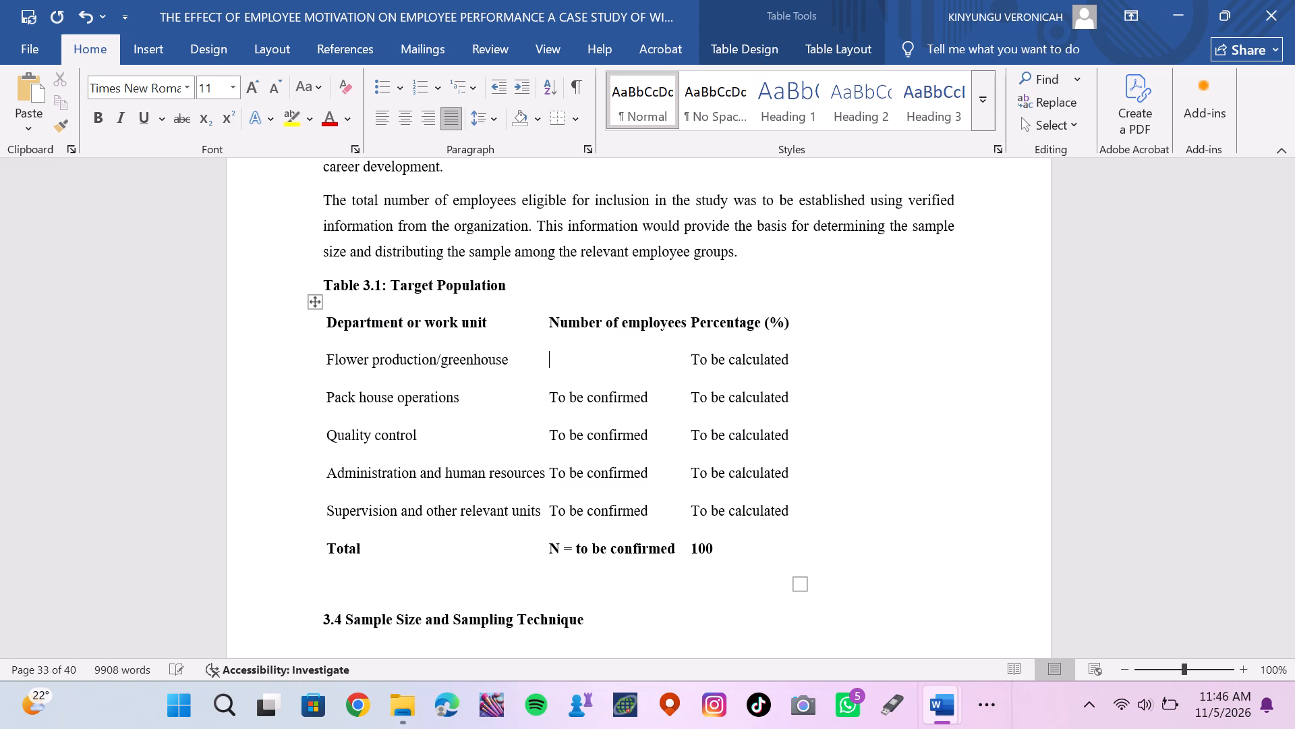
pyautogui.write('120')
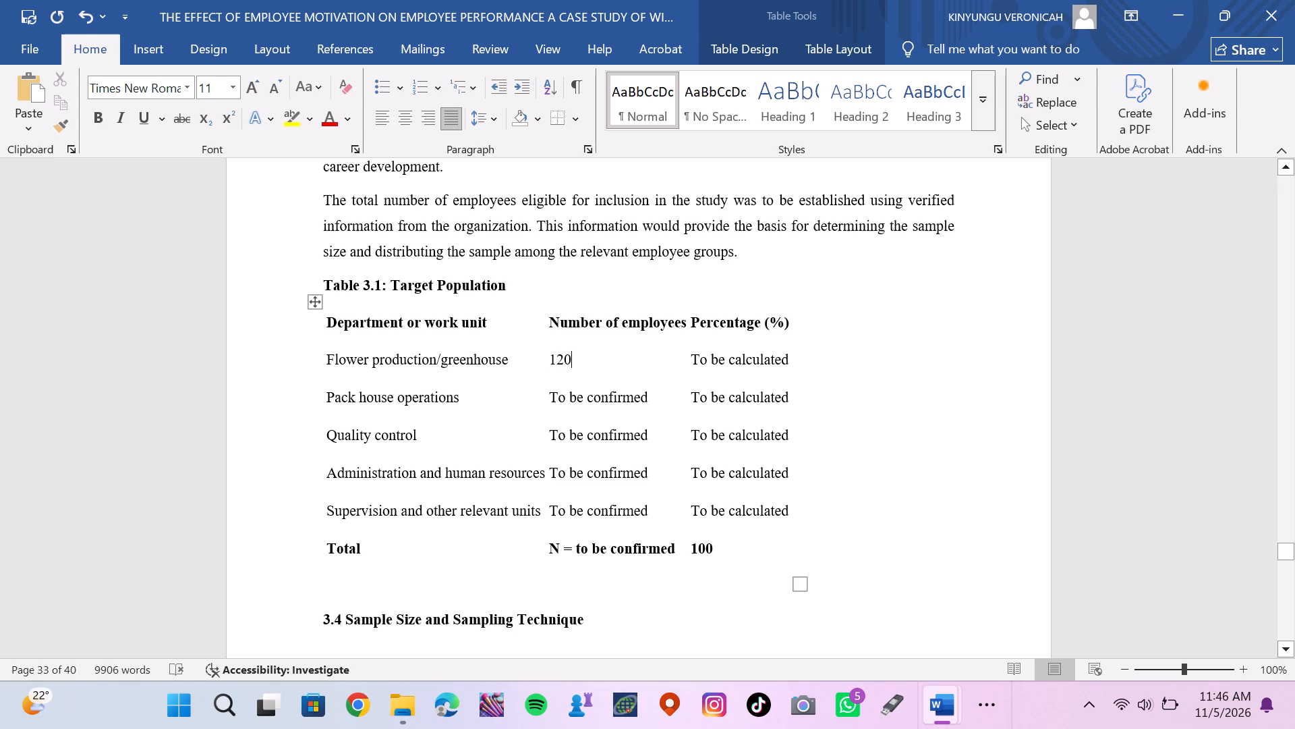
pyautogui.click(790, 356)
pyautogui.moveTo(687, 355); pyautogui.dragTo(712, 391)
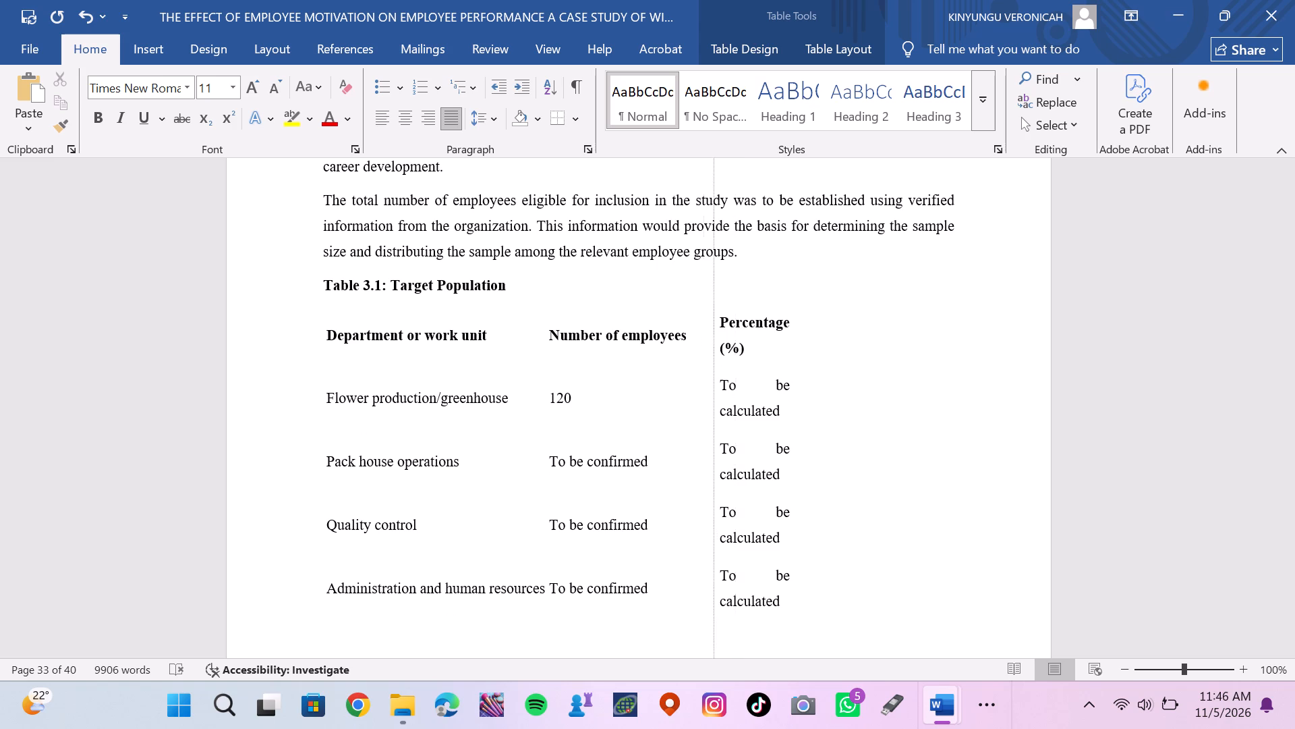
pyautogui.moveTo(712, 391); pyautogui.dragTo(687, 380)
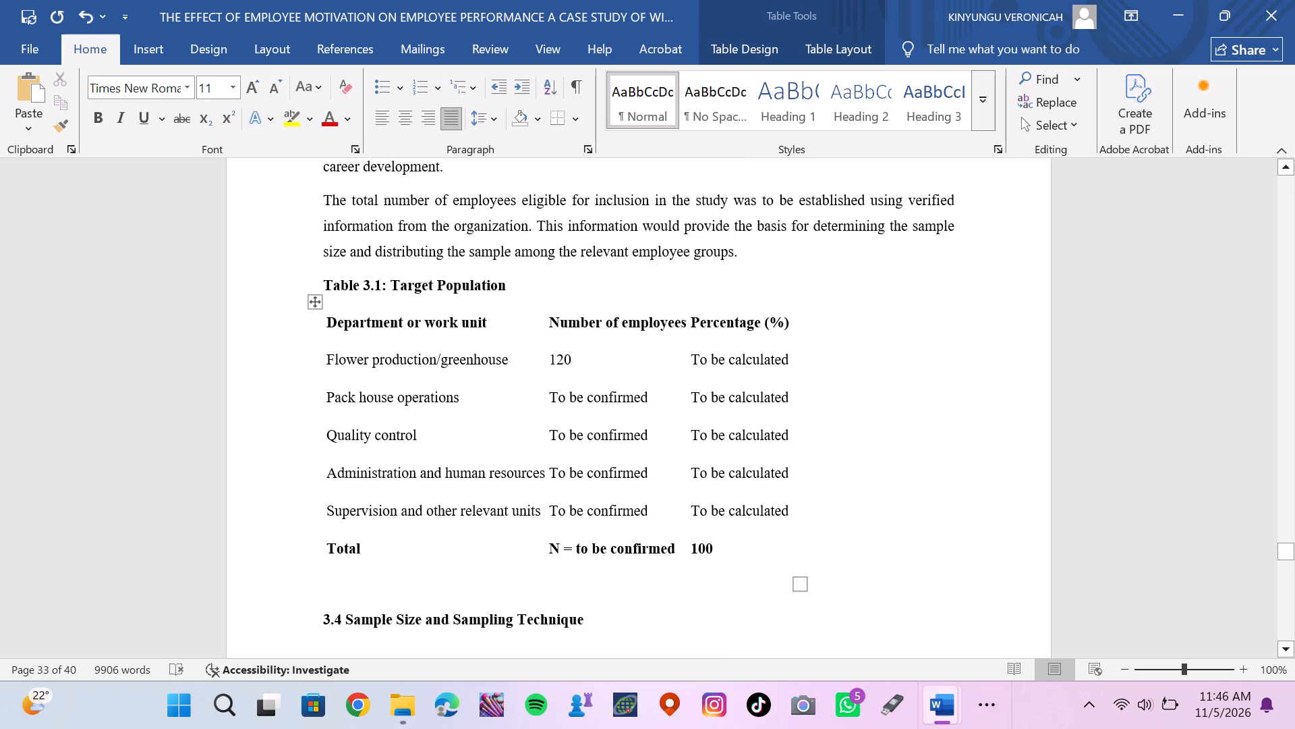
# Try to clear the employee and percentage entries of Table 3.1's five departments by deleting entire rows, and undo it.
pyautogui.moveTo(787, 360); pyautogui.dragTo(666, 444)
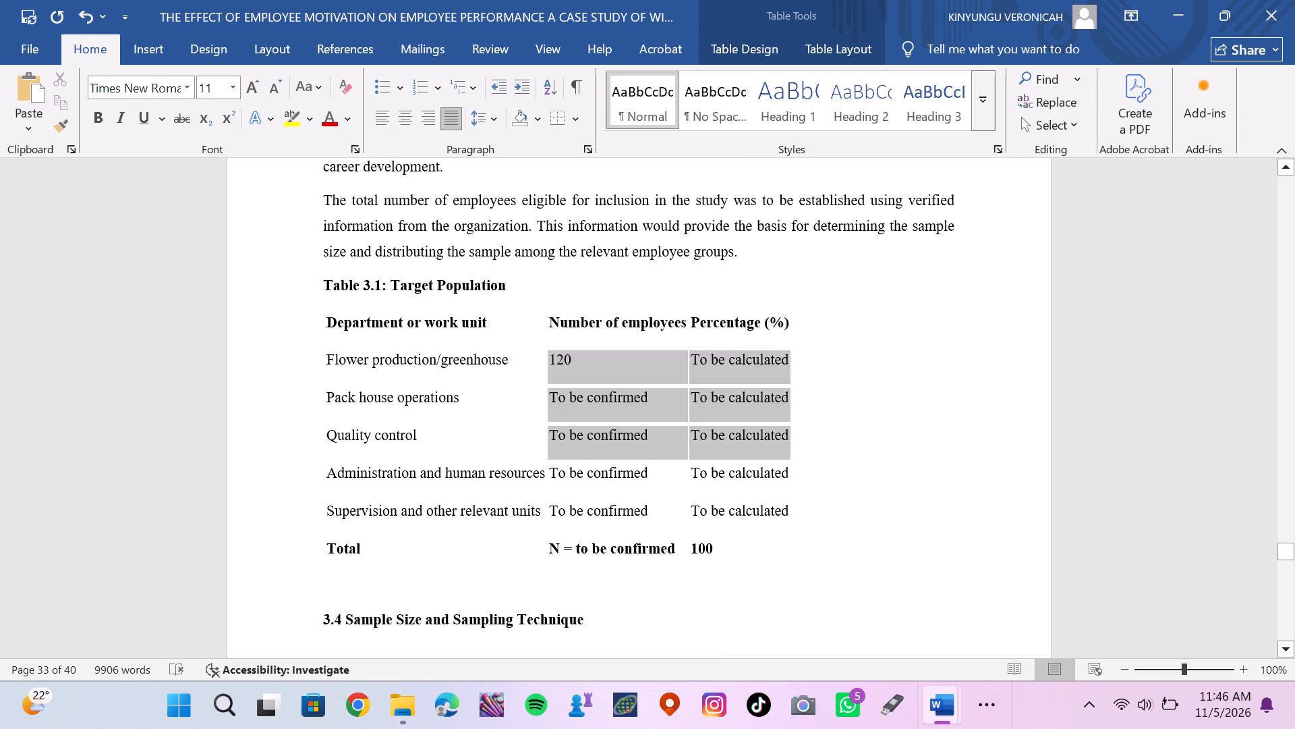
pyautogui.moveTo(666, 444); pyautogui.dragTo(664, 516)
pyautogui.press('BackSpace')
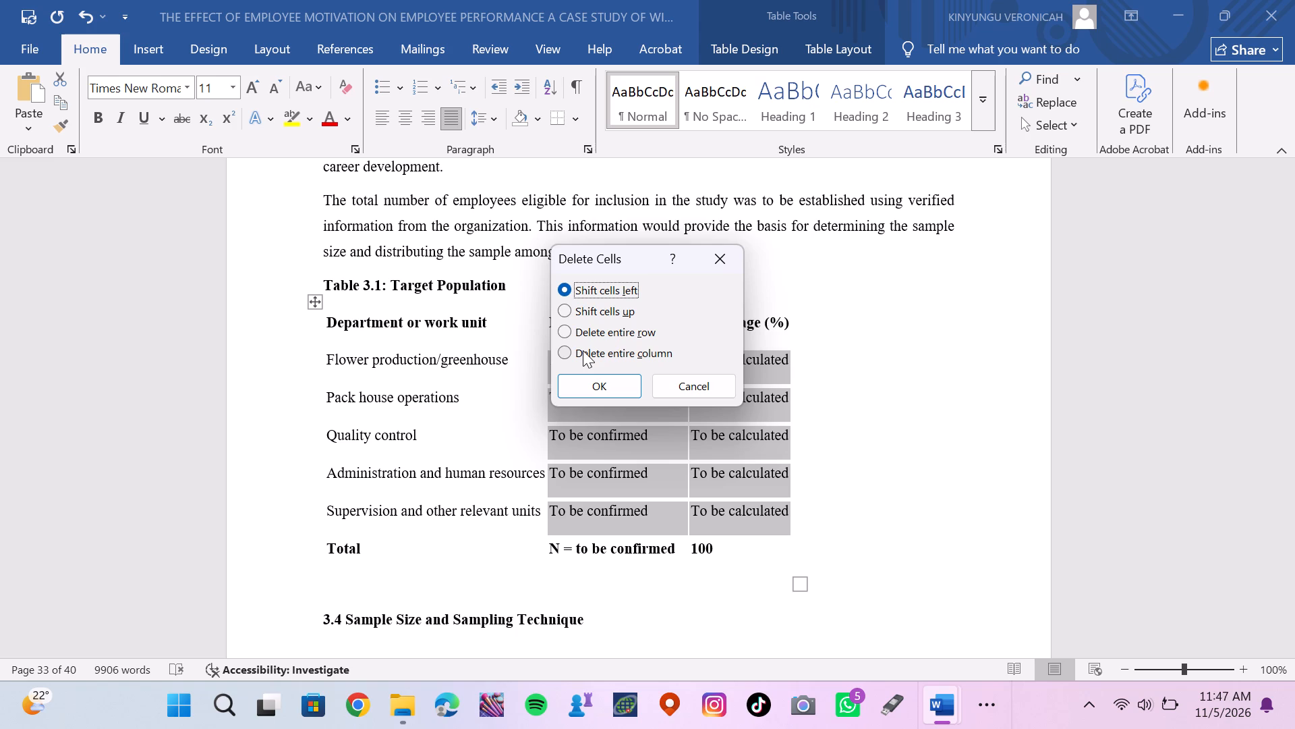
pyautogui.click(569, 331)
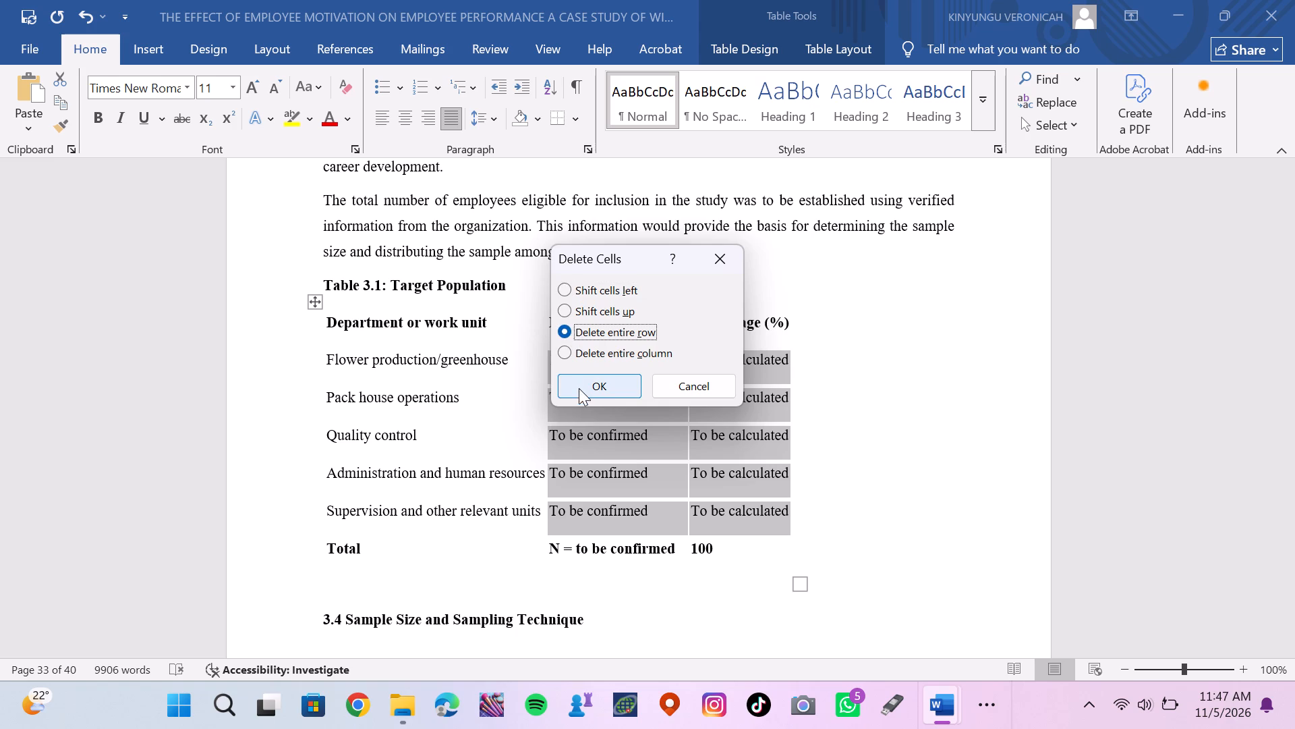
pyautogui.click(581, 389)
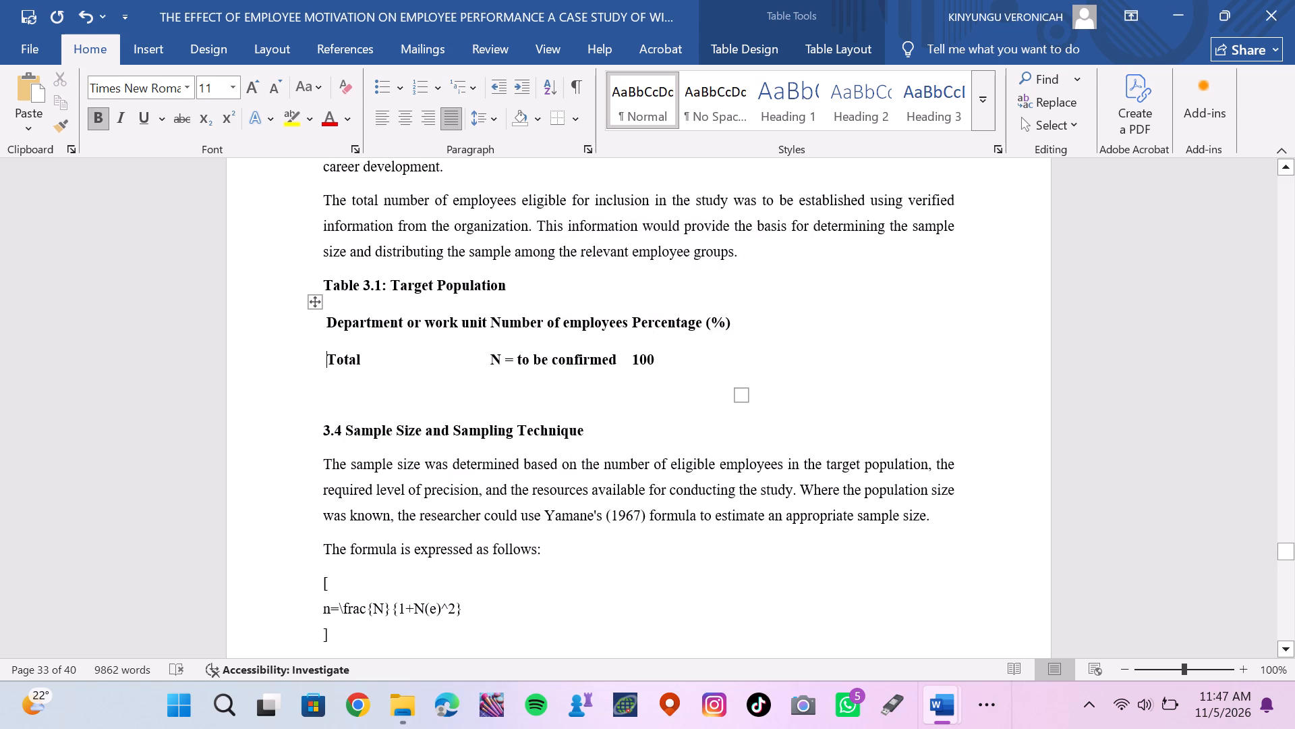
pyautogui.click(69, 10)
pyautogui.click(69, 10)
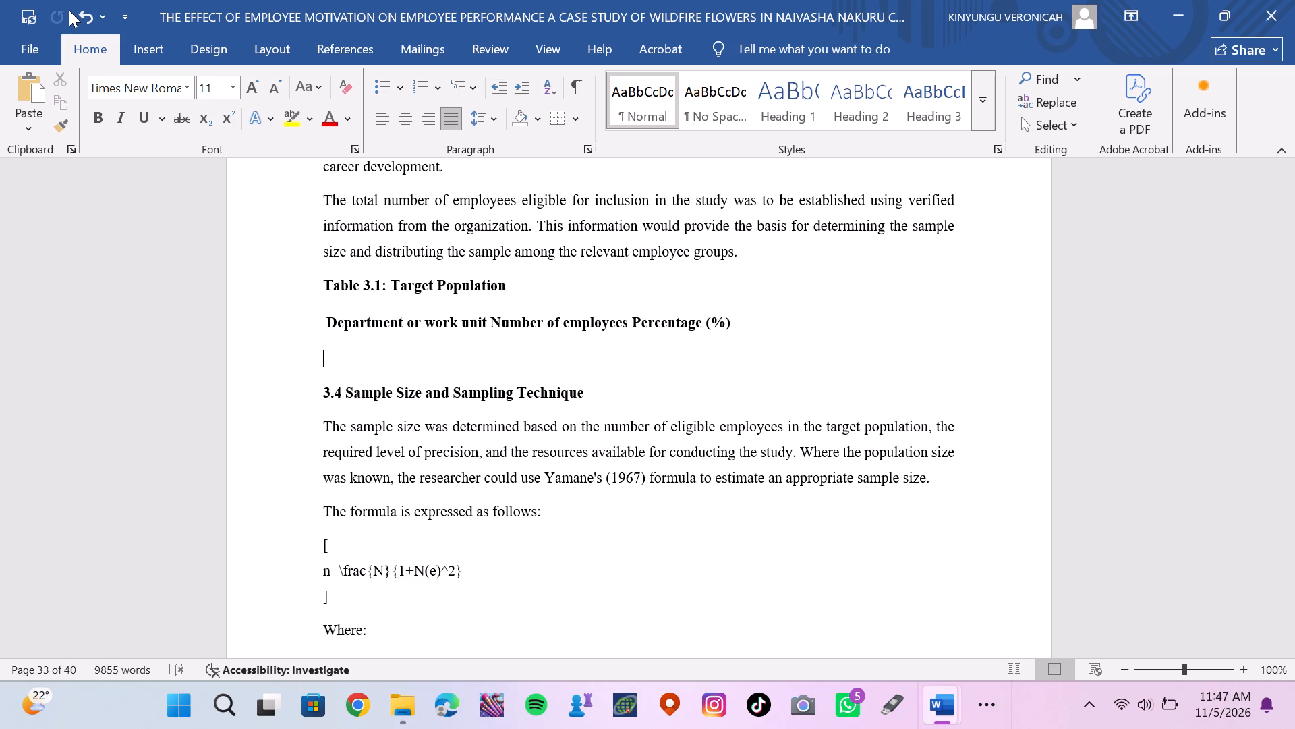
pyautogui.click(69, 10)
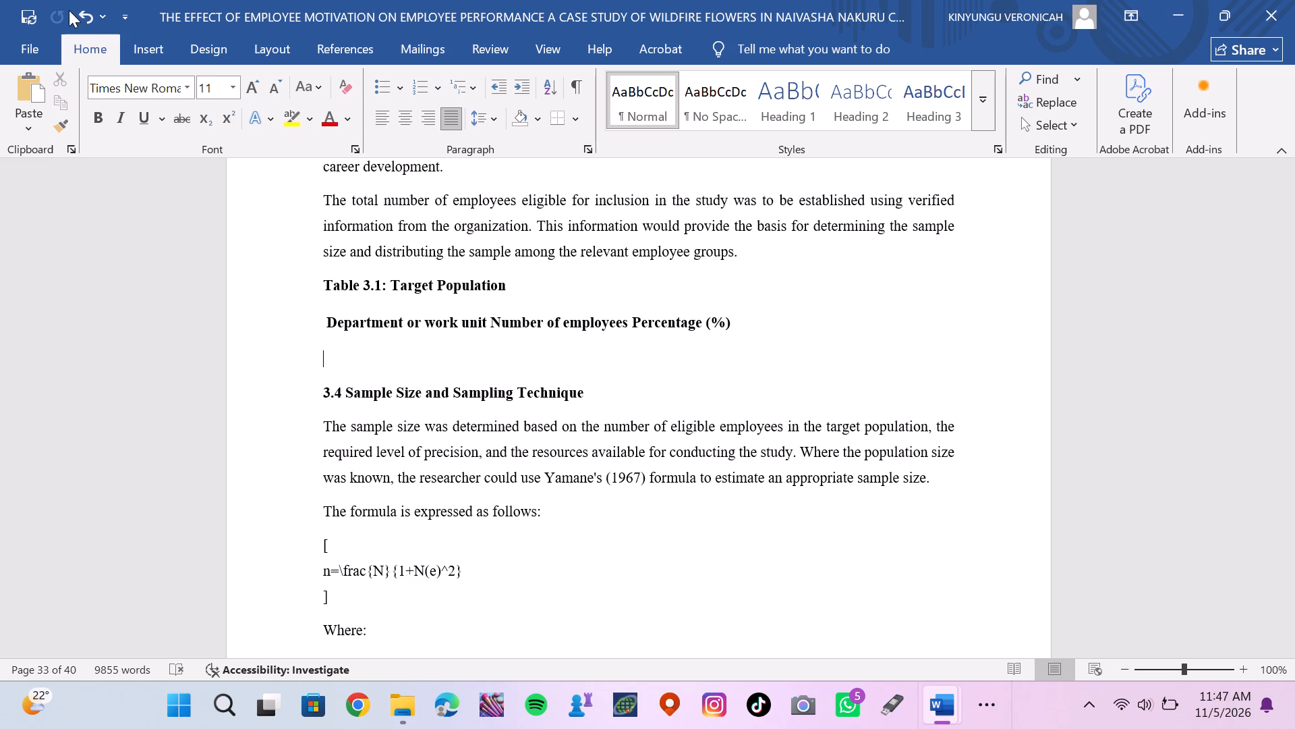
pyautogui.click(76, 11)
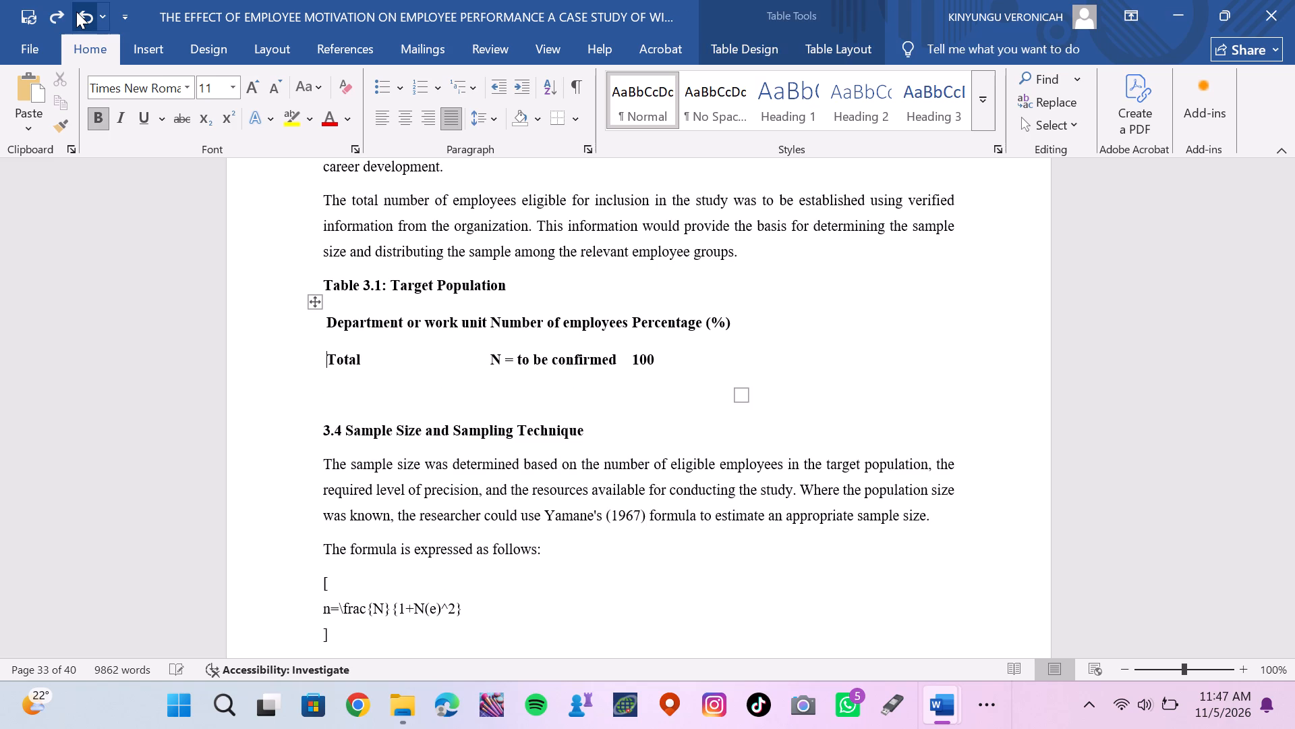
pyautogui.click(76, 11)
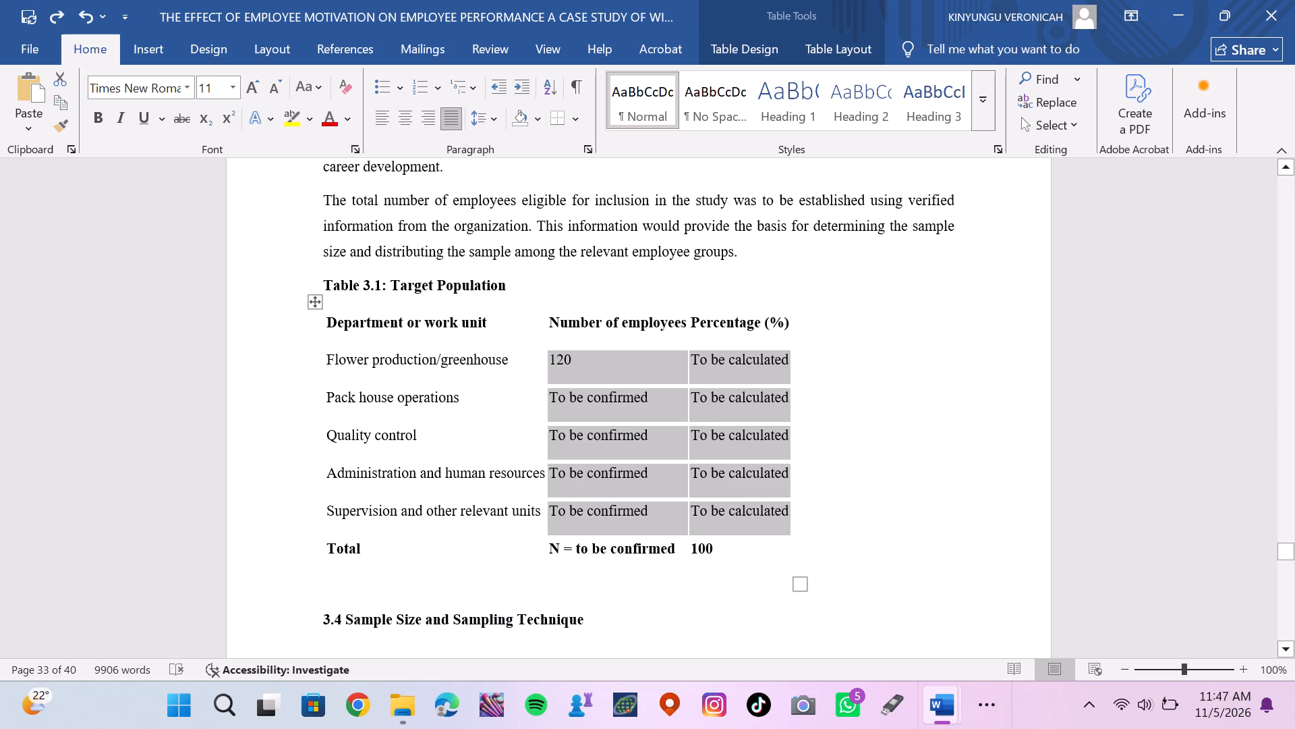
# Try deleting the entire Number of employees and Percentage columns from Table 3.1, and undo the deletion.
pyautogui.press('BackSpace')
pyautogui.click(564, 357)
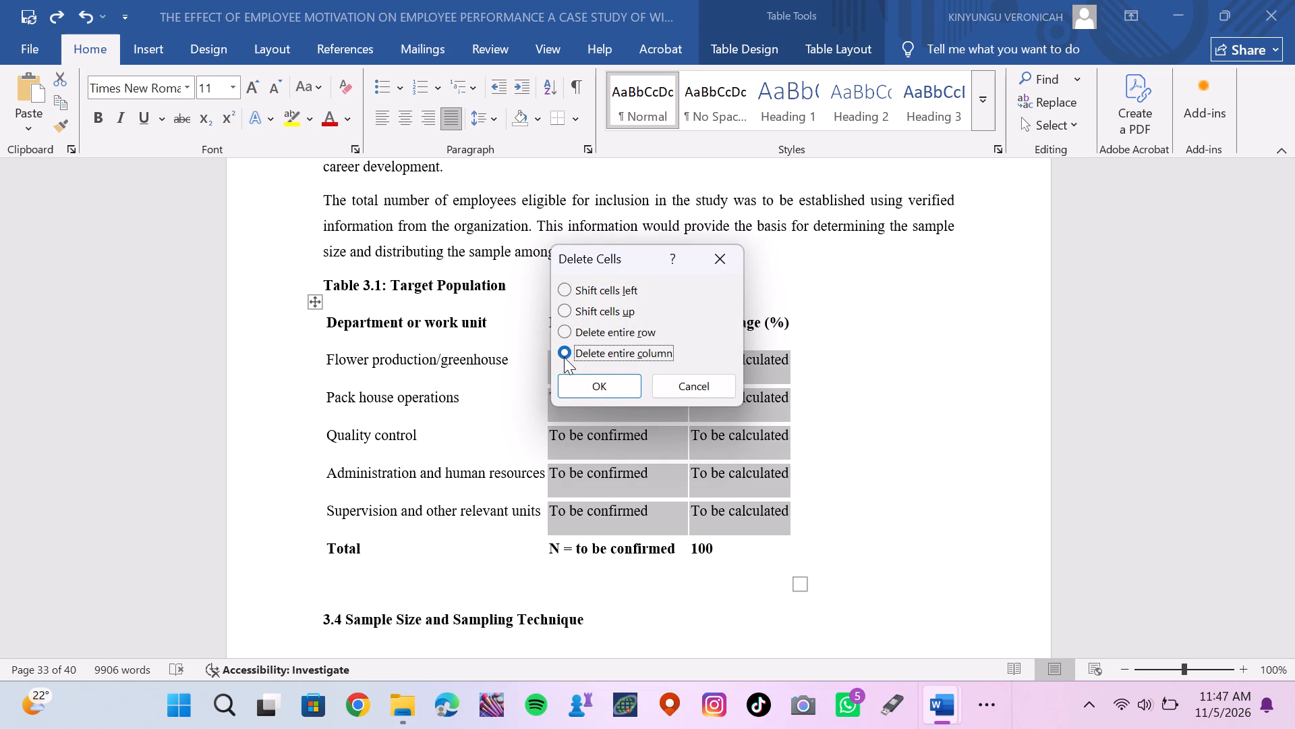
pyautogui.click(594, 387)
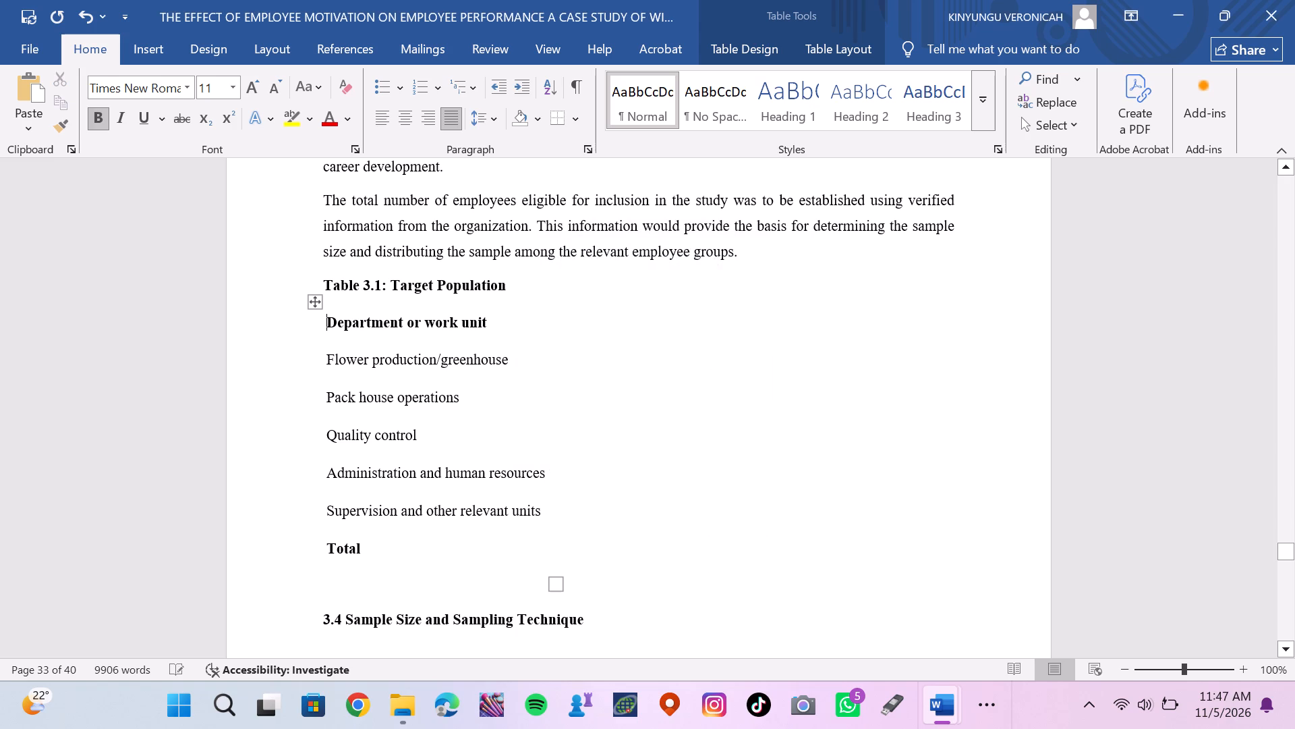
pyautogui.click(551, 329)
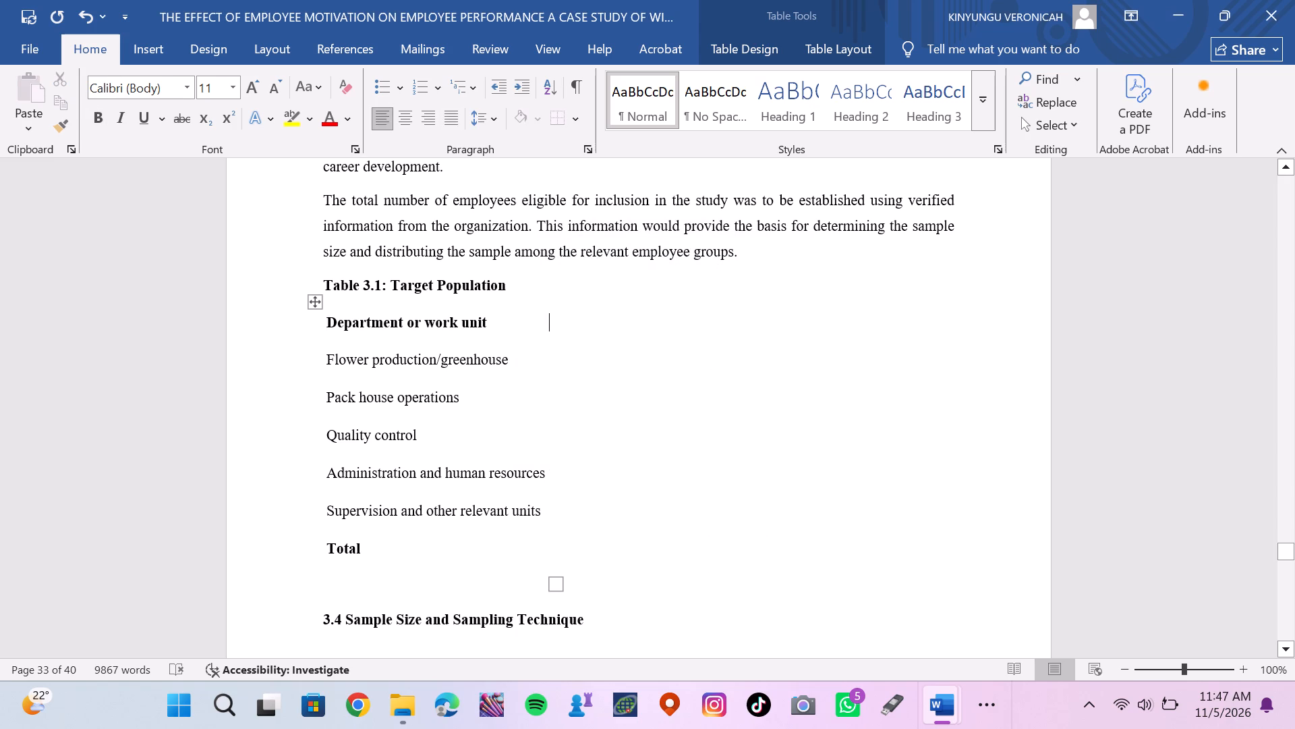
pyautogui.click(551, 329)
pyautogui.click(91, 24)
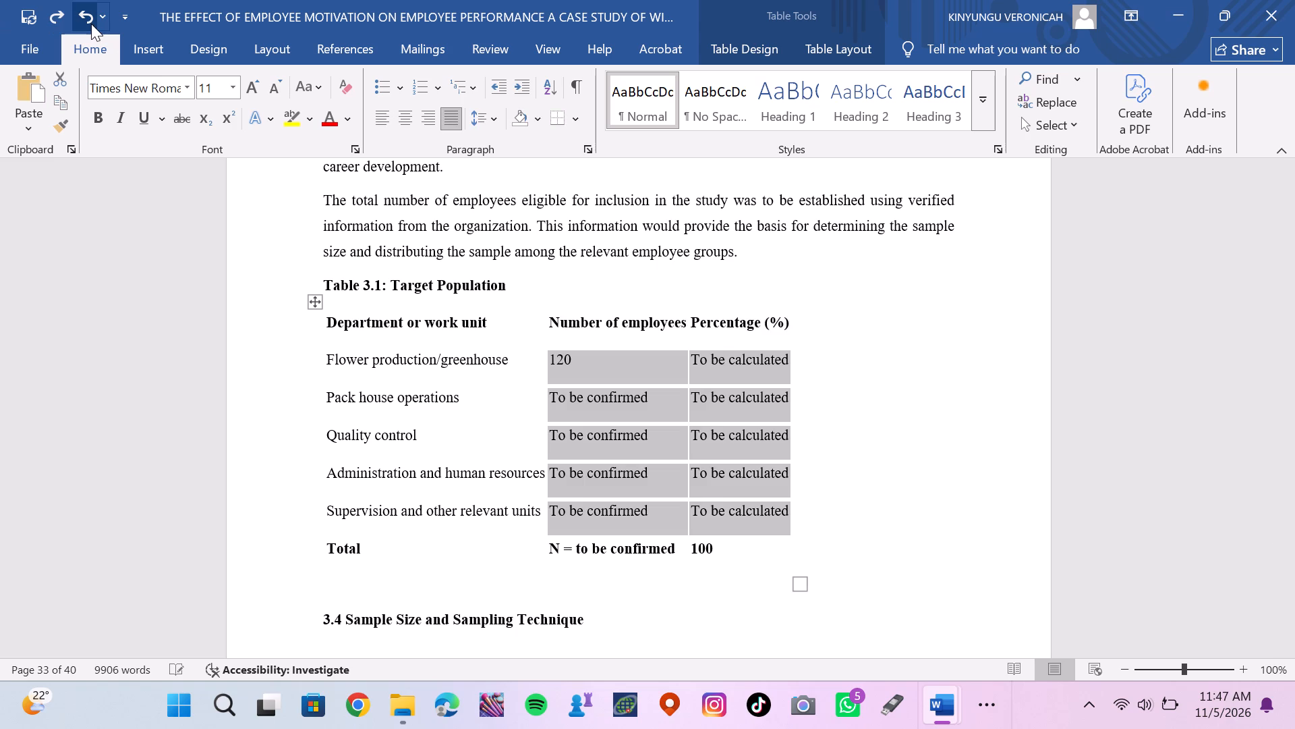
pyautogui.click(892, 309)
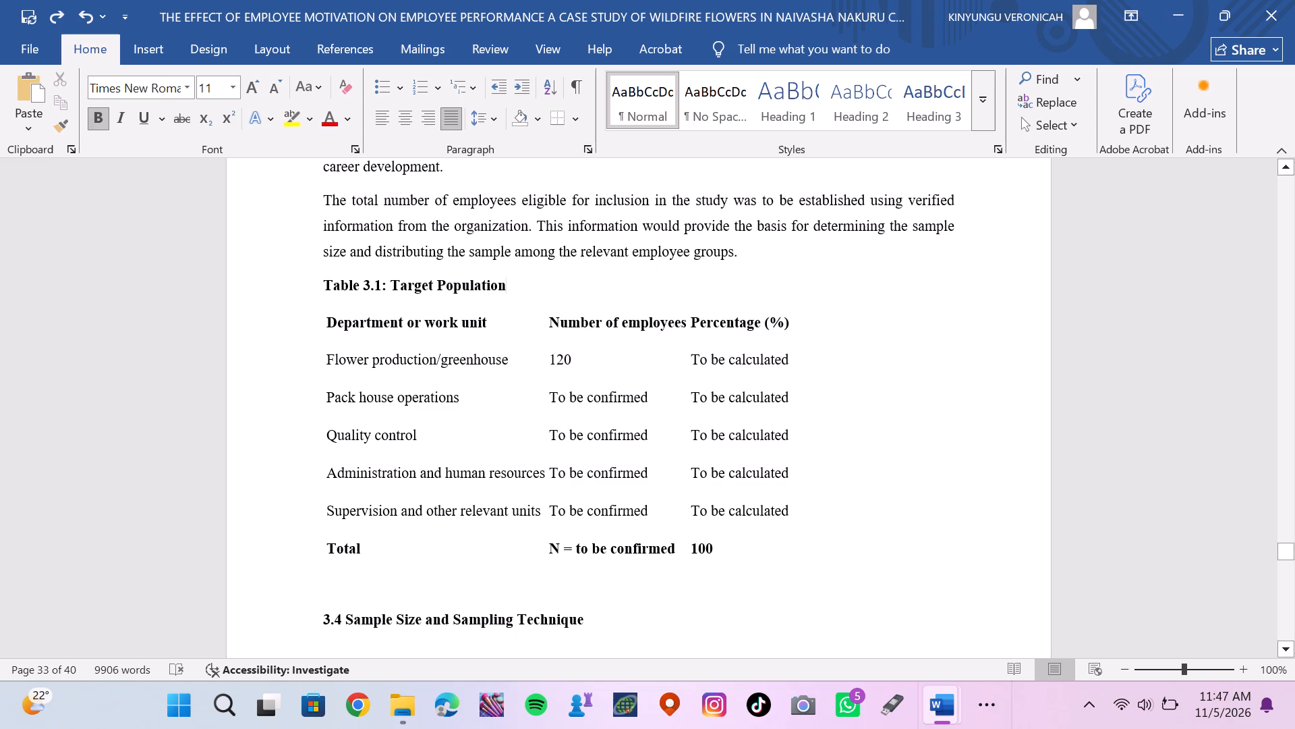
# Clear the placeholder text from Table 3.1's Percentage (%) cell for Flower production/greenhouse.
pyautogui.click(788, 356)
pyautogui.press('BackSpace')
pyautogui.press('BackSpace')
pyautogui.press('BackSpace')
pyautogui.press('BackSpace')
pyautogui.press('BackSpace')
pyautogui.press('BackSpace')
pyautogui.press('BackSpace')
pyautogui.press('BackSpace')
pyautogui.press('BackSpace')
pyautogui.press('BackSpace')
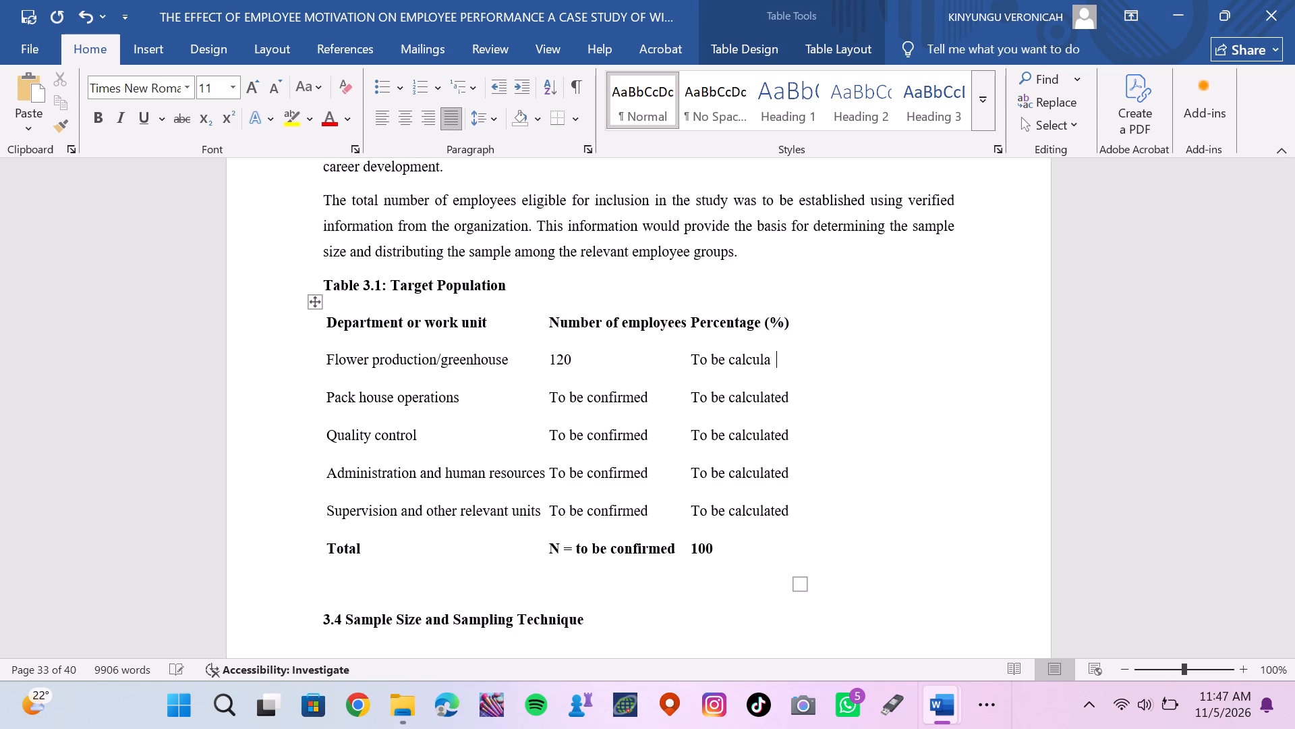
pyautogui.press('BackSpace')
pyautogui.press('BackSpace')
pyautogui.press('BackSpace')
pyautogui.press('BackSpace')
pyautogui.press('BackSpace')
pyautogui.press('BackSpace')
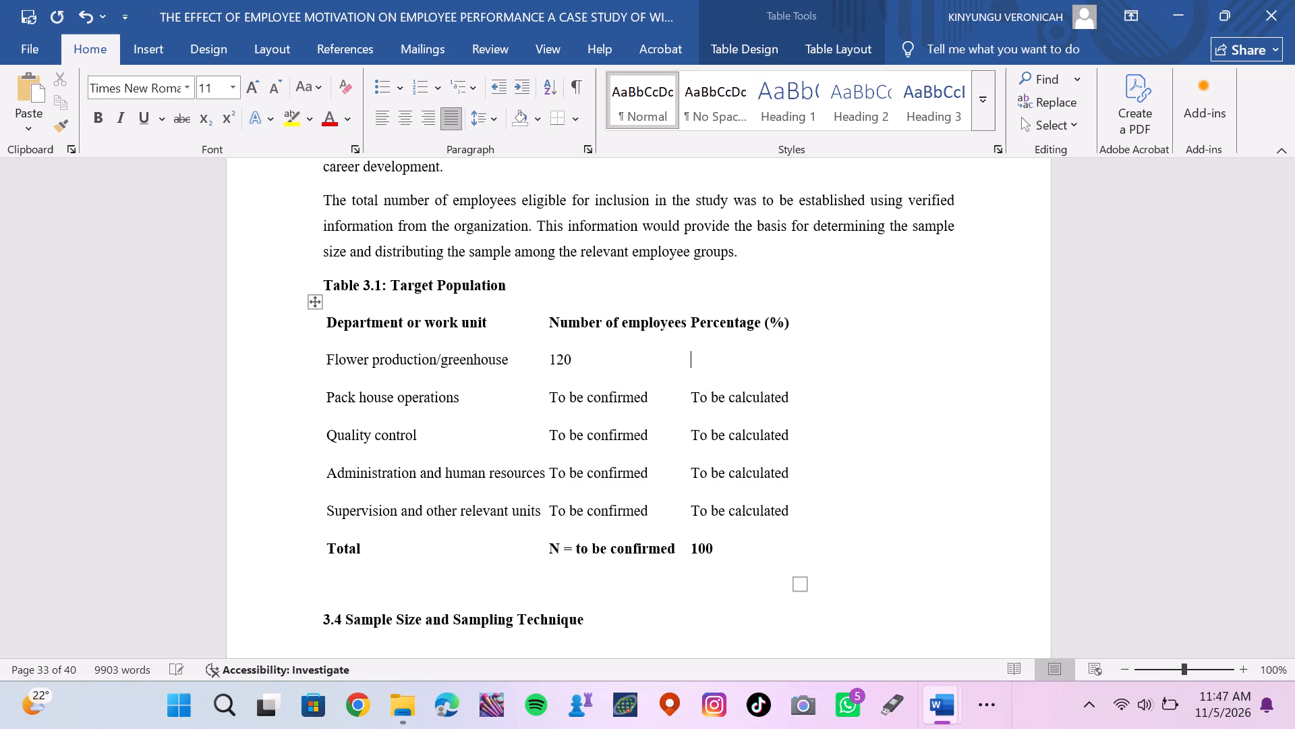
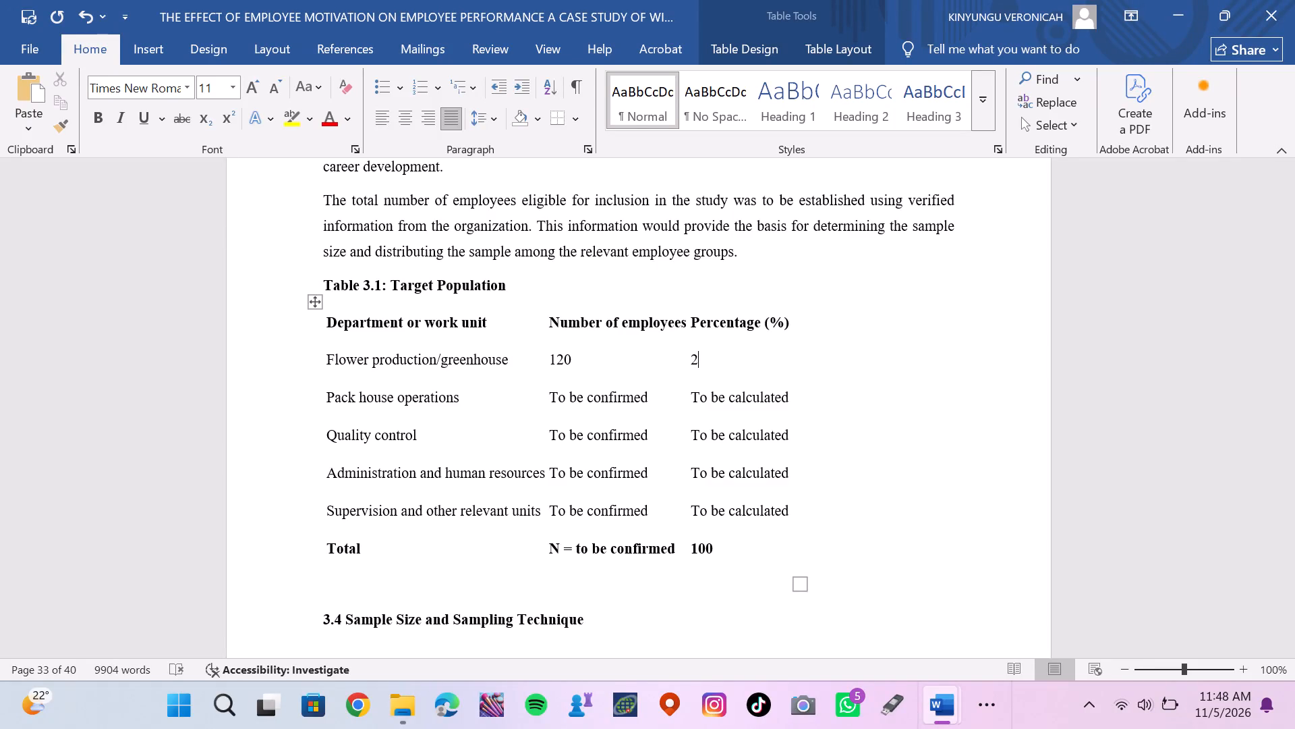
# Complete the Percentage (%) entry for Flower production/greenhouse in Table 3.1 as 20.00.
pyautogui.write('0.00')
# Replace the placeholder in Table 3.1's Number of employees cell for Pack house operations with 130.
pyautogui.click(645, 398)
pyautogui.press('BackSpace')
pyautogui.press('BackSpace')
pyautogui.press('BackSpace')
pyautogui.press('BackSpace')
pyautogui.press('BackSpace')
pyautogui.press('BackSpace')
pyautogui.press('BackSpace')
pyautogui.press('BackSpace')
pyautogui.press('BackSpace')
pyautogui.press('BackSpace')
pyautogui.press('BackSpace')
pyautogui.press('BackSpace')
pyautogui.press('BackSpace')
pyautogui.press('BackSpace')
pyautogui.press('BackSpace')
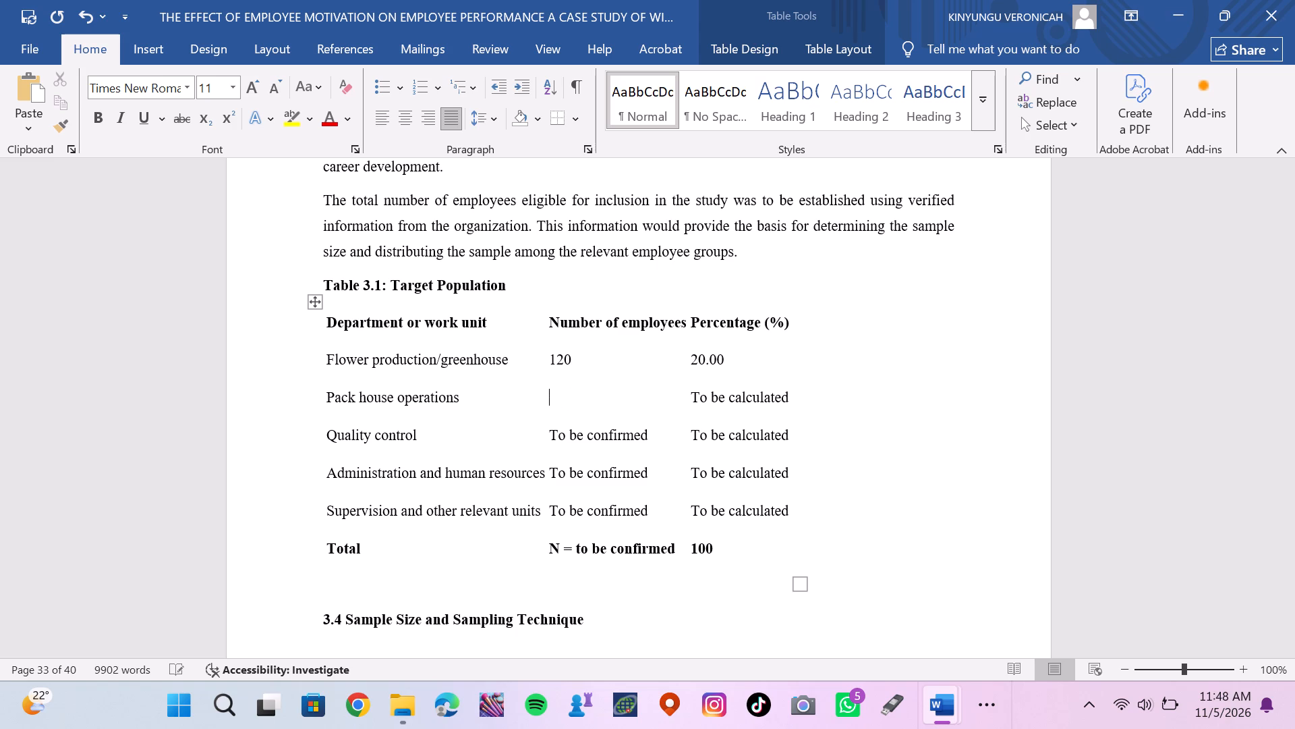
pyautogui.write('130')
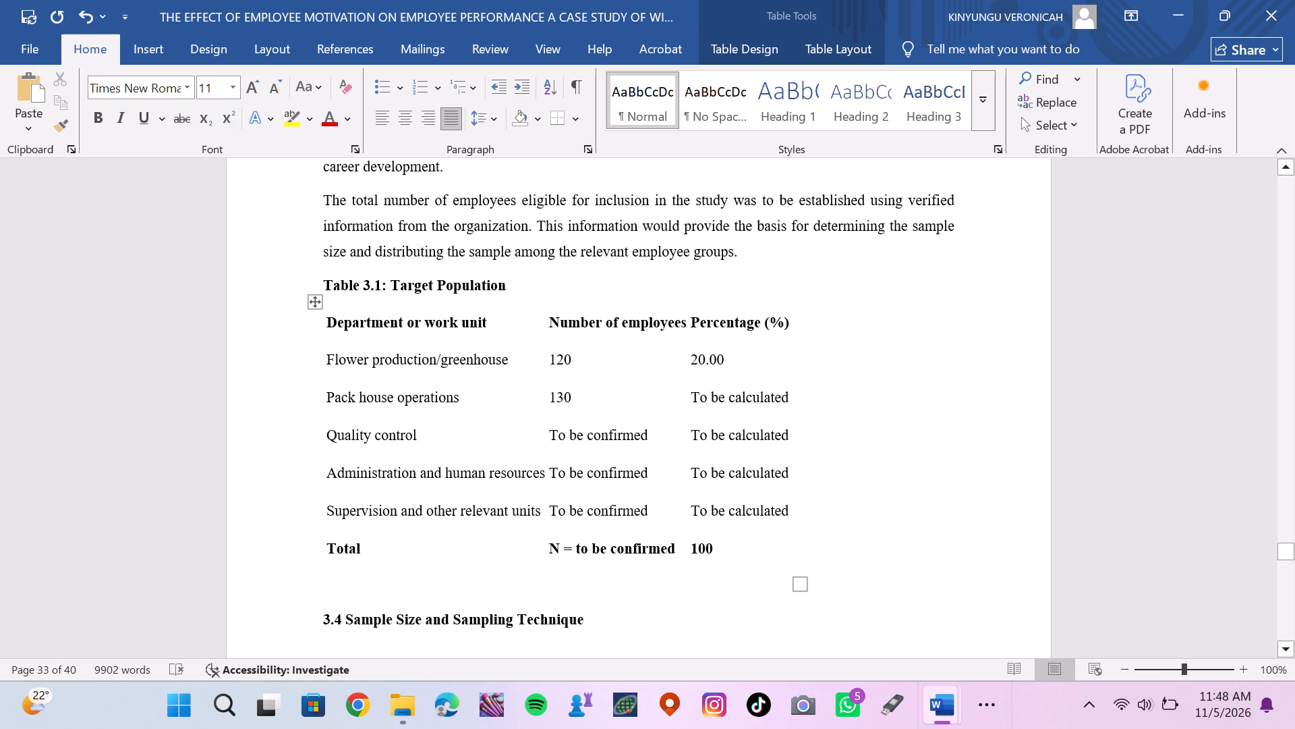
# Replace the placeholder in Table 3.1's Percentage (%) cell for Pack house operations with 21.67.
pyautogui.click(796, 400)
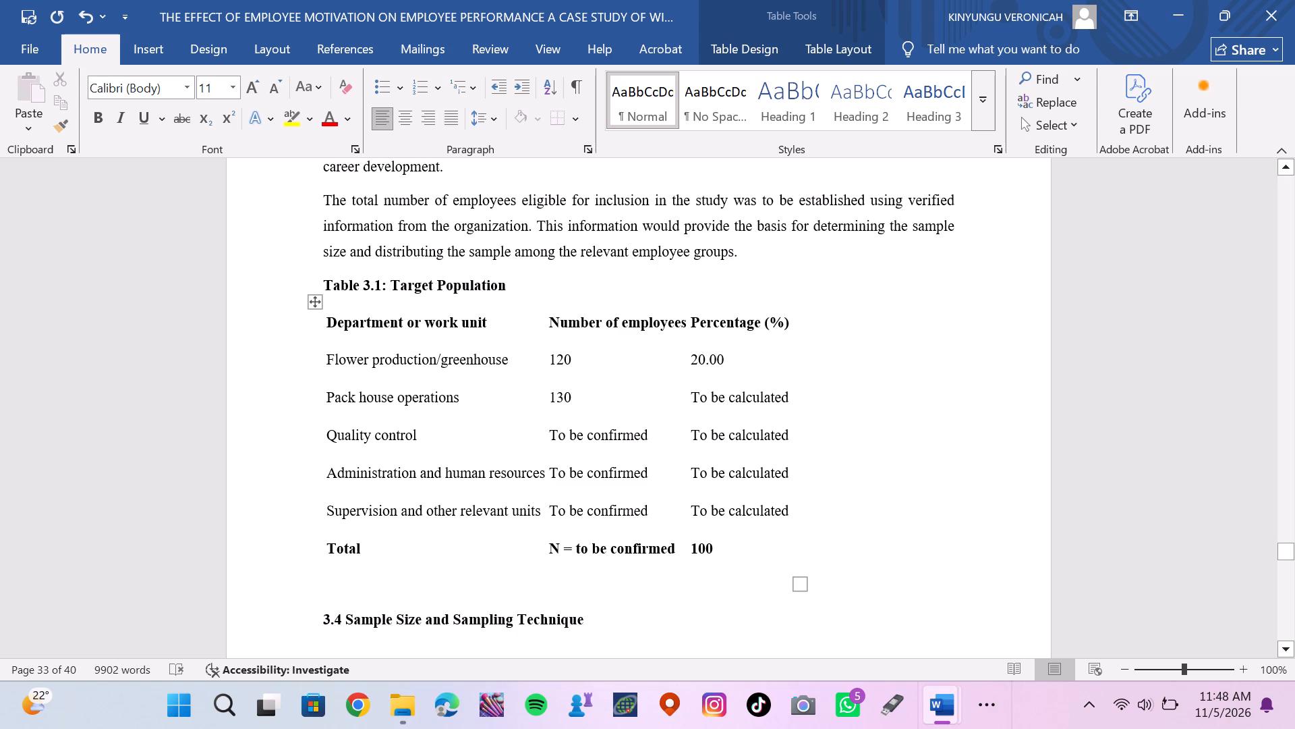
pyautogui.press('BackSpace')
pyautogui.press('BackSpace')
pyautogui.press('BackSpace')
pyautogui.press('BackSpace')
pyautogui.press('BackSpace')
pyautogui.press('BackSpace')
pyautogui.moveTo(796, 400); pyautogui.dragTo(755, 394)
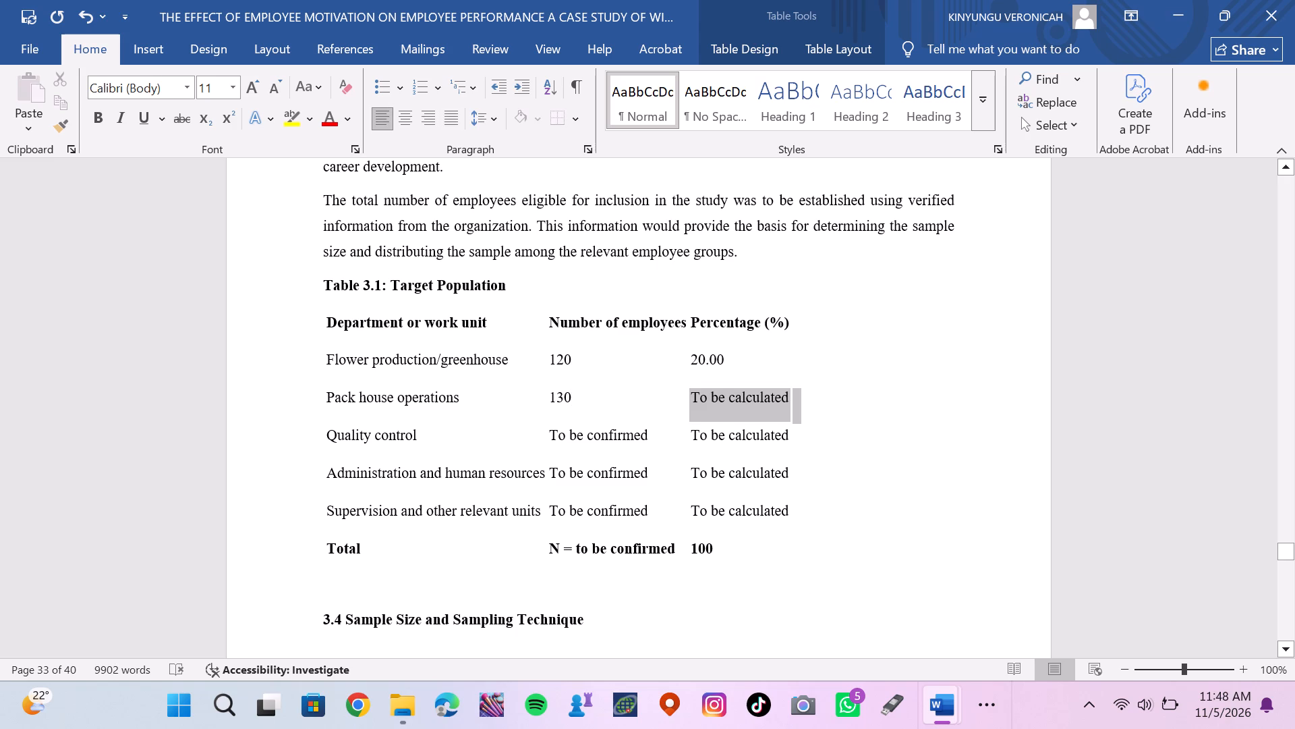
pyautogui.moveTo(755, 394); pyautogui.dragTo(801, 354)
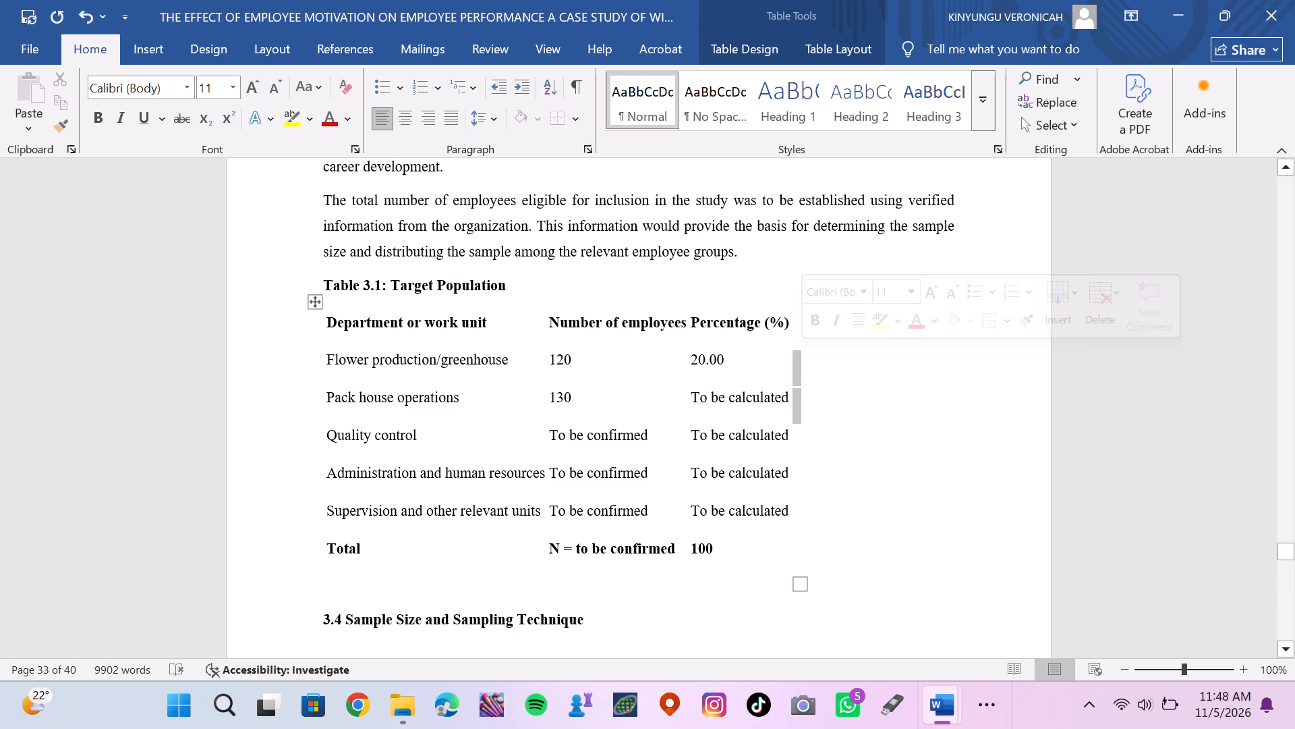
pyautogui.click(787, 398)
pyautogui.moveTo(787, 398); pyautogui.dragTo(748, 398)
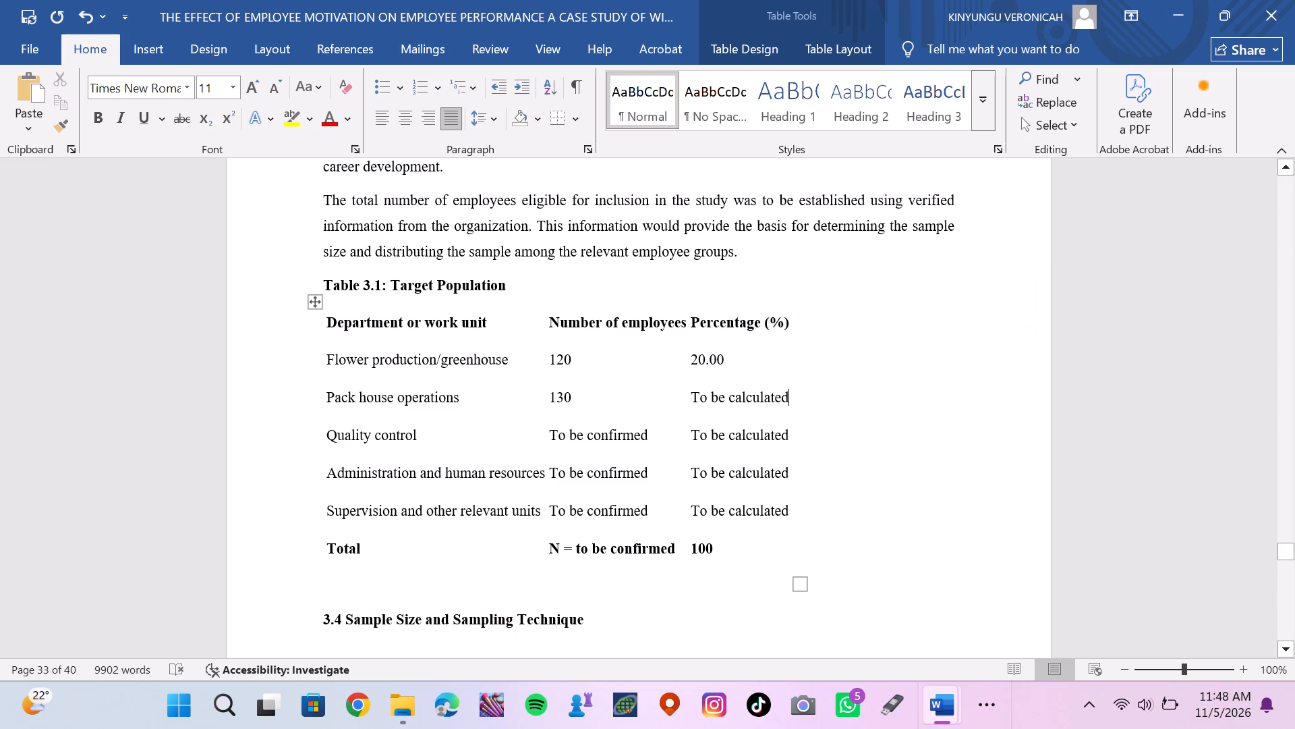
pyautogui.moveTo(748, 398); pyautogui.dragTo(697, 400)
pyautogui.press('BackSpace')
pyautogui.write('21')
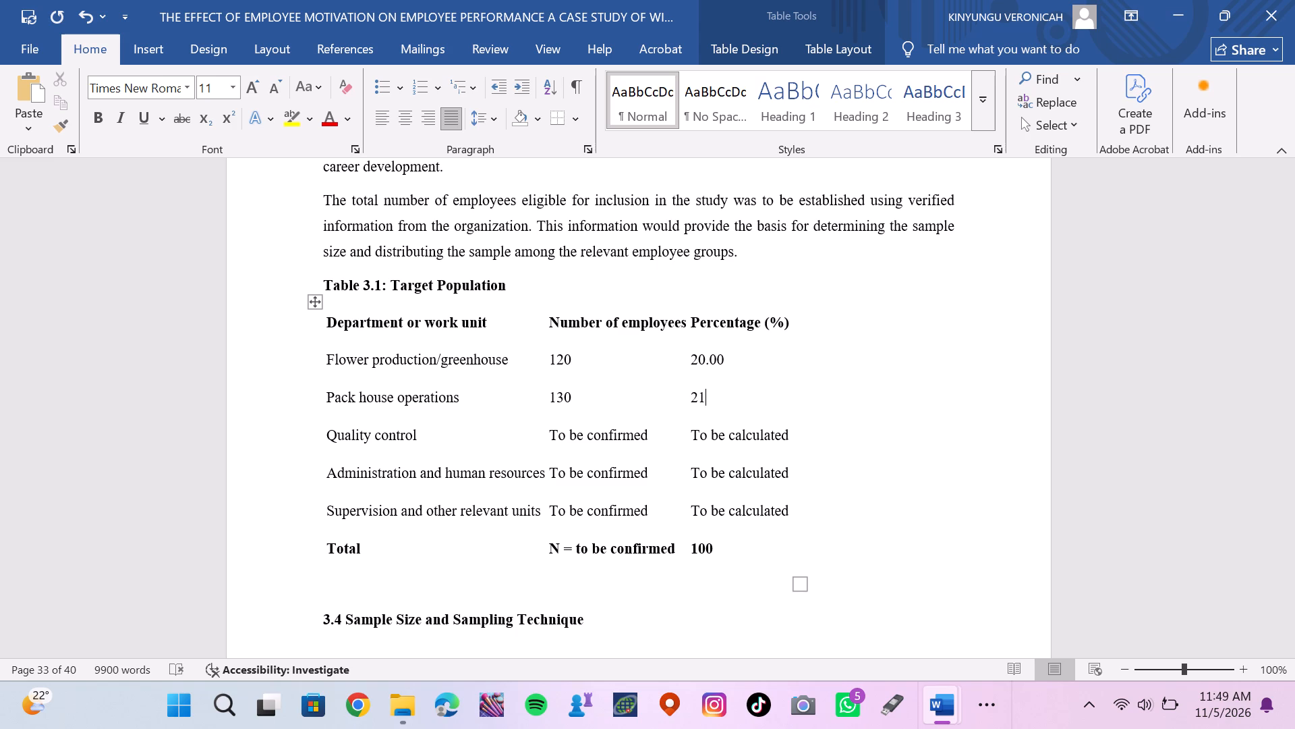
pyautogui.press('.')
pyautogui.write('67')
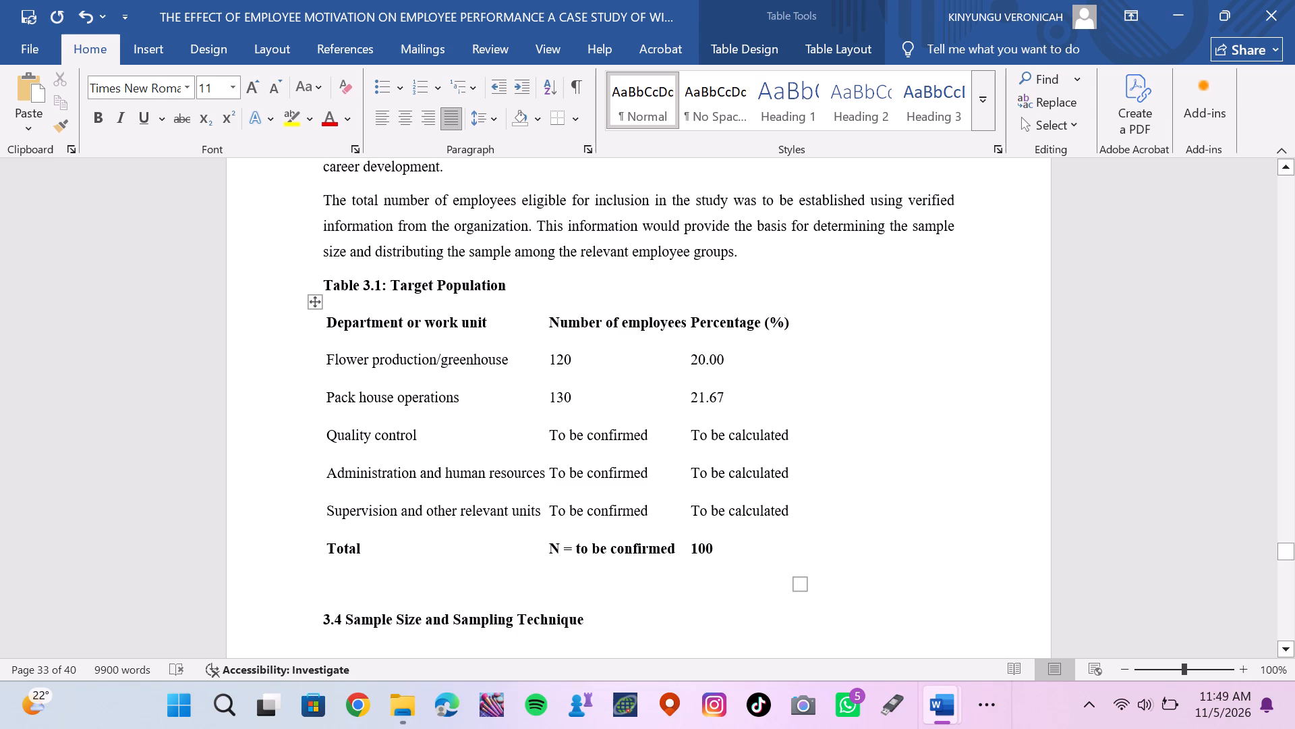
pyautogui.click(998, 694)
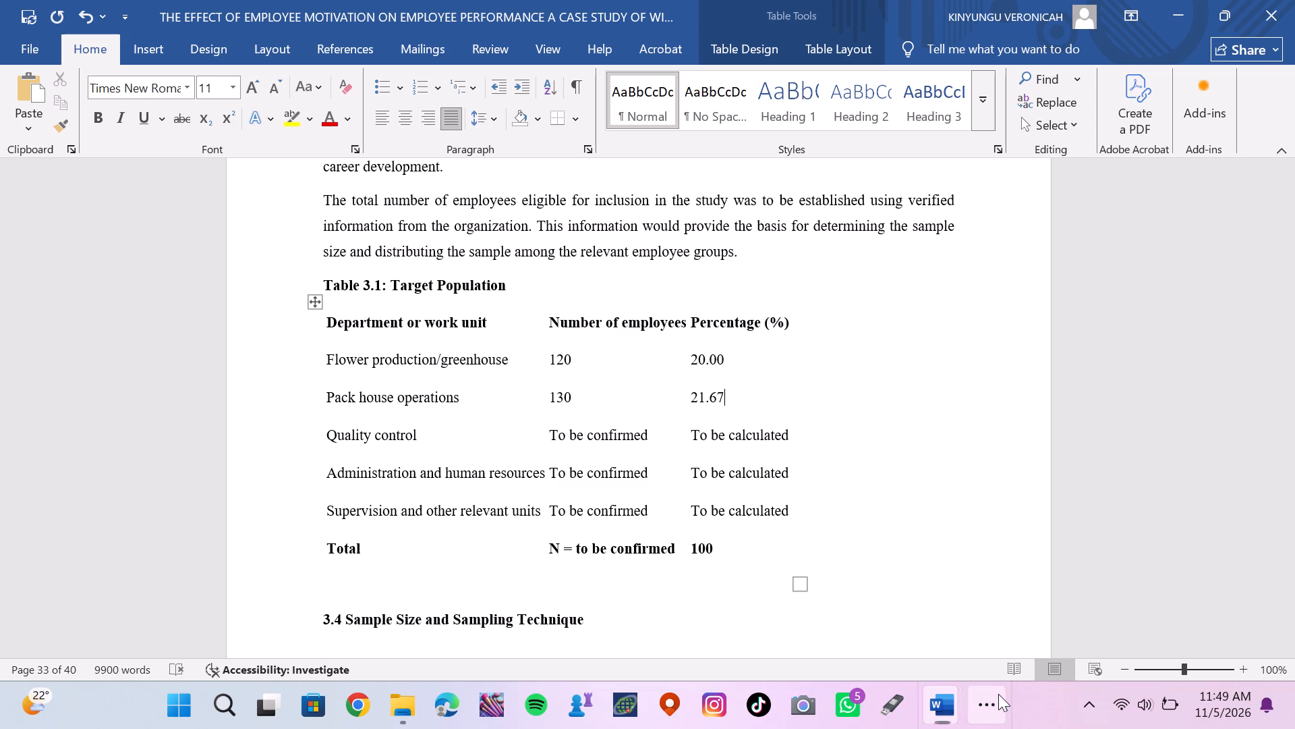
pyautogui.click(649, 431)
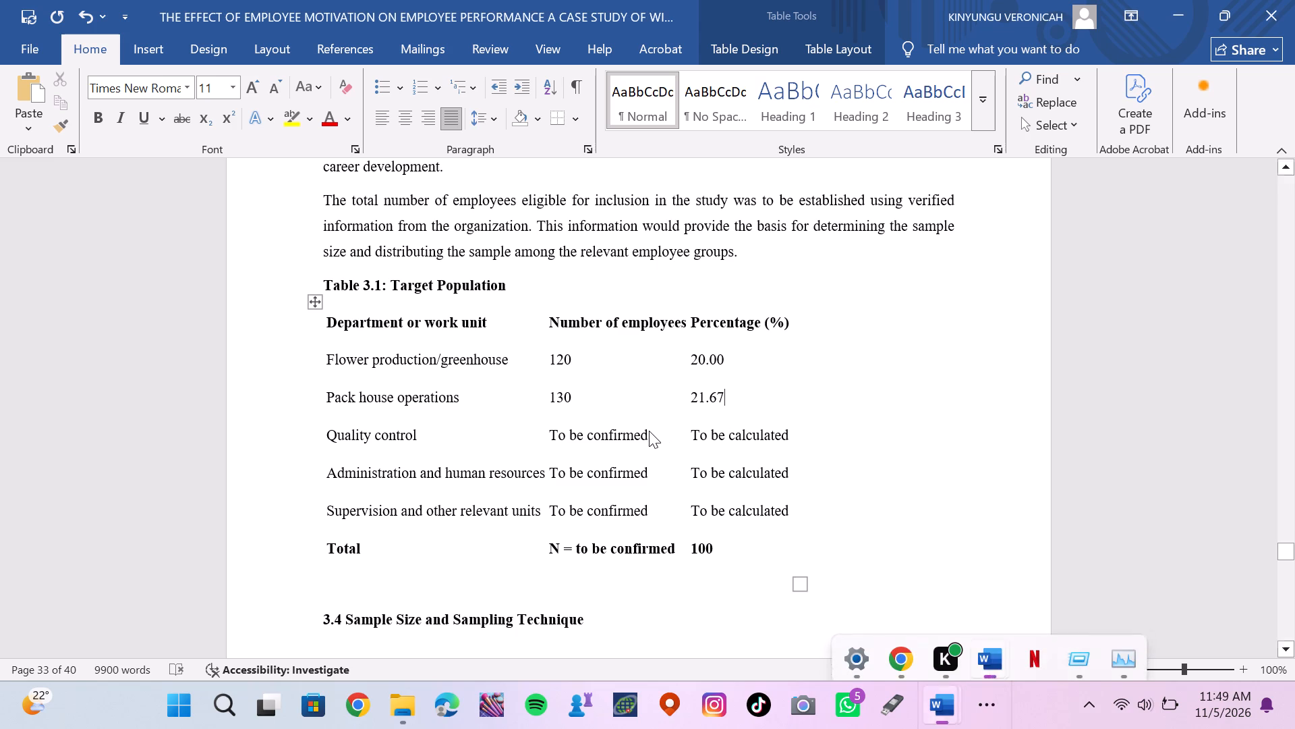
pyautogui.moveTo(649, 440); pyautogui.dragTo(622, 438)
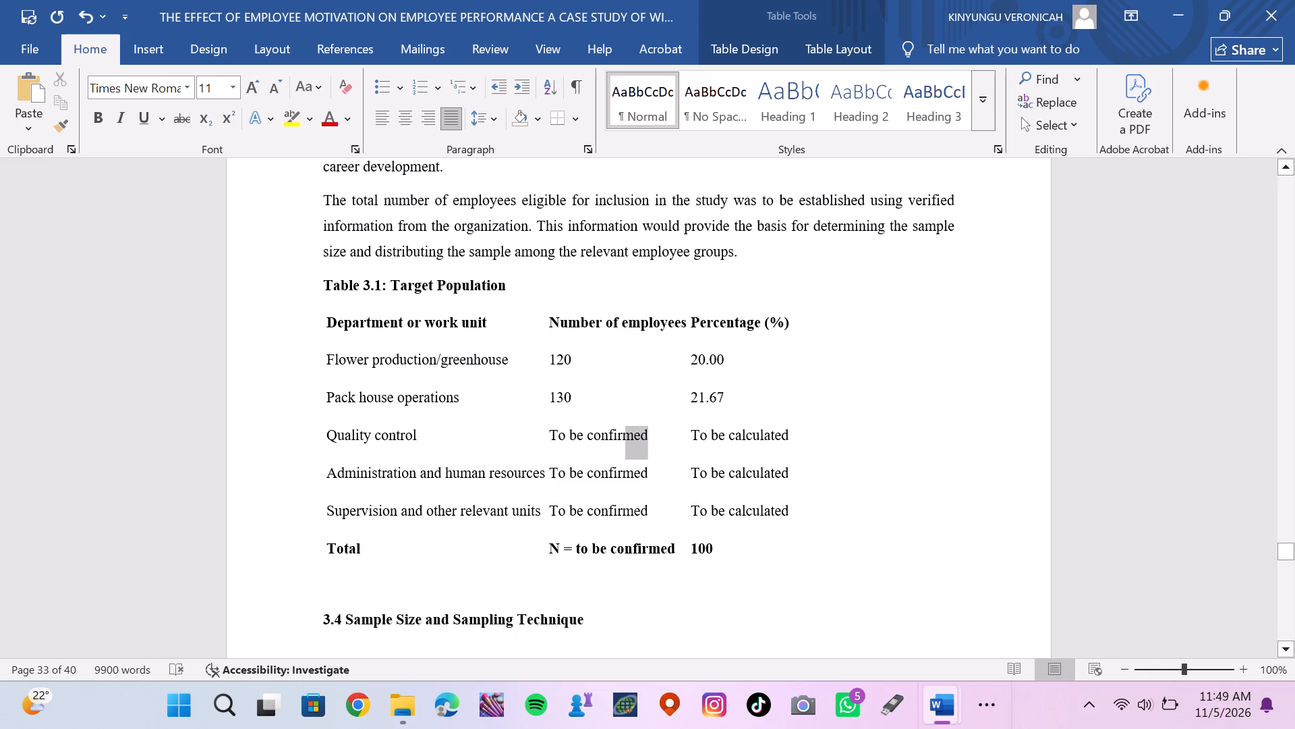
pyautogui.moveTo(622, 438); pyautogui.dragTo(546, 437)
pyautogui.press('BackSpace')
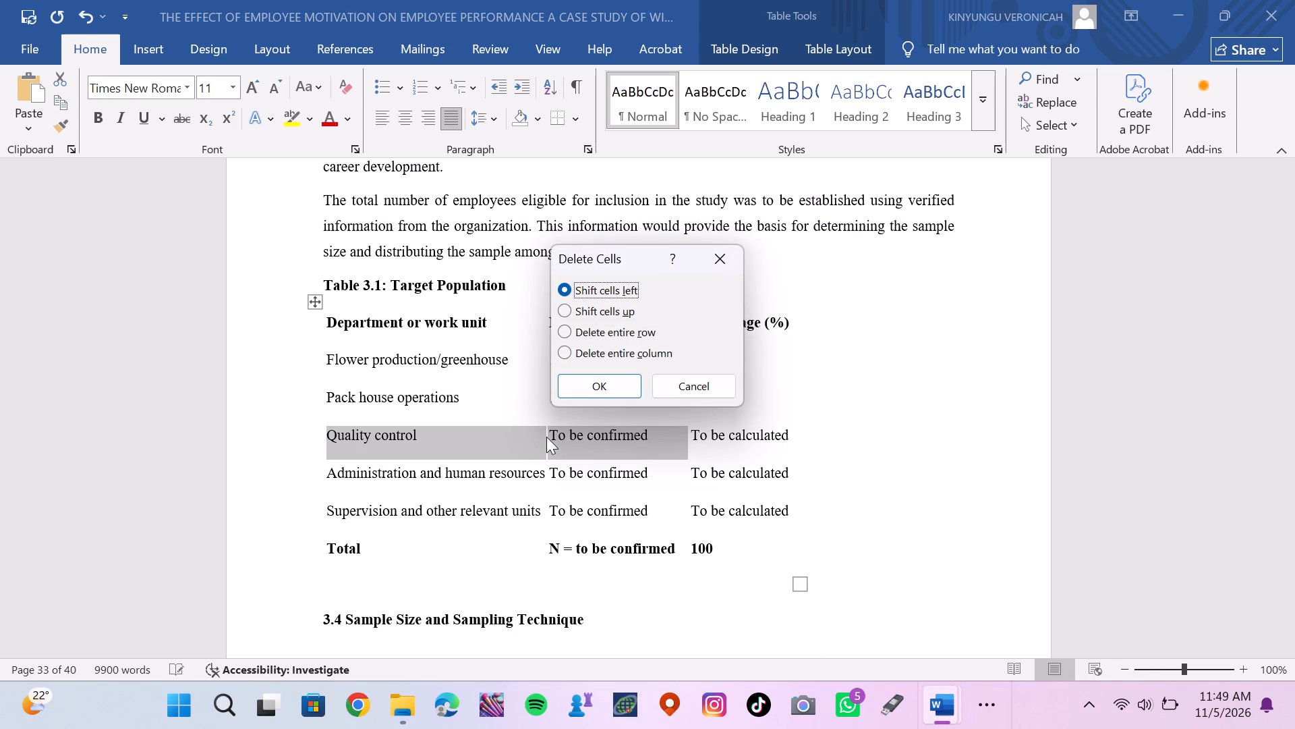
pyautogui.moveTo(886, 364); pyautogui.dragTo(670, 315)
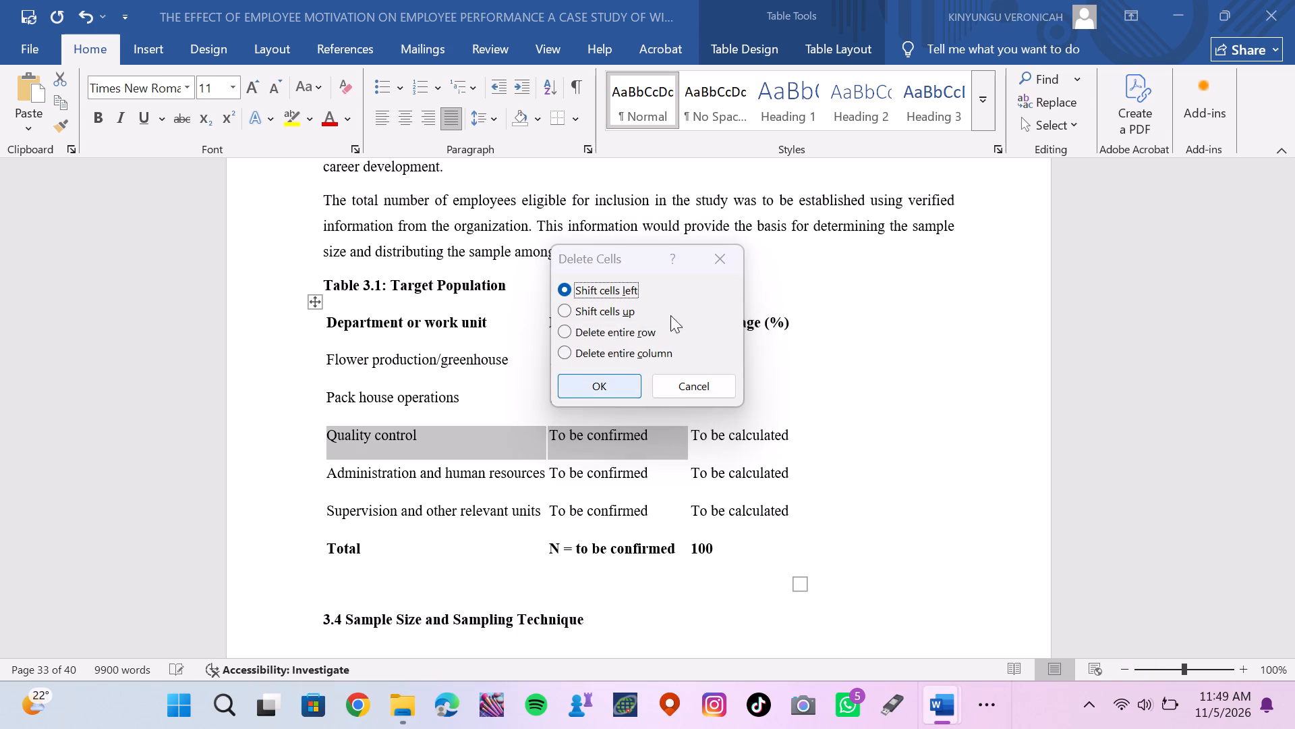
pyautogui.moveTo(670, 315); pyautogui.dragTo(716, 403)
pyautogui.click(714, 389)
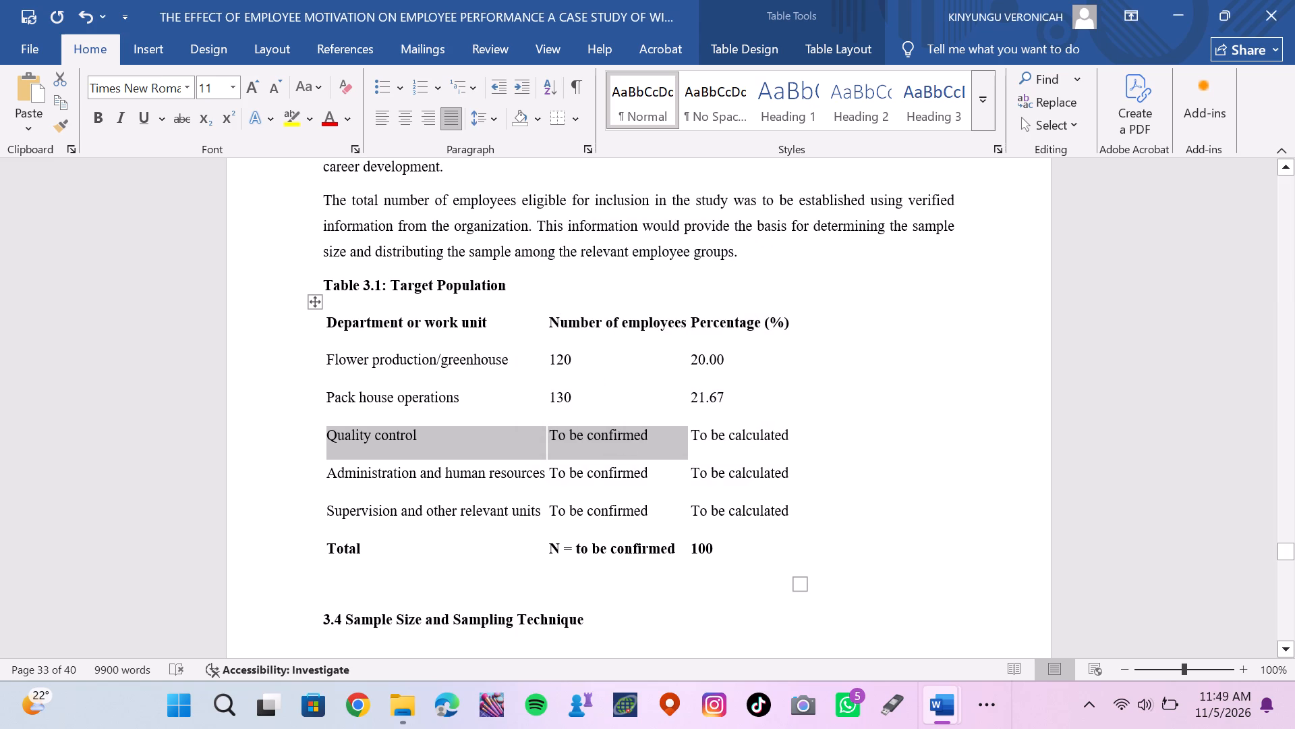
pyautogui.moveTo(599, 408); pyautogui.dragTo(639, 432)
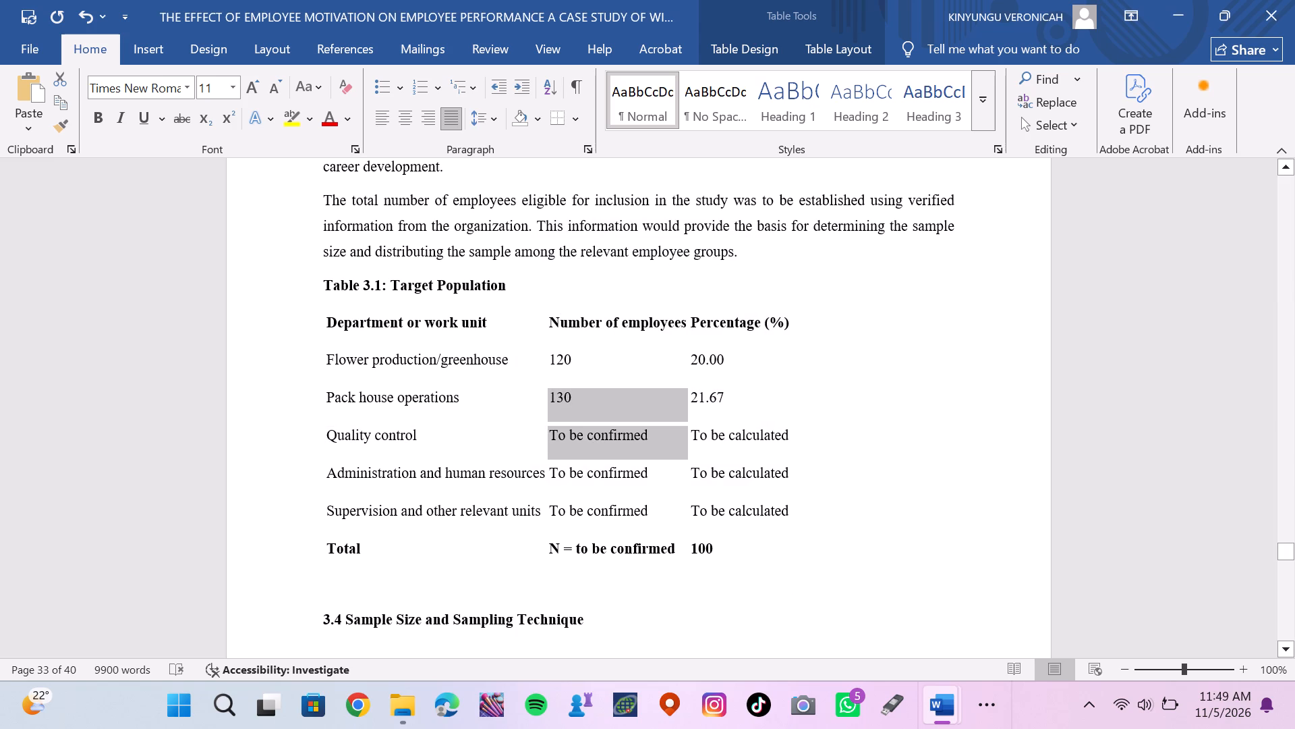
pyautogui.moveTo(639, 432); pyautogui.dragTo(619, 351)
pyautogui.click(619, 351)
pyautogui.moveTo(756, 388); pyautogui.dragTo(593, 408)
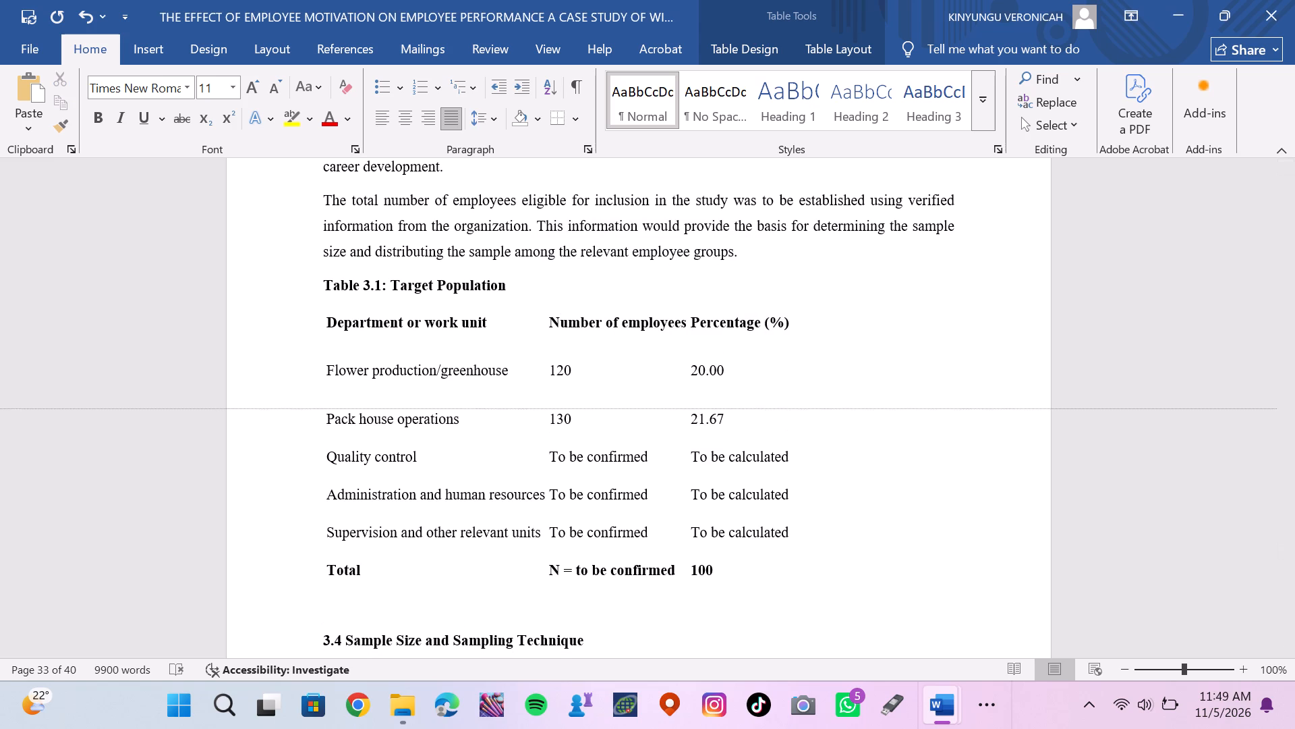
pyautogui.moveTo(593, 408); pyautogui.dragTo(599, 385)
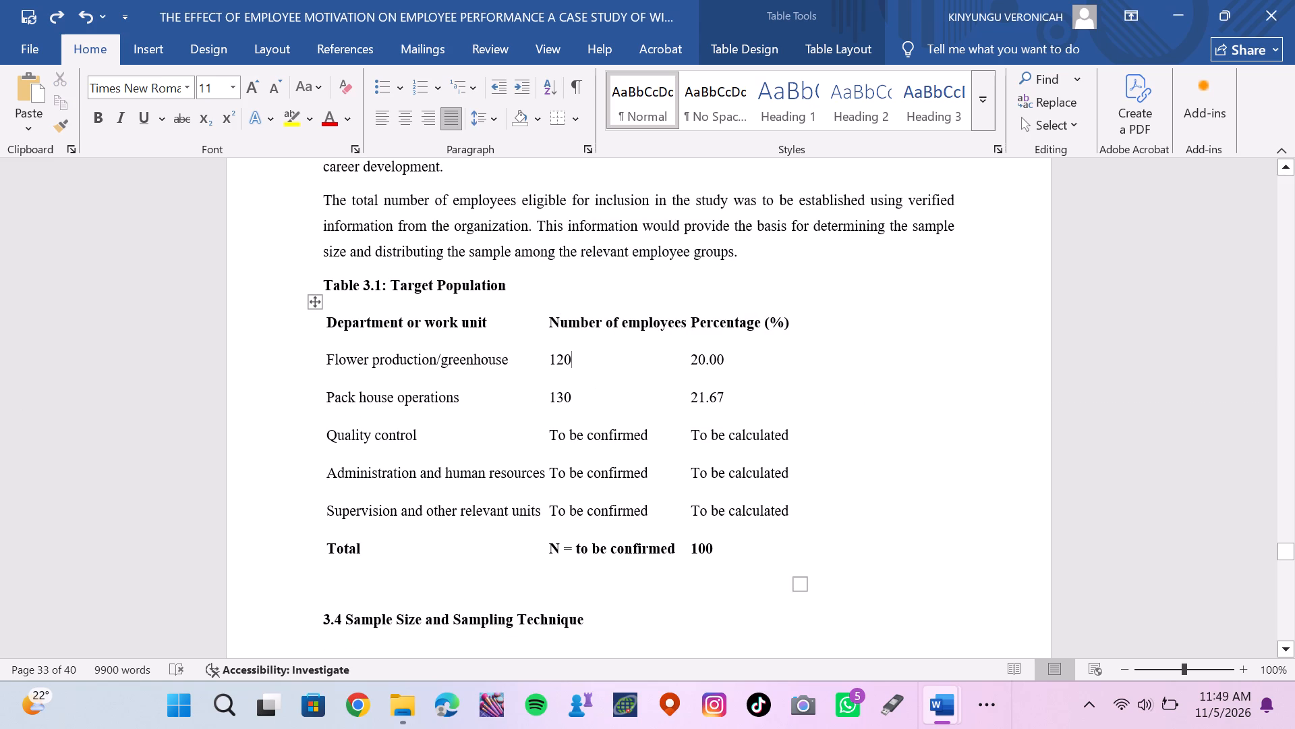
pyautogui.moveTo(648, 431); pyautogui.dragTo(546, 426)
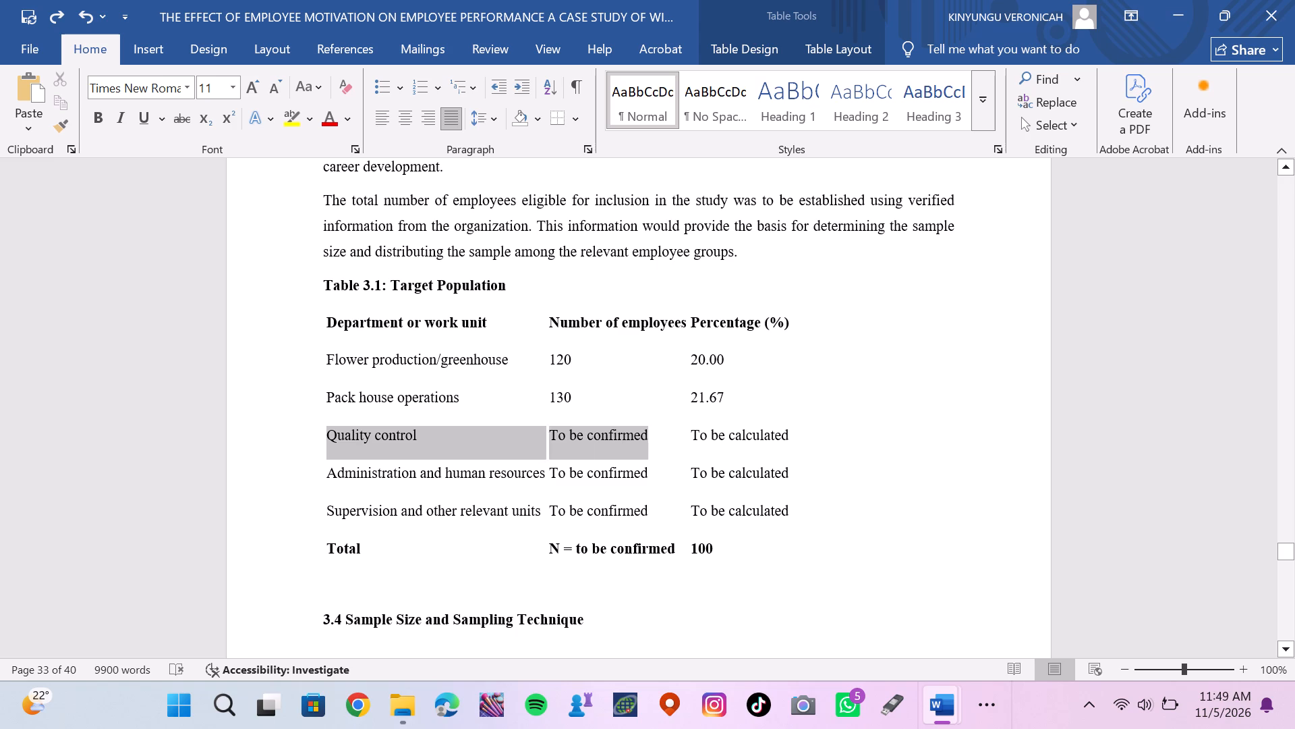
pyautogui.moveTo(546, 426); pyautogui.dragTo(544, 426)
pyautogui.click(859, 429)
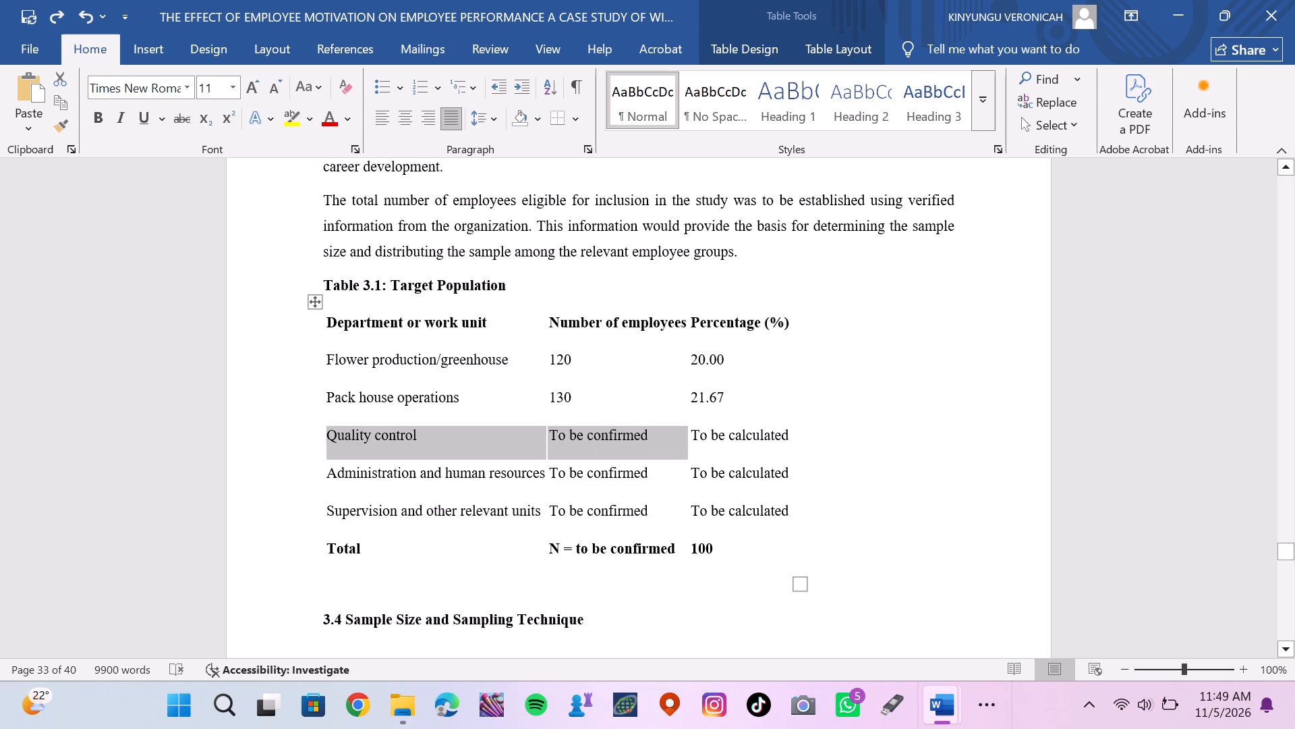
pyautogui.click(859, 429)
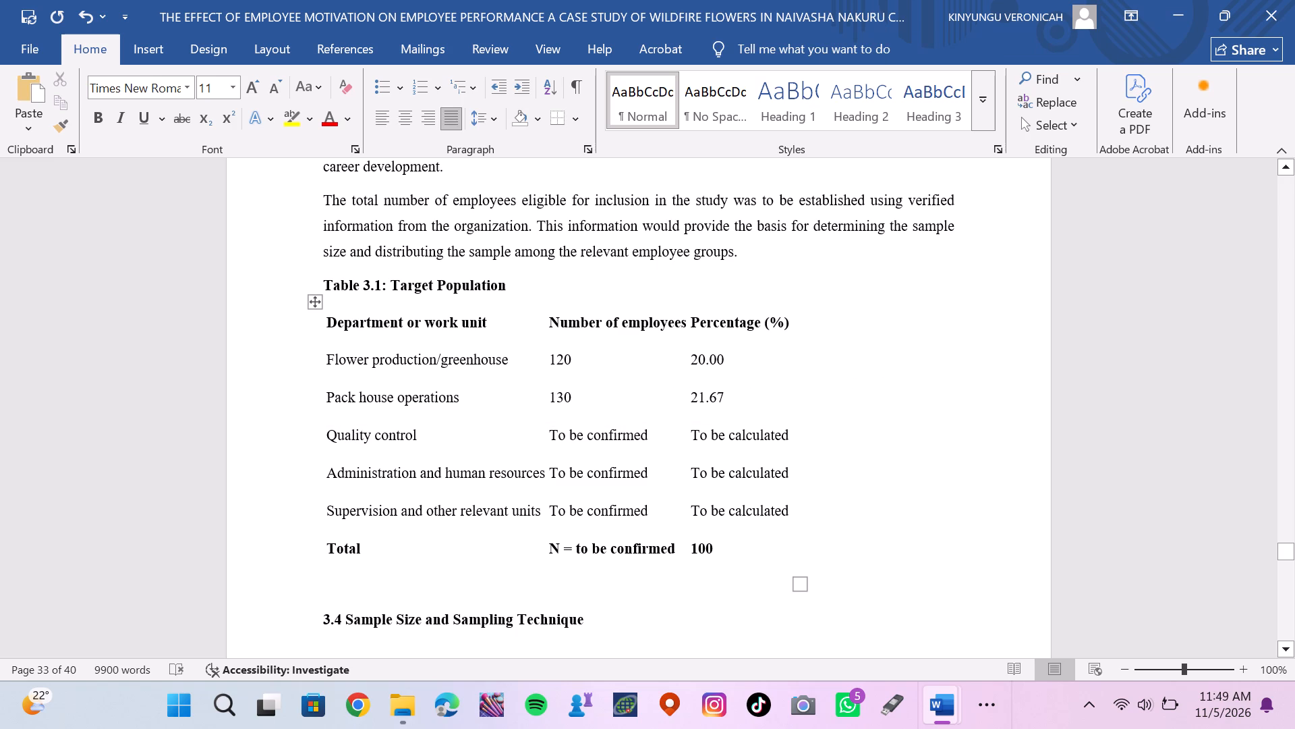
# Replace the placeholder in Table 3.1's Number of employees cell for Quality control with 115.
pyautogui.click(645, 435)
pyautogui.press('BackSpace')
pyautogui.press('BackSpace')
pyautogui.press('BackSpace')
pyautogui.press('BackSpace')
pyautogui.press('BackSpace')
pyautogui.press('BackSpace')
pyautogui.press('BackSpace')
pyautogui.press('BackSpace')
pyautogui.press('BackSpace')
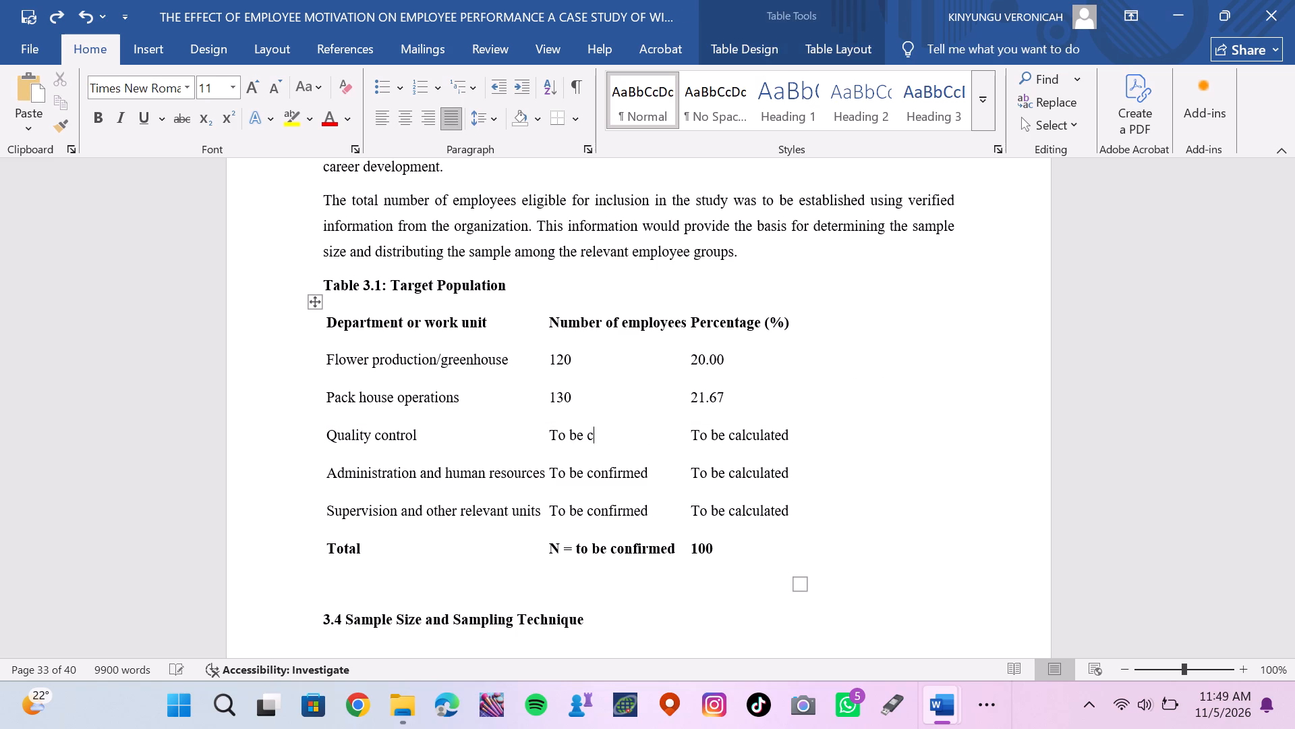
pyautogui.press('BackSpace')
pyautogui.press('BackSpace')
pyautogui.press('BackSpace')
pyautogui.press('BackSpace')
pyautogui.press('BackSpace')
pyautogui.press('BackSpace')
pyautogui.write('115')
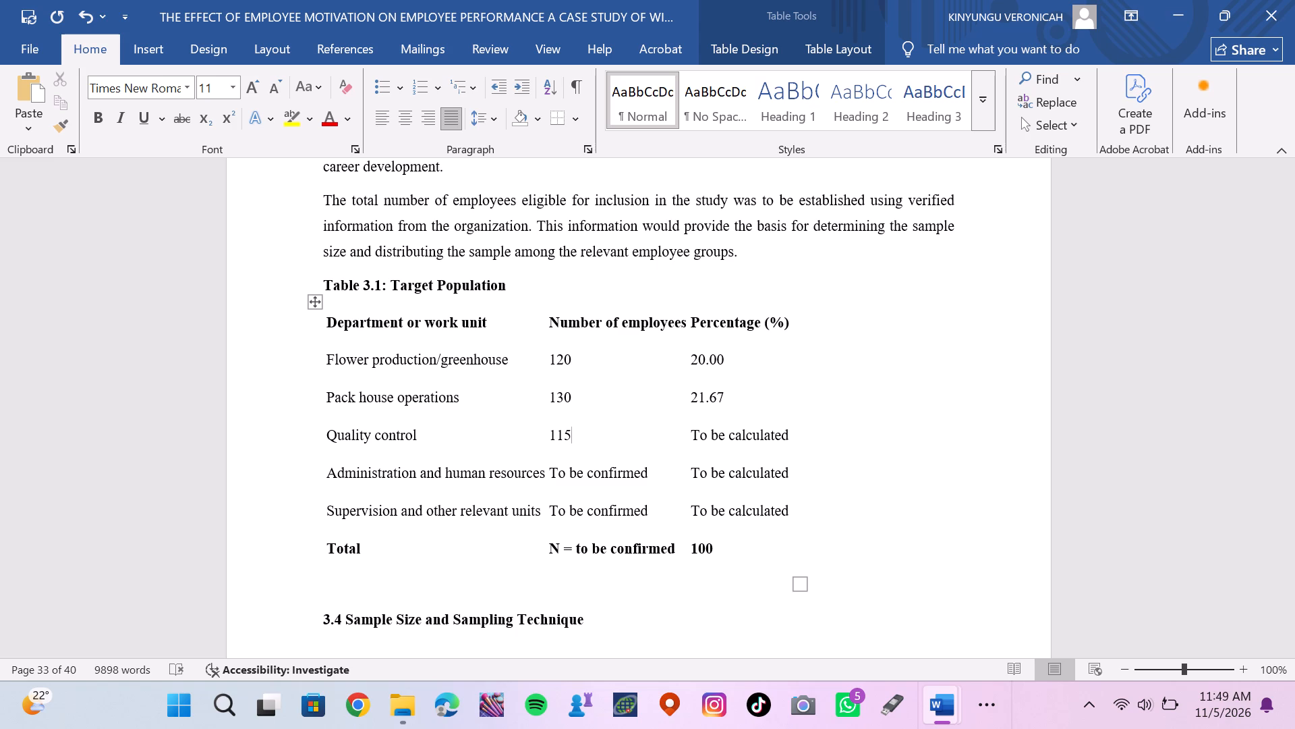
# Replace the placeholder in Table 3.1's Percentage (%) cell for Quality control with 19.17.
pyautogui.click(795, 435)
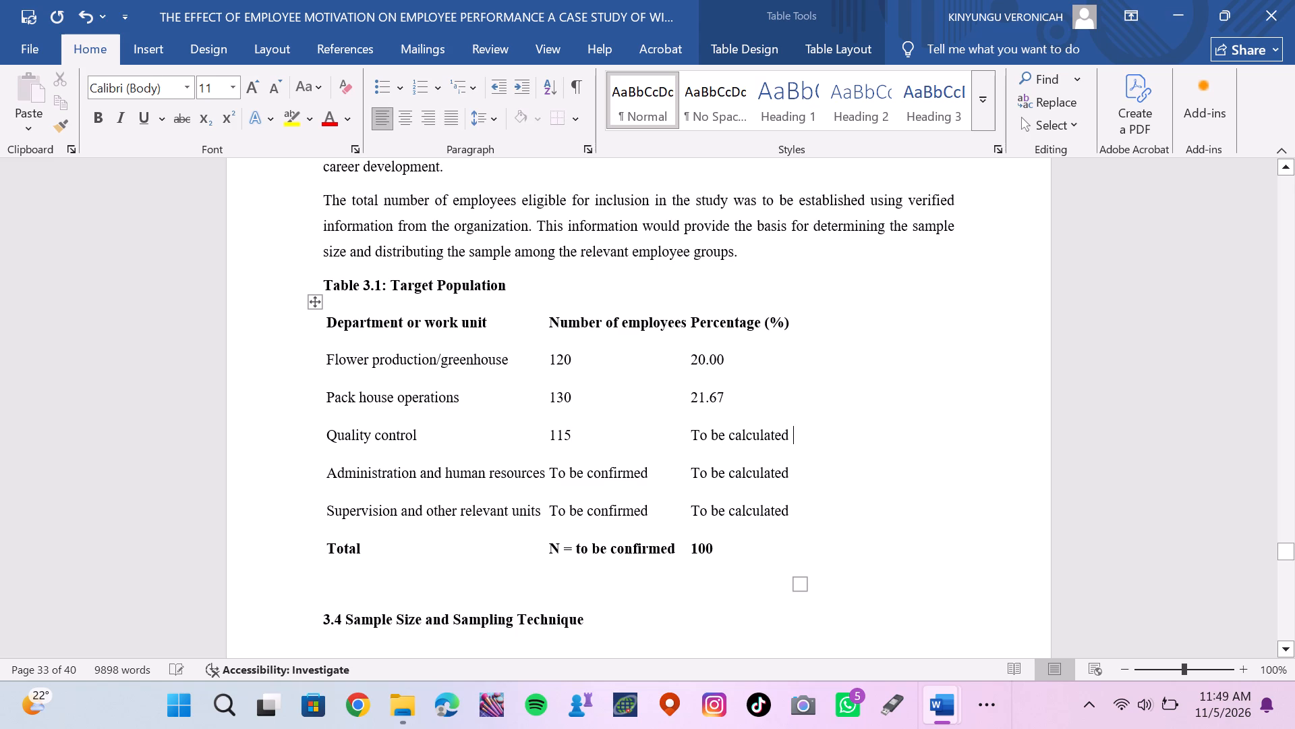
pyautogui.click(787, 432)
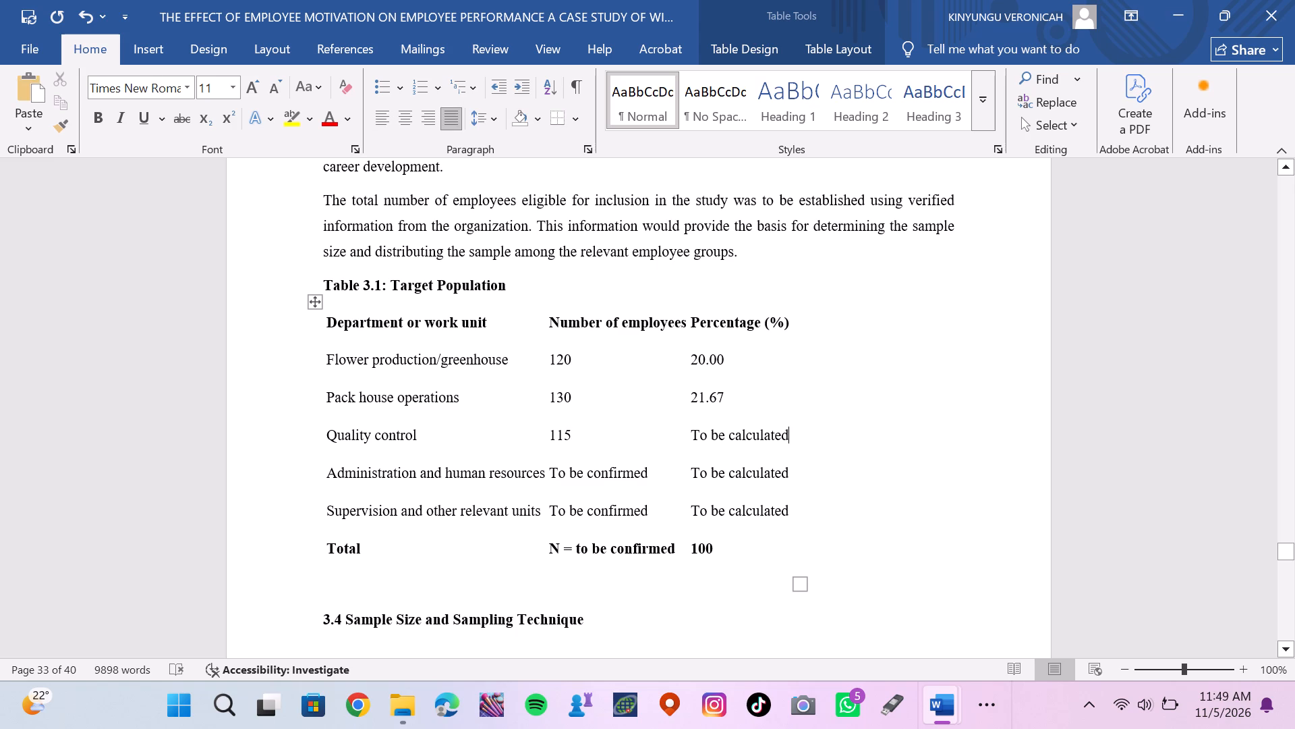
pyautogui.press('BackSpace')
pyautogui.press('BackSpace')
pyautogui.press('BackSpace')
pyautogui.press('BackSpace')
pyautogui.press('BackSpace')
pyautogui.press('BackSpace')
pyautogui.press('BackSpace')
pyautogui.press('BackSpace')
pyautogui.press('BackSpace')
pyautogui.press('BackSpace')
pyautogui.press('BackSpace')
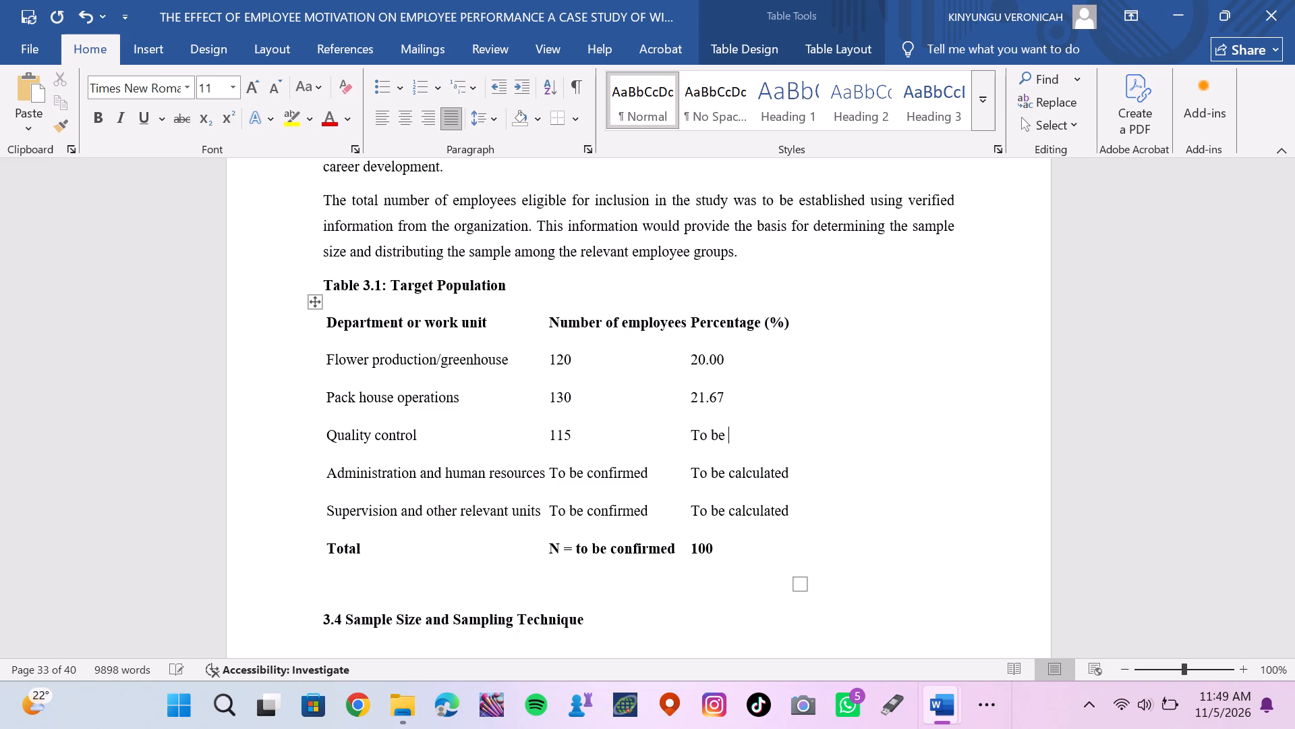
pyautogui.press('BackSpace')
pyautogui.press('BackSpace')
pyautogui.press('BackSpace')
pyautogui.press('BackSpace')
pyautogui.press('BackSpace')
pyautogui.press('1')
pyautogui.press('9')
pyautogui.press('.')
pyautogui.write('17')
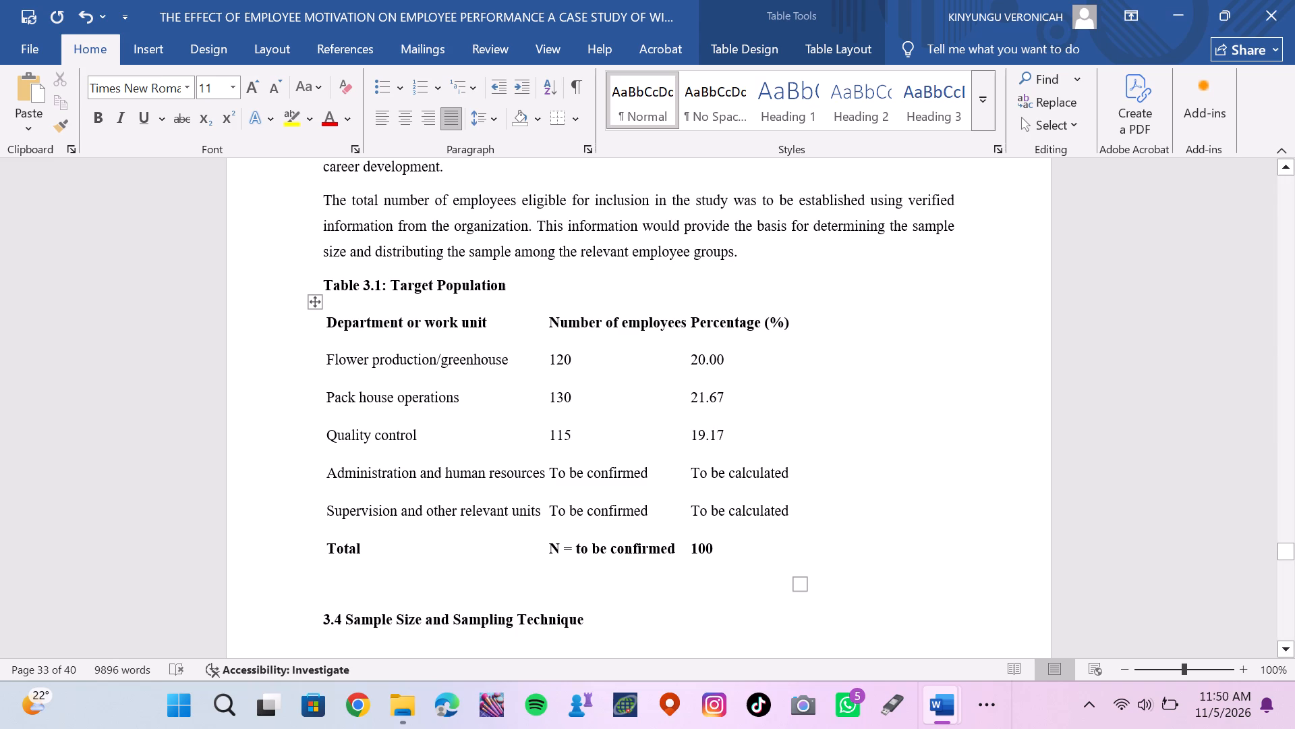
# Replace the placeholder in Table 3.1's Number of employees cell for Administration and human resources with 95.
pyautogui.click(647, 475)
pyautogui.press('BackSpace')
pyautogui.press('BackSpace')
pyautogui.press('BackSpace')
pyautogui.press('BackSpace')
pyautogui.press('BackSpace')
pyautogui.press('BackSpace')
pyautogui.press('BackSpace')
pyautogui.press('BackSpace')
pyautogui.press('BackSpace')
pyautogui.press('BackSpace')
pyautogui.press('BackSpace')
pyautogui.press('BackSpace')
pyautogui.press('BackSpace')
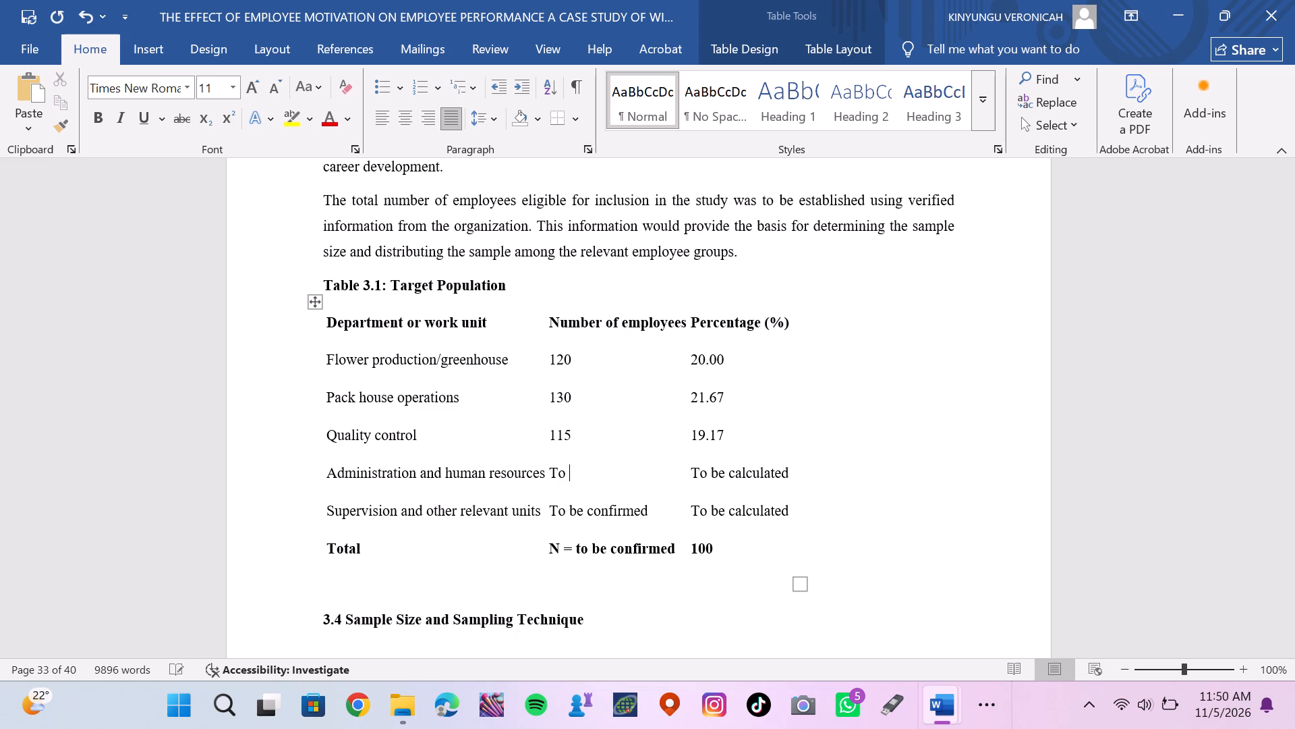
pyautogui.press('BackSpace')
pyautogui.press('BackSpace')
pyautogui.write('95')
# Replace the placeholder in Table 3.1's Percentage (%) cell for Administration and human resources with 15.83.
pyautogui.click(788, 471)
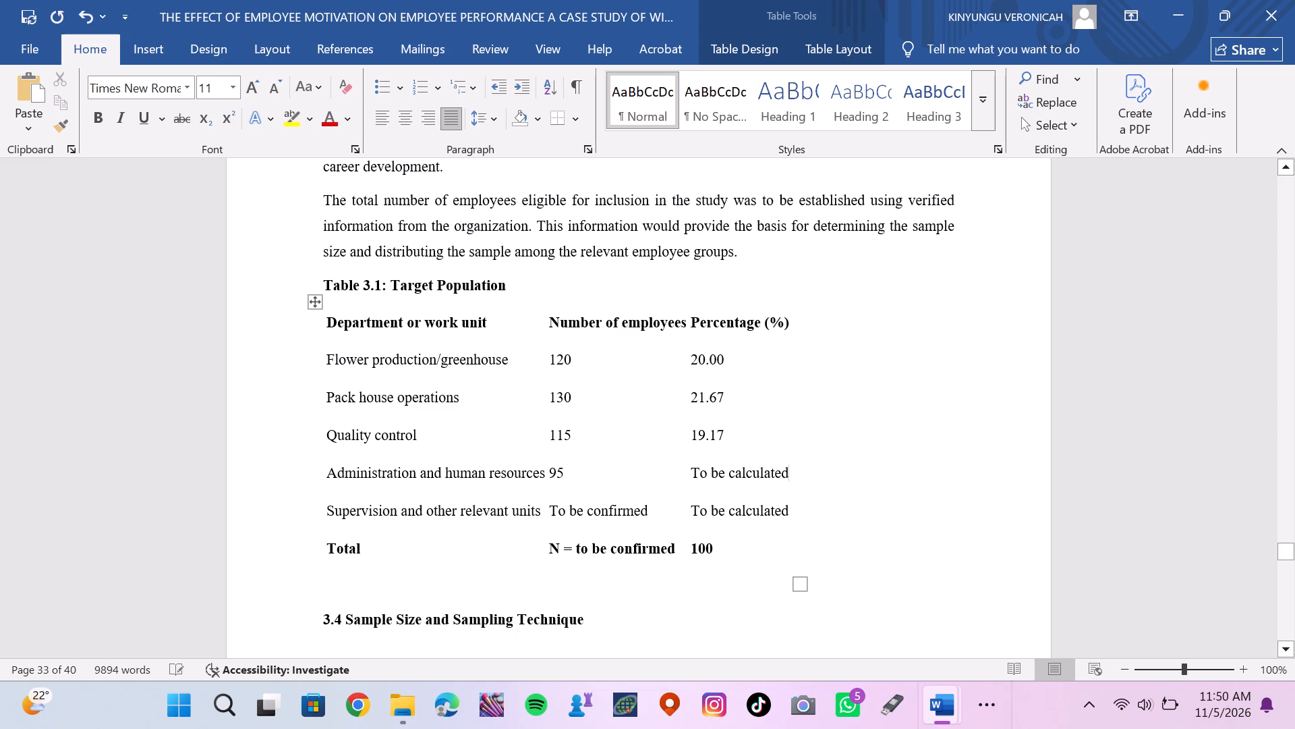
pyautogui.press('BackSpace')
pyautogui.press('BackSpace')
pyautogui.press('BackSpace')
pyautogui.press('BackSpace')
pyautogui.press('BackSpace')
pyautogui.press('BackSpace')
pyautogui.press('BackSpace')
pyautogui.press('BackSpace')
pyautogui.press('BackSpace')
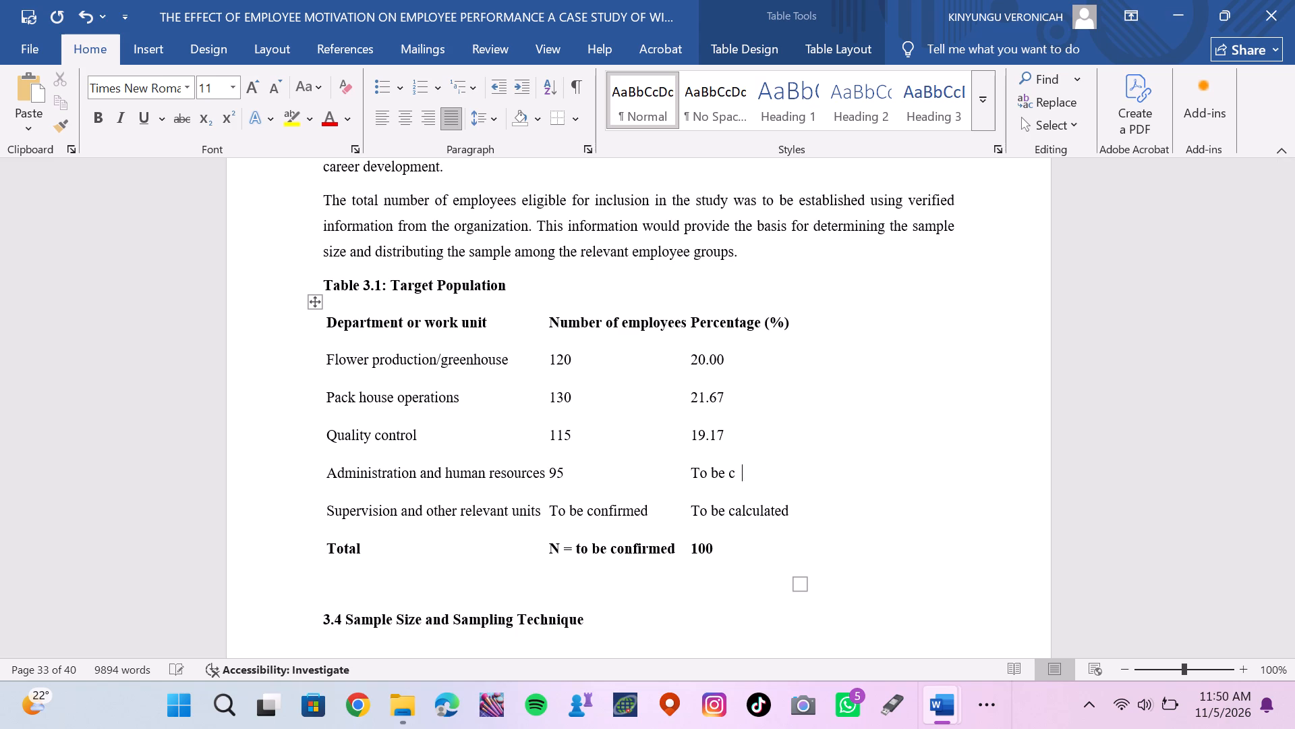
pyautogui.press('BackSpace')
pyautogui.press('BackSpace')
pyautogui.press('BackSpace')
pyautogui.press('BackSpace')
pyautogui.press('BackSpace')
pyautogui.press('BackSpace')
pyautogui.press('BackSpace')
pyautogui.write('15')
pyautogui.press('.')
pyautogui.press('8')
pyautogui.press('3')
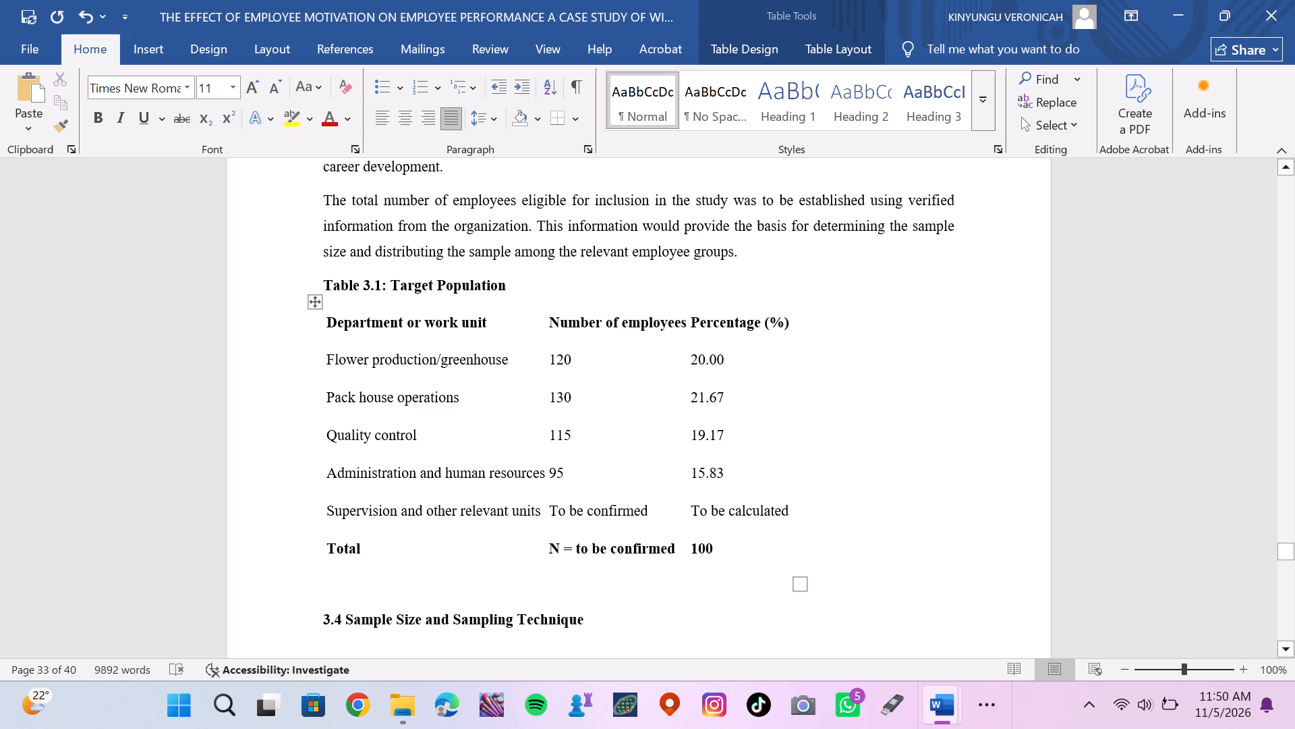
# Replace the placeholder in Table 3.1's Number of employees cell for Supervision and other relevant units with 140.
pyautogui.click(646, 510)
pyautogui.press('BackSpace')
pyautogui.press('BackSpace')
pyautogui.press('BackSpace')
pyautogui.press('BackSpace')
pyautogui.press('BackSpace')
pyautogui.press('BackSpace')
pyautogui.press('BackSpace')
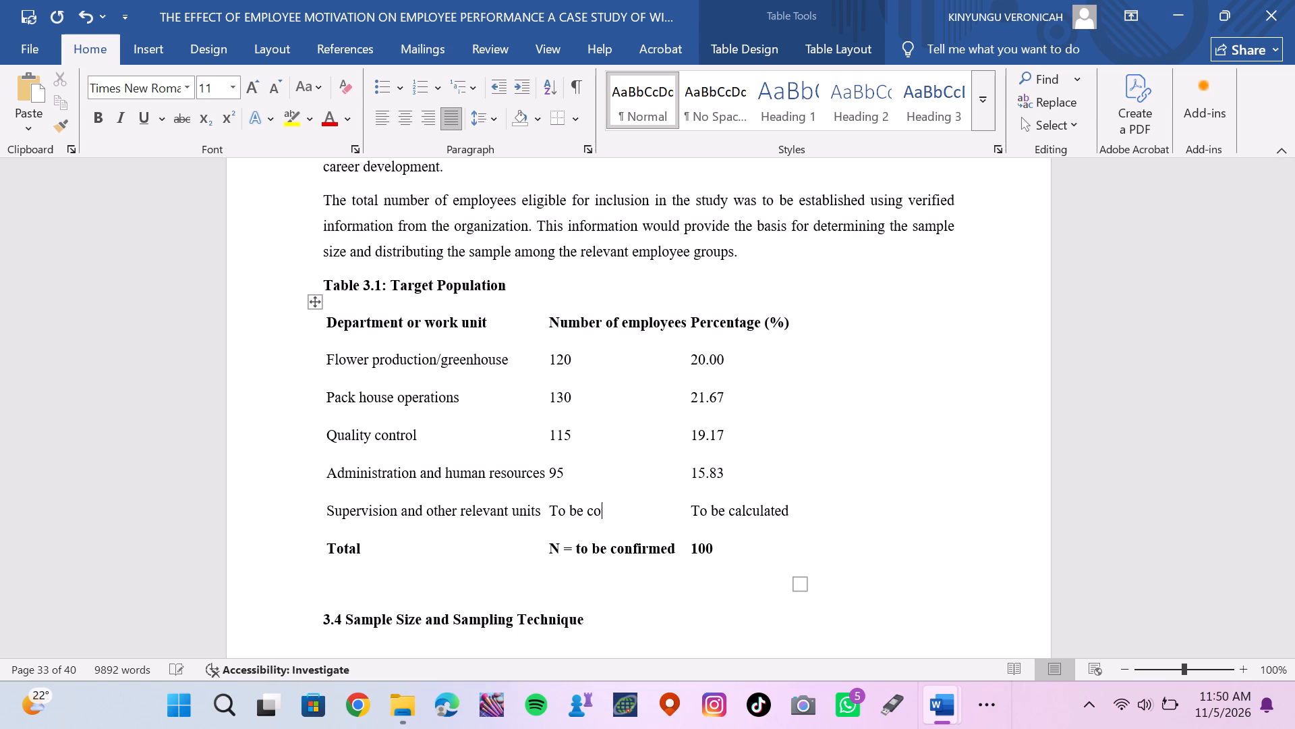
pyautogui.press('BackSpace')
pyautogui.press('BackSpace')
pyautogui.press('BackSpace')
pyautogui.press('BackSpace')
pyautogui.press('BackSpace')
pyautogui.press('BackSpace')
pyautogui.press('BackSpace')
pyautogui.press('BackSpace')
pyautogui.write('140')
# Replace the placeholder in Table 3.1's Percentage (%) cell for Supervision and other relevant units with 23.33.
pyautogui.click(790, 505)
pyautogui.press('BackSpace')
pyautogui.press('BackSpace')
pyautogui.press('BackSpace')
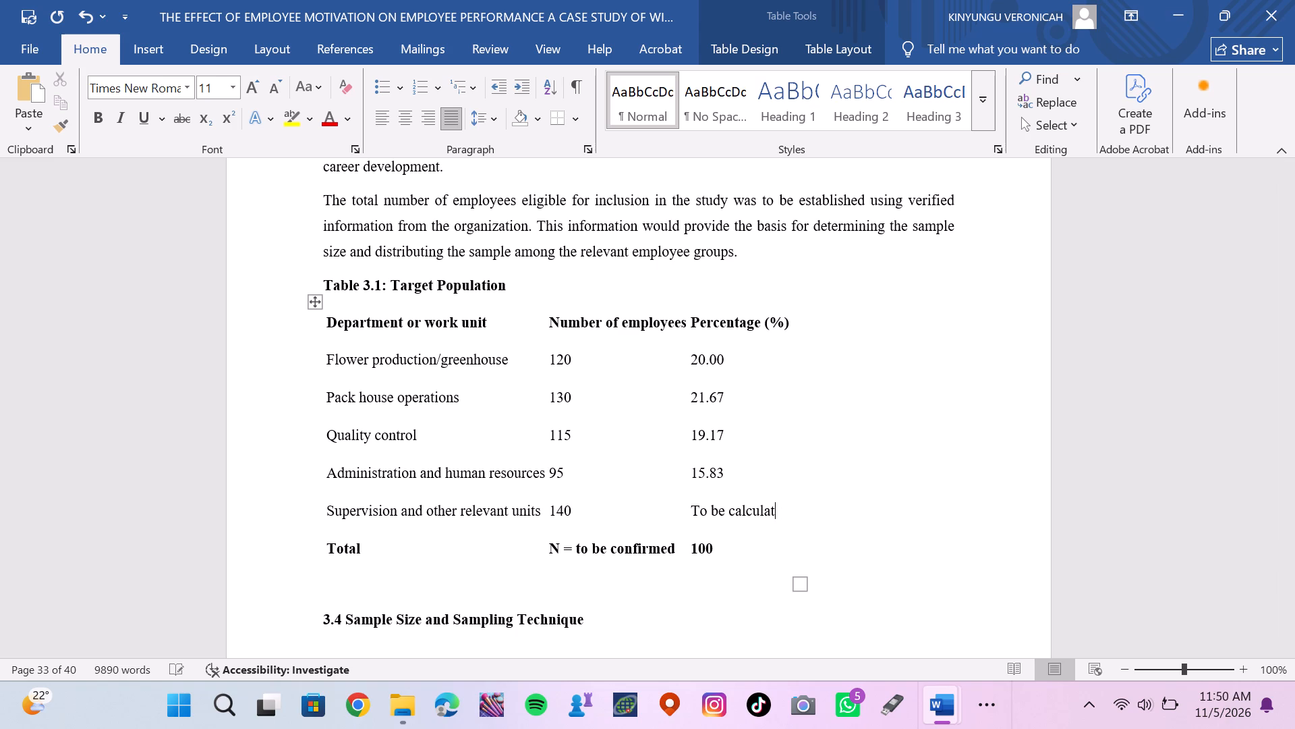
pyautogui.press('BackSpace')
pyautogui.press('BackSpace')
pyautogui.press('BackSpace')
pyautogui.press('BackSpace')
pyautogui.press('BackSpace')
pyautogui.press('BackSpace')
pyautogui.press('BackSpace')
pyautogui.press('BackSpace')
pyautogui.press('BackSpace')
pyautogui.press('BackSpace')
pyautogui.press('BackSpace')
pyautogui.press('BackSpace')
pyautogui.press('BackSpace')
pyautogui.write('23.33')
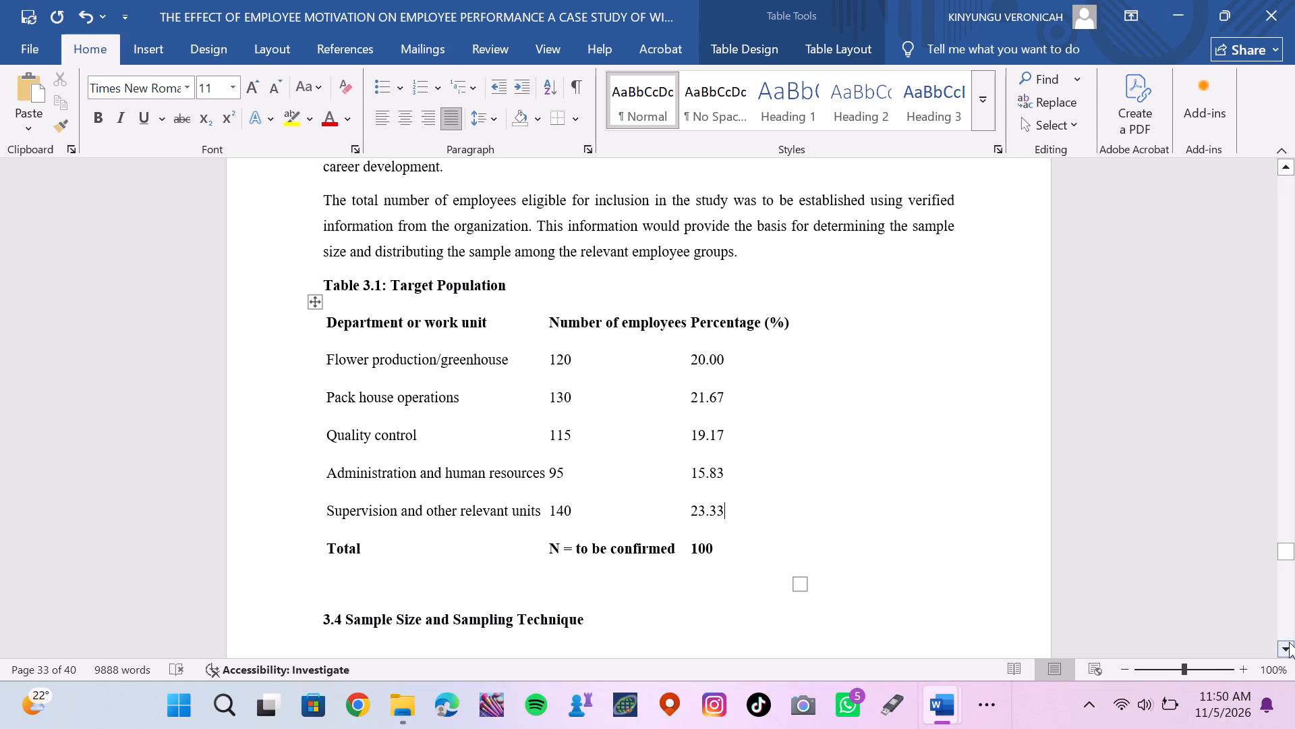
# Look through section 3.4's sampling formulas and Table 3.2, up to the start of section 3.5.
pyautogui.doubleClick(1289, 642)
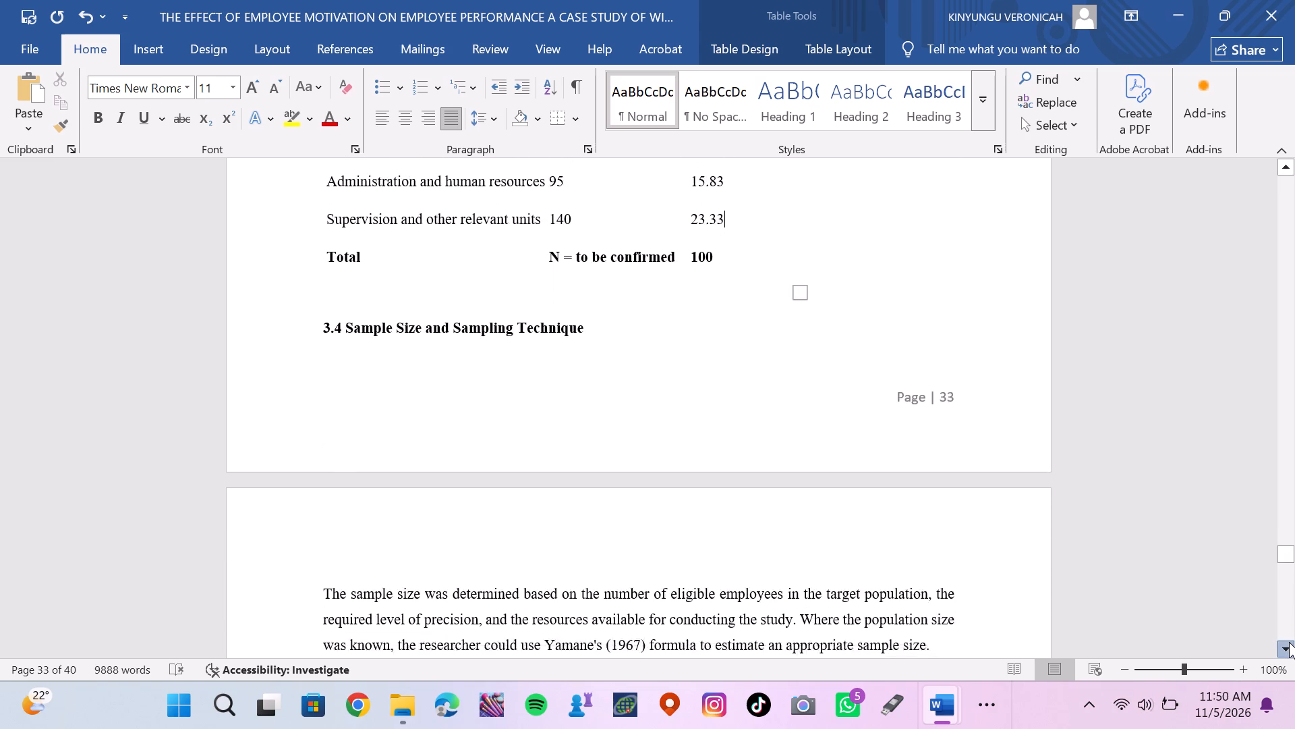
pyautogui.tripleClick(1289, 642)
pyautogui.click(1289, 642)
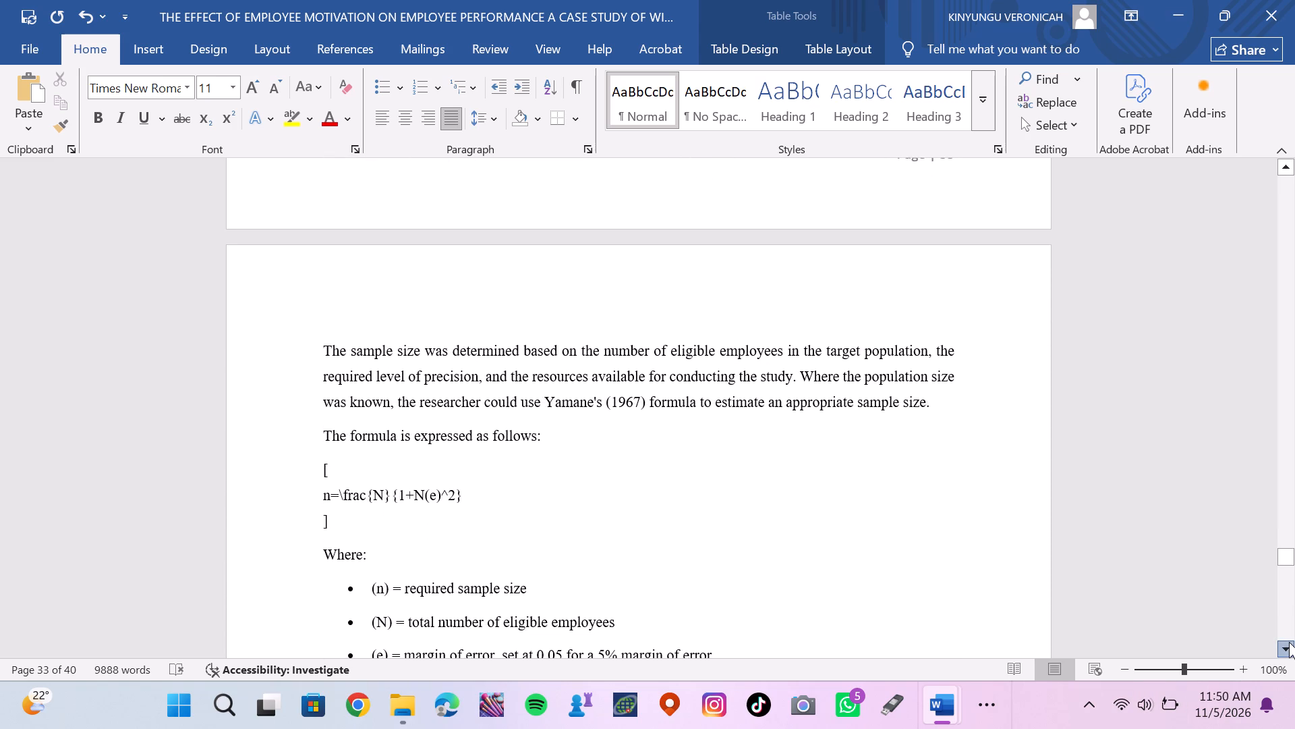
pyautogui.tripleClick(1289, 642)
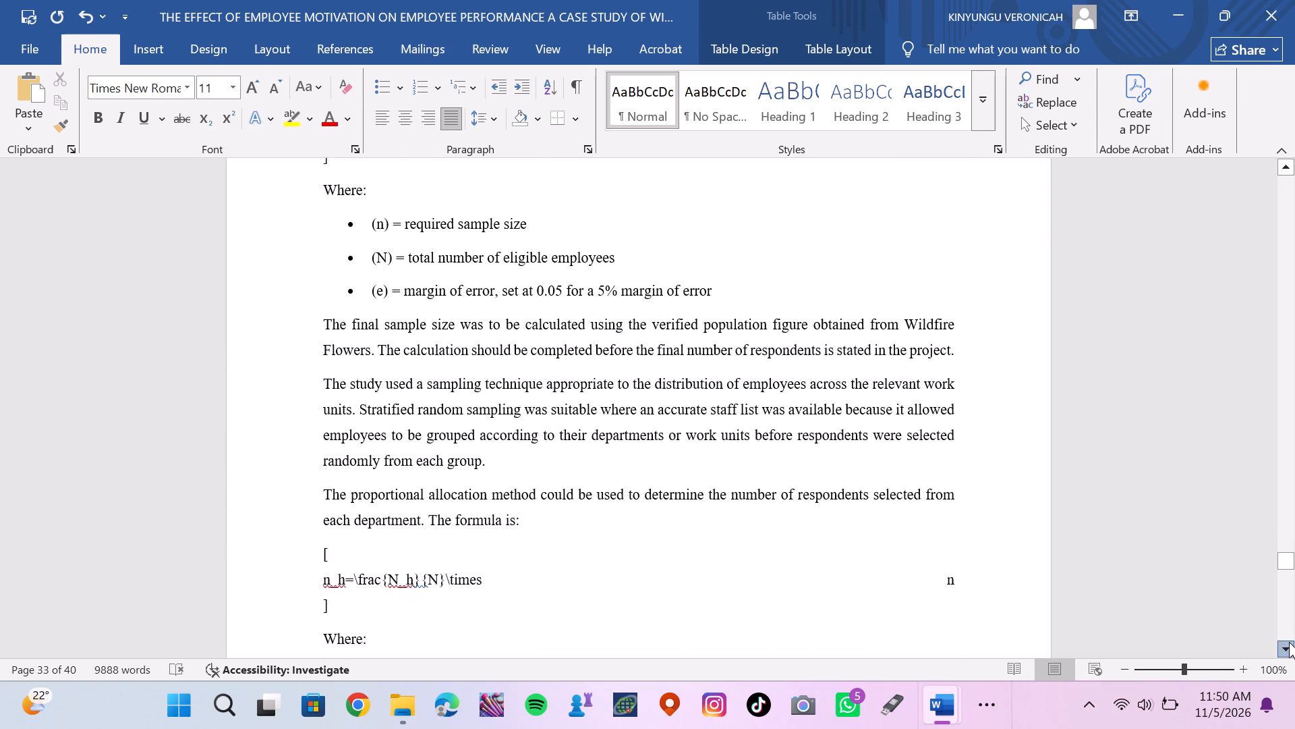
pyautogui.click(1289, 642)
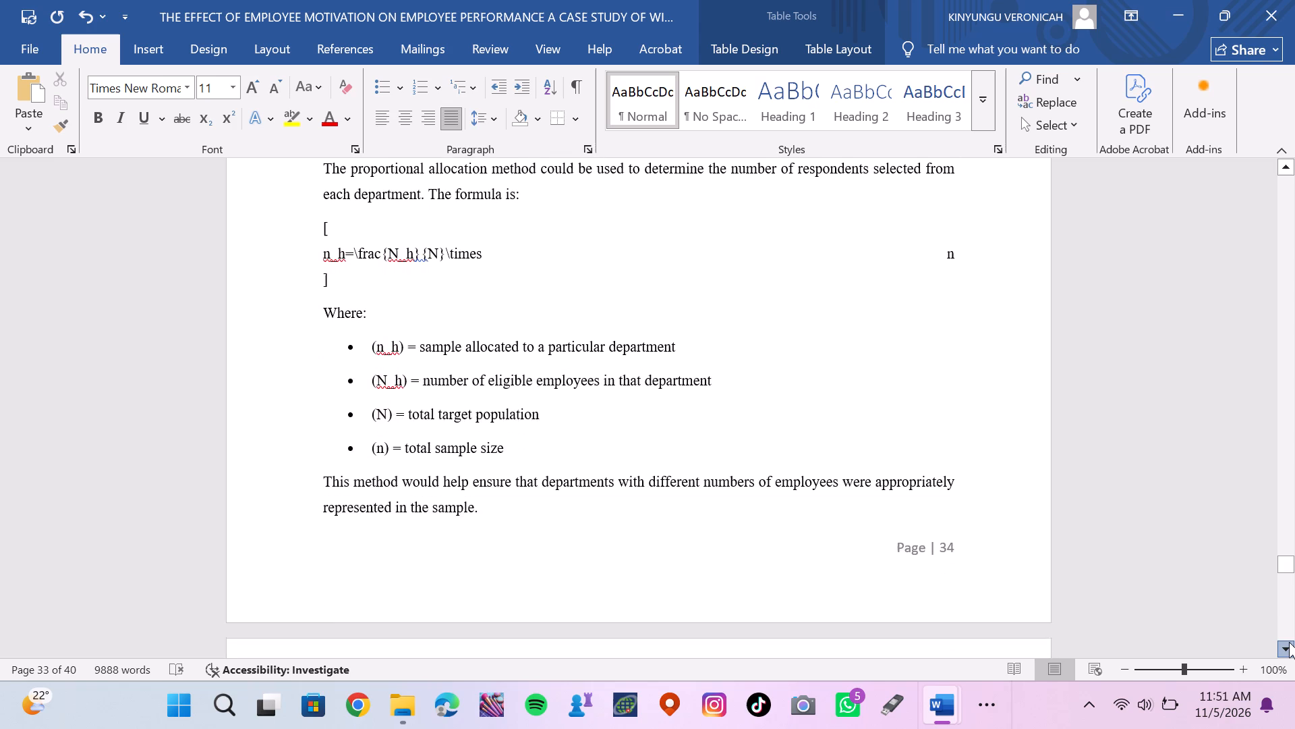
pyautogui.tripleClick(1289, 642)
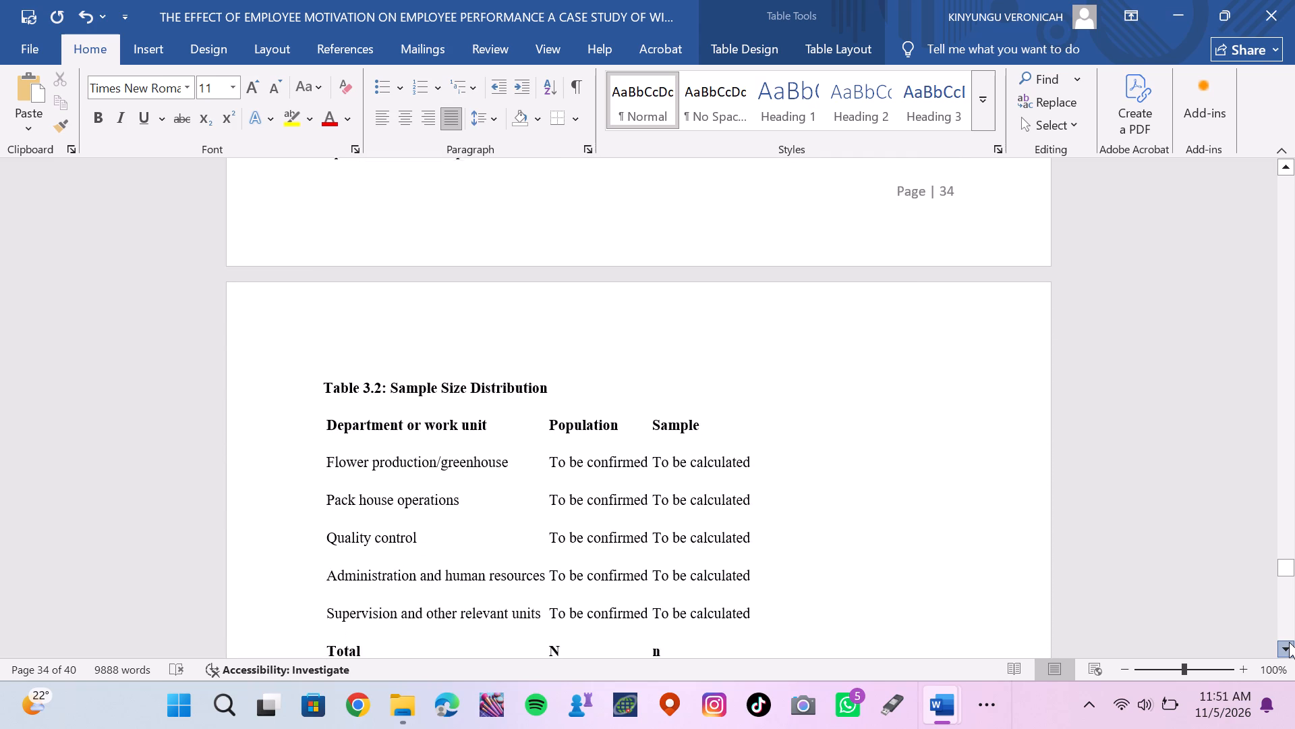
pyautogui.tripleClick(1289, 642)
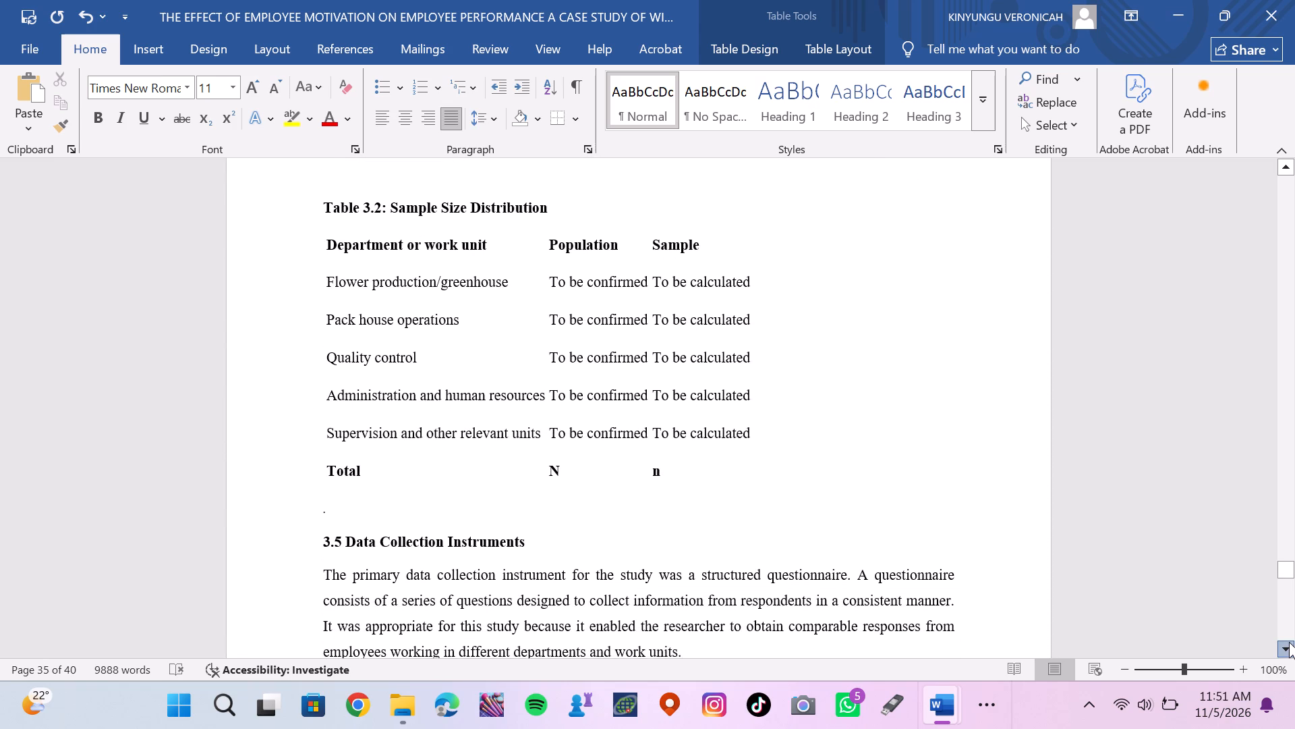
pyautogui.doubleClick(1289, 642)
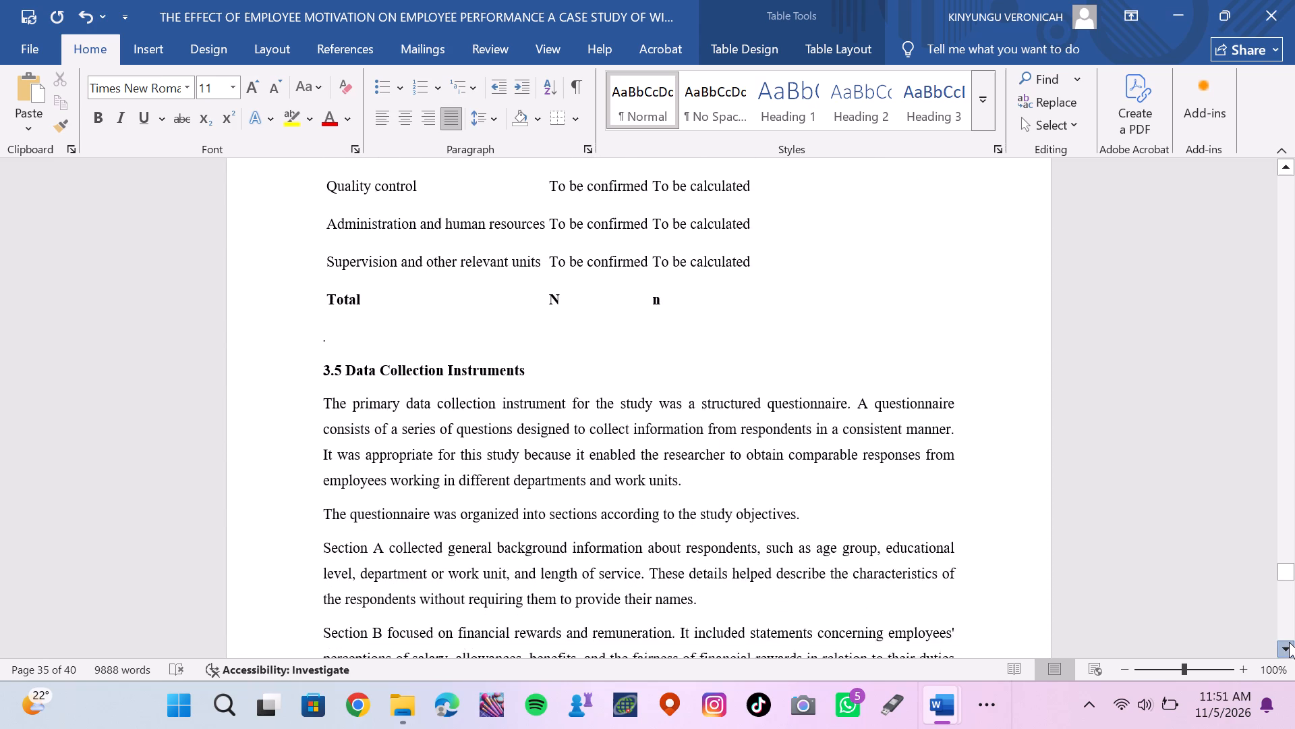
# Replace the to-be-confirmed text in Table 3.1's Total row so the Number of employees cell reads N = 600.
pyautogui.moveTo(1290, 642); pyautogui.dragTo(1279, 171)
pyautogui.click(1279, 171)
pyautogui.moveTo(1279, 171); pyautogui.dragTo(1294, 615)
pyautogui.moveTo(1289, 567); pyautogui.dragTo(1244, 387)
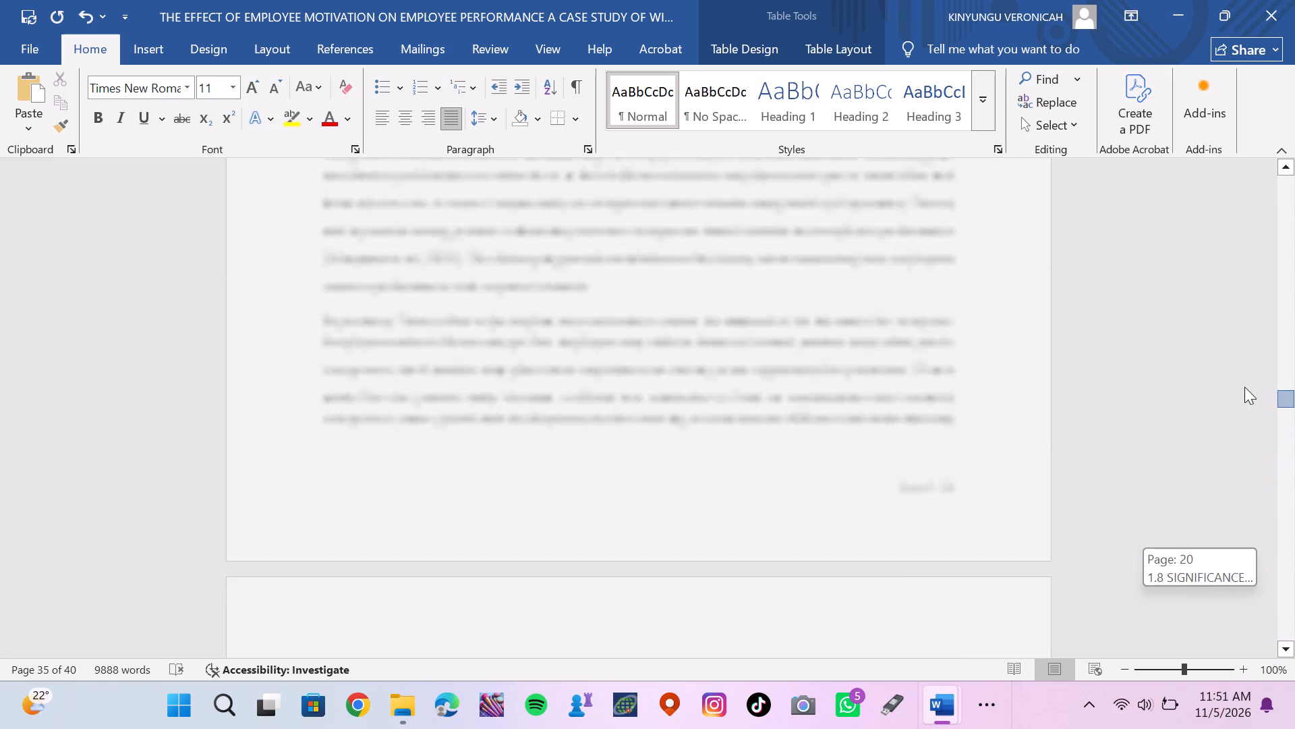
pyautogui.moveTo(1244, 387); pyautogui.dragTo(1279, 534)
pyautogui.doubleClick(1284, 645)
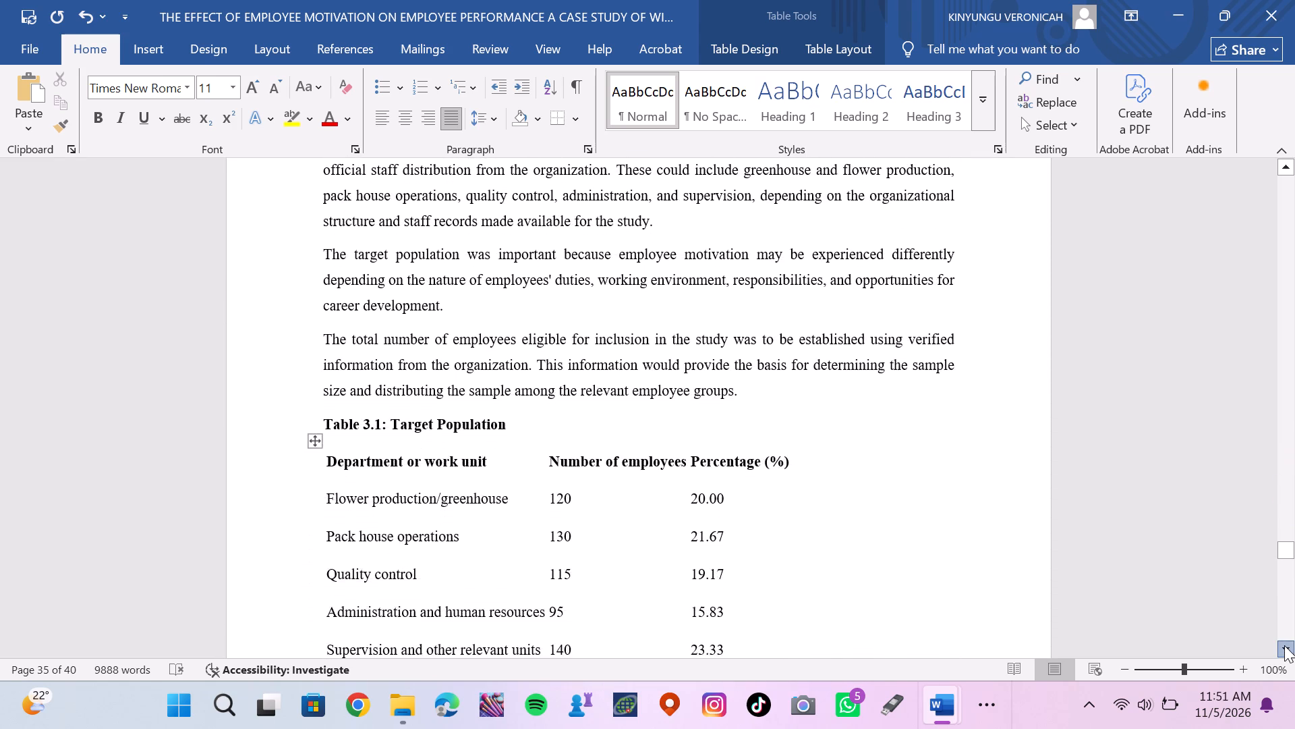
pyautogui.click(1284, 645)
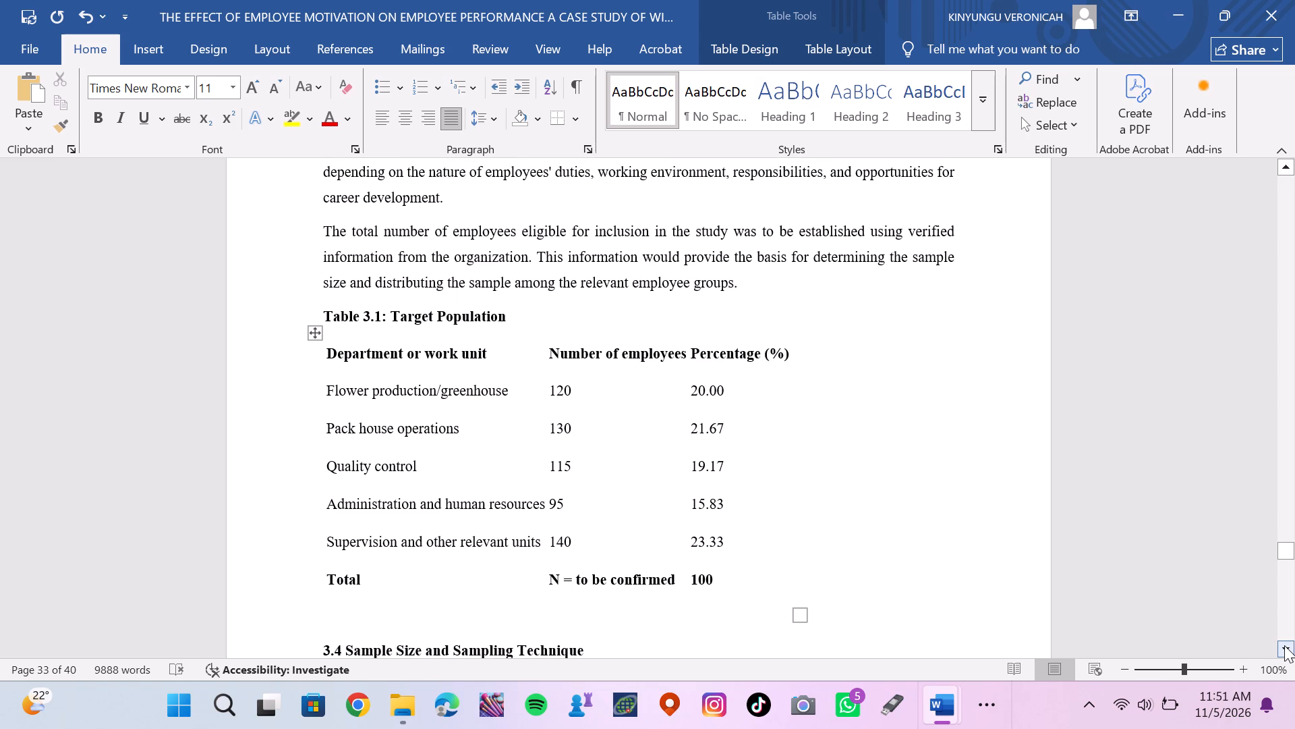
pyautogui.click(672, 574)
pyautogui.press('BackSpace')
pyautogui.press('BackSpace')
pyautogui.press('BackSpace')
pyautogui.press('BackSpace')
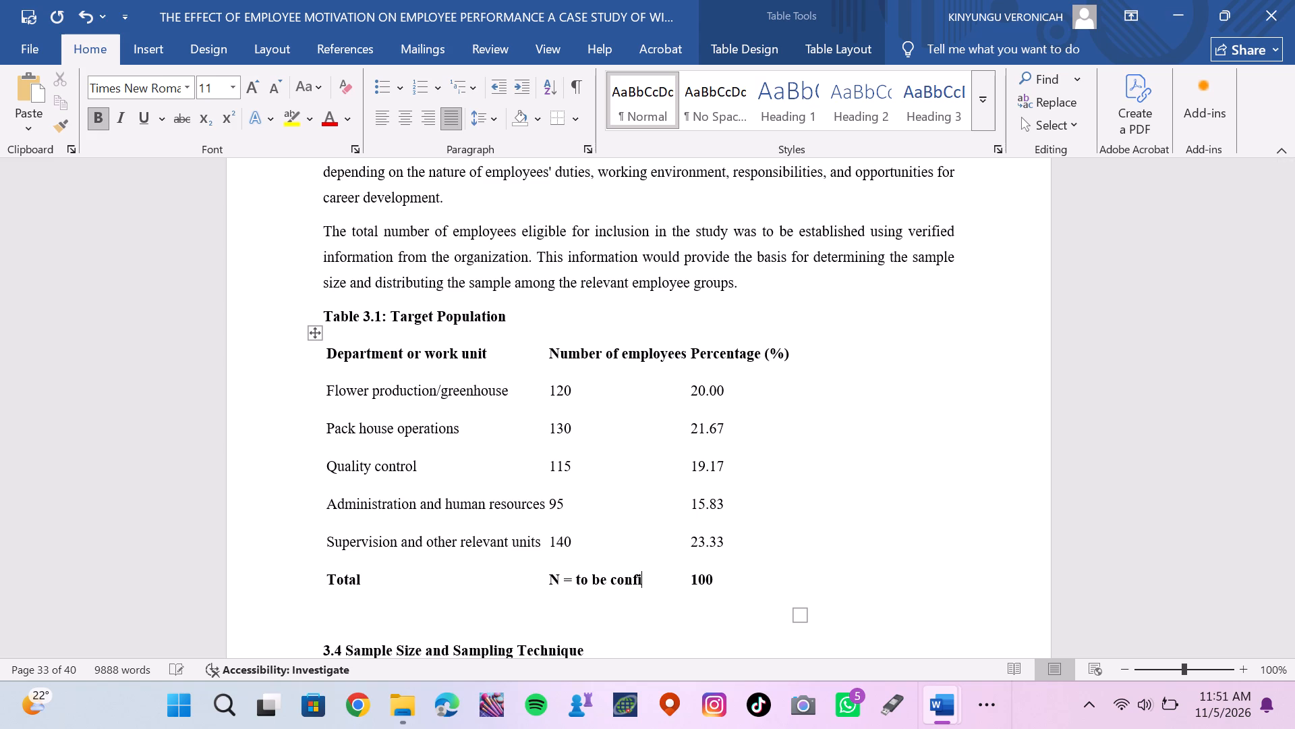
pyautogui.press('BackSpace')
pyautogui.press('BackSpace')
pyautogui.press('BackSpace')
pyautogui.press('BackSpace')
pyautogui.press('BackSpace')
pyautogui.press('BackSpace')
pyautogui.press('BackSpace')
pyautogui.press('BackSpace')
pyautogui.press('BackSpace')
pyautogui.press('BackSpace')
pyautogui.press('BackSpace')
pyautogui.write('600')
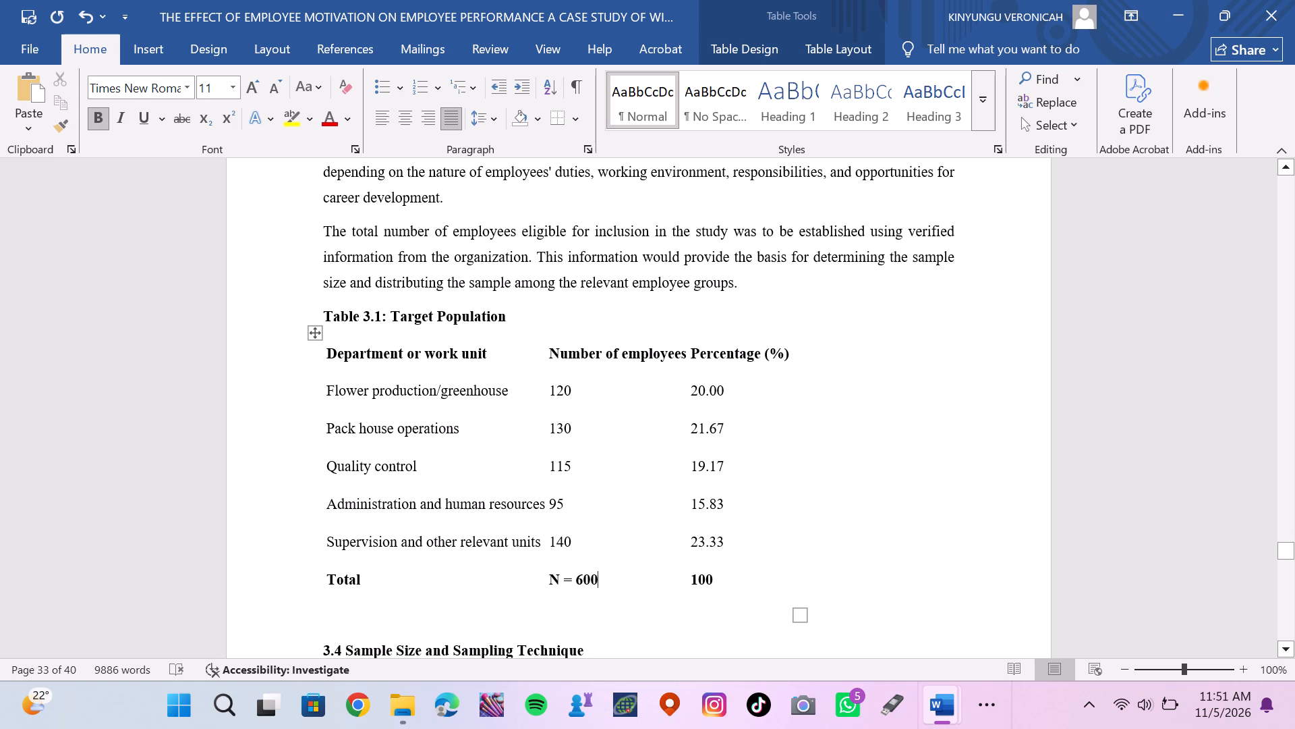
# Extend the Total row's Percentage (%) value in Table 3.1 to two decimals, 100.00.
pyautogui.click(722, 574)
pyautogui.press('.')
pyautogui.write('00')
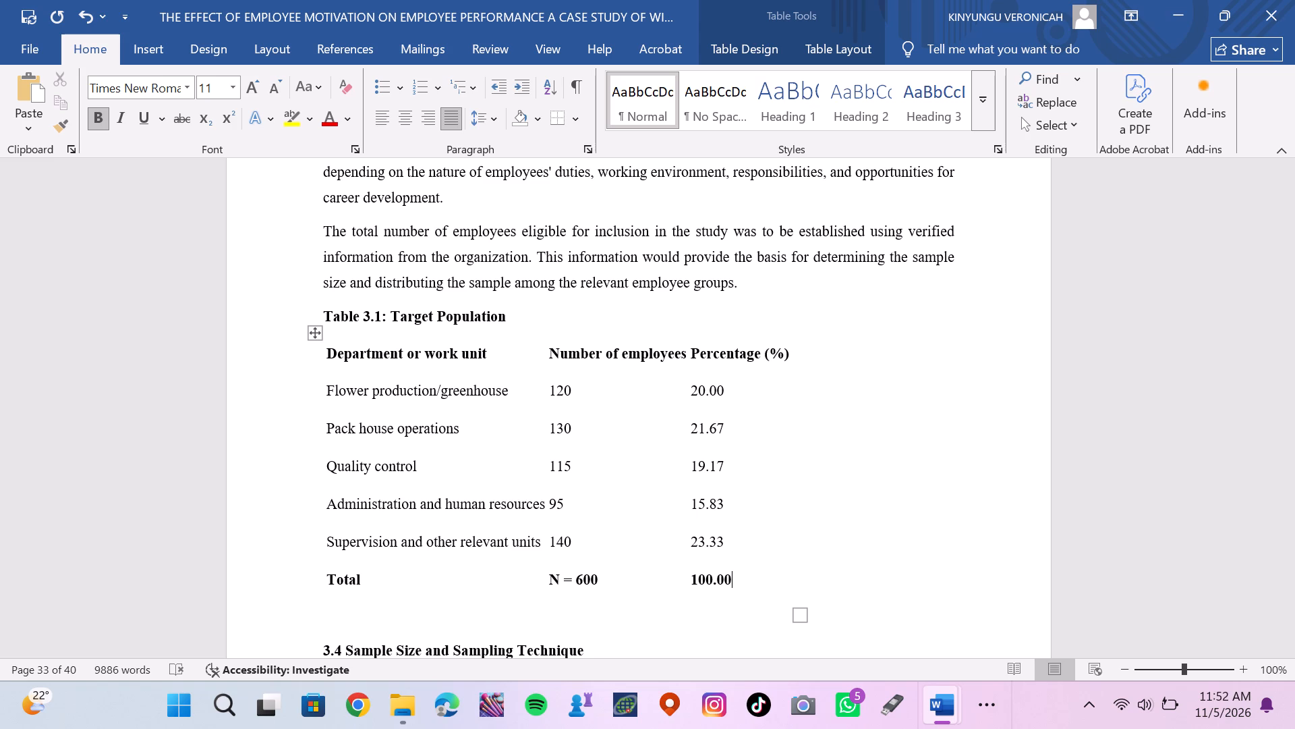
pyautogui.click(799, 613)
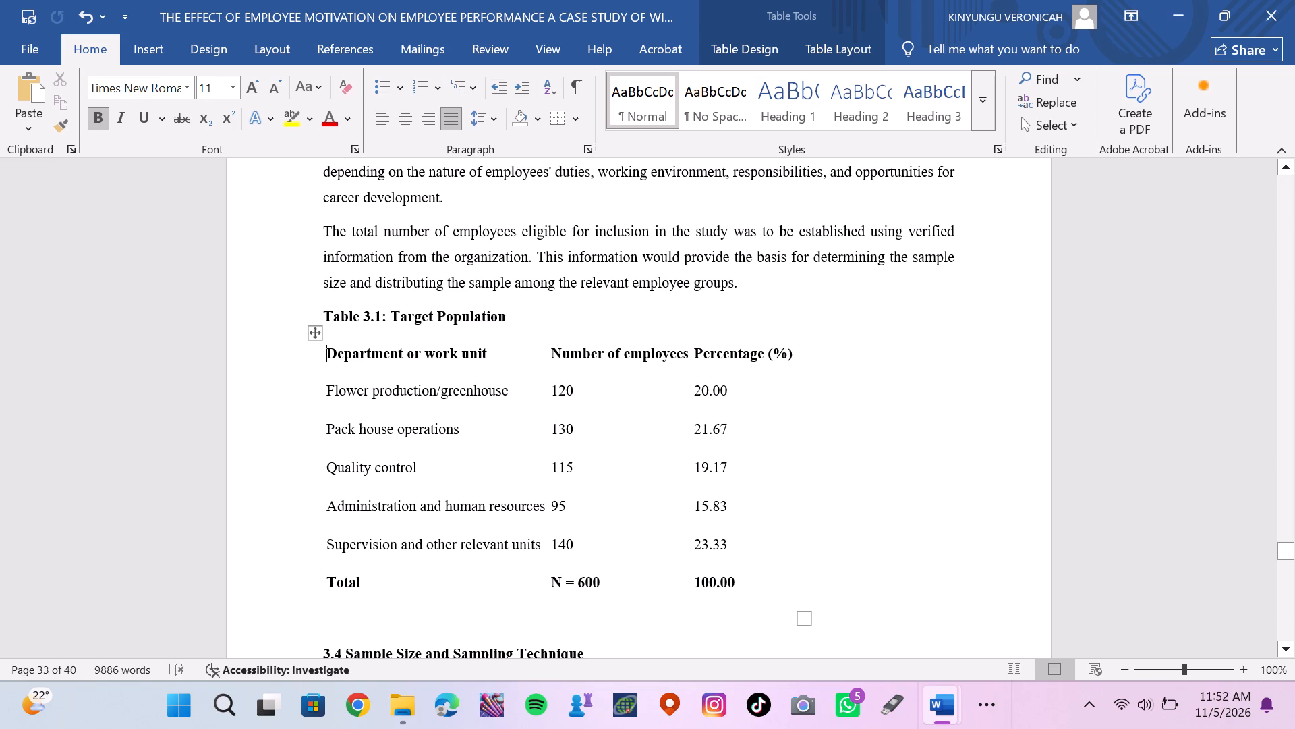
# Review section 3.4's sample size text, including Yamane's formula and its variable definitions.
pyautogui.doubleClick(1284, 648)
pyautogui.tripleClick(1284, 648)
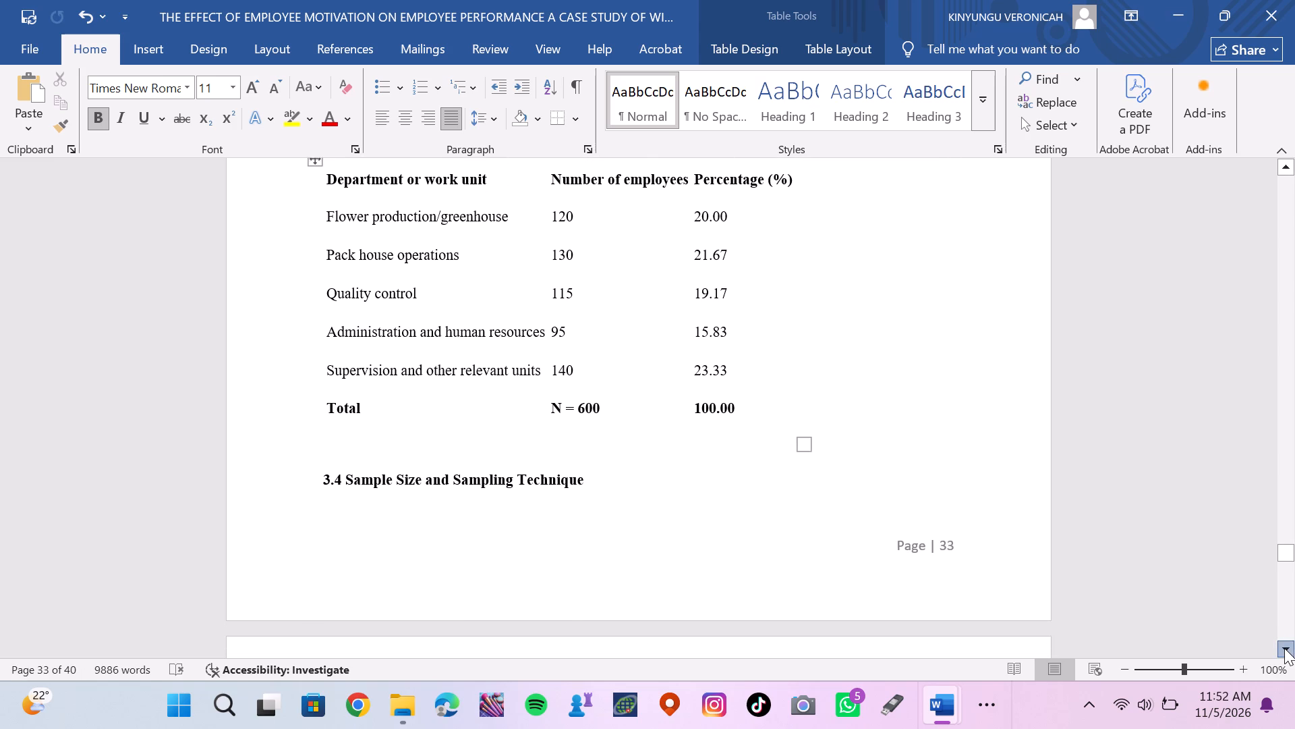
pyautogui.doubleClick(1284, 648)
pyautogui.doubleClick(1284, 648)
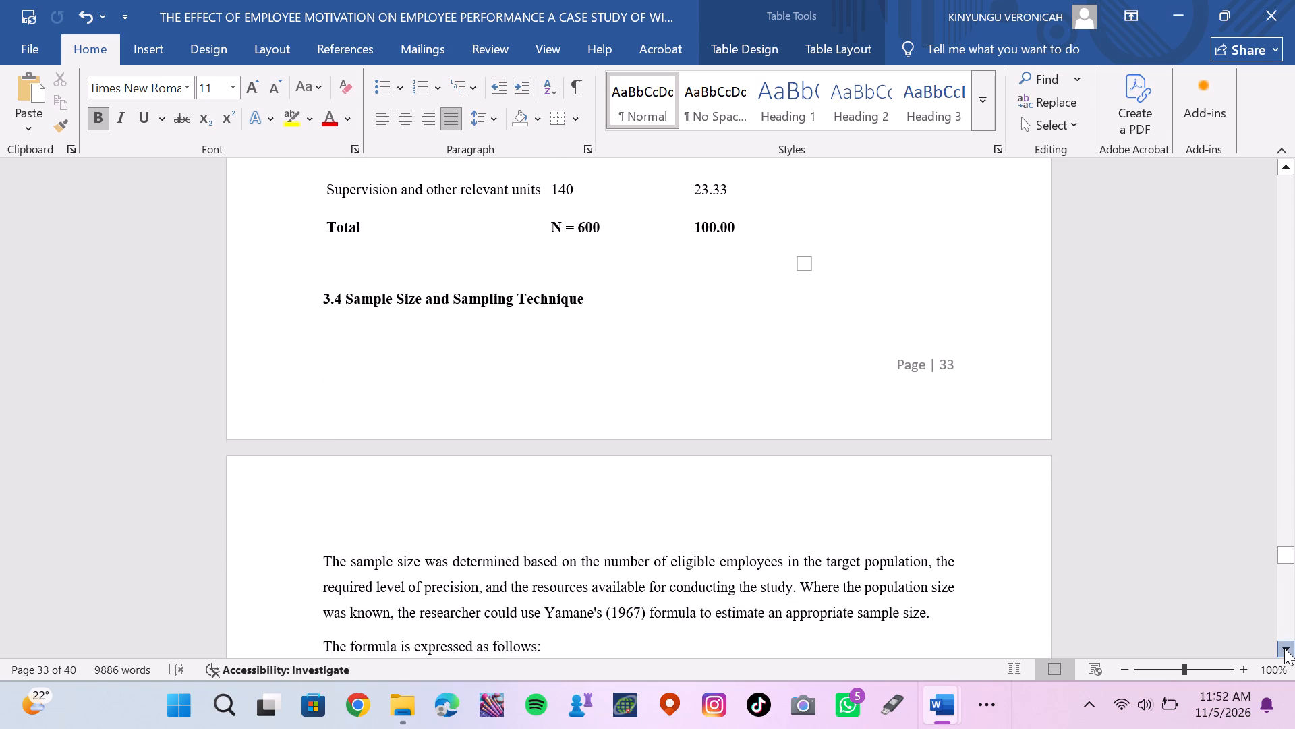
pyautogui.tripleClick(1284, 648)
pyautogui.click(1284, 648)
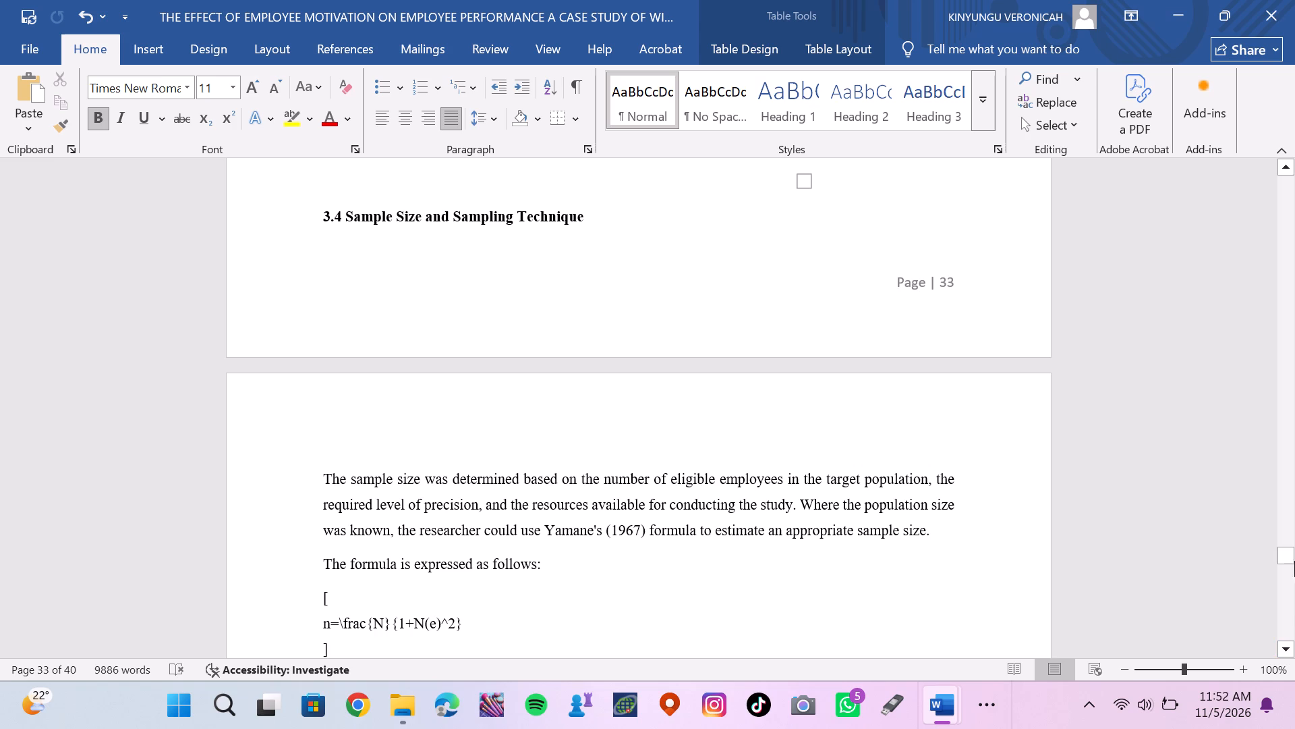
pyautogui.doubleClick(1285, 644)
pyautogui.doubleClick(1285, 644)
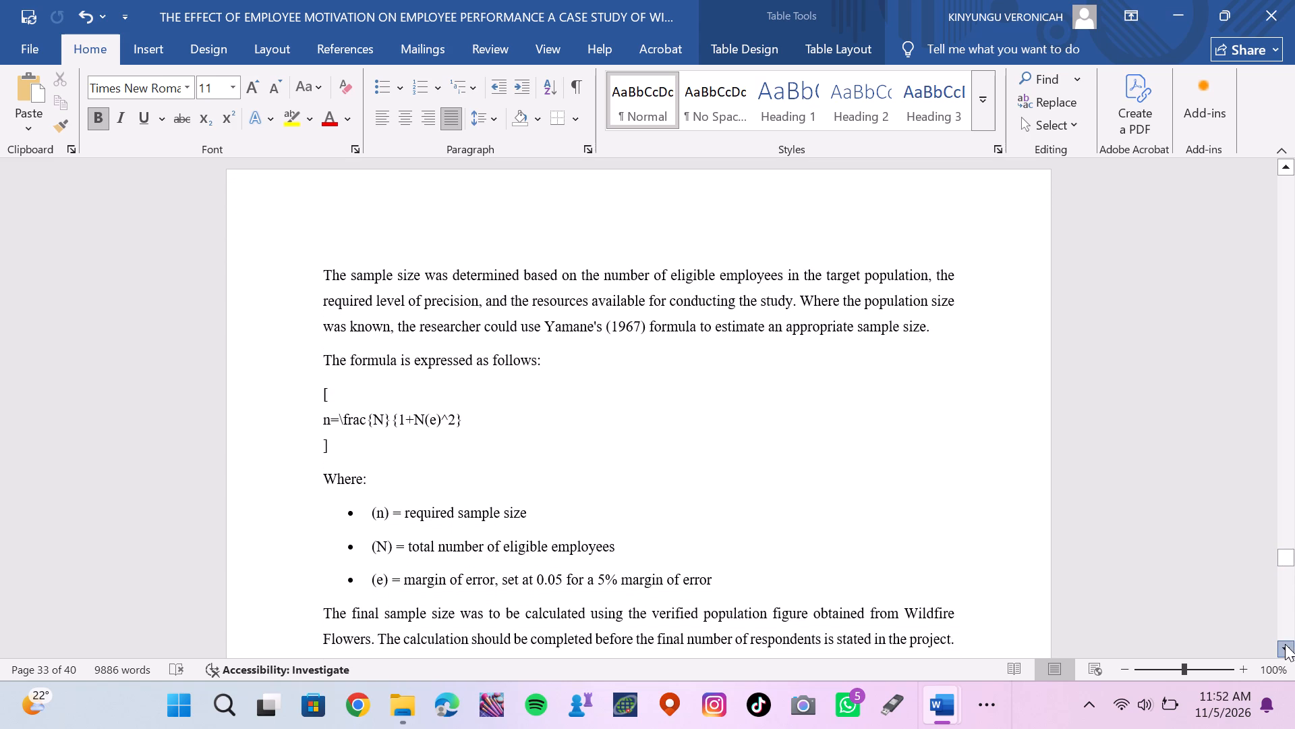
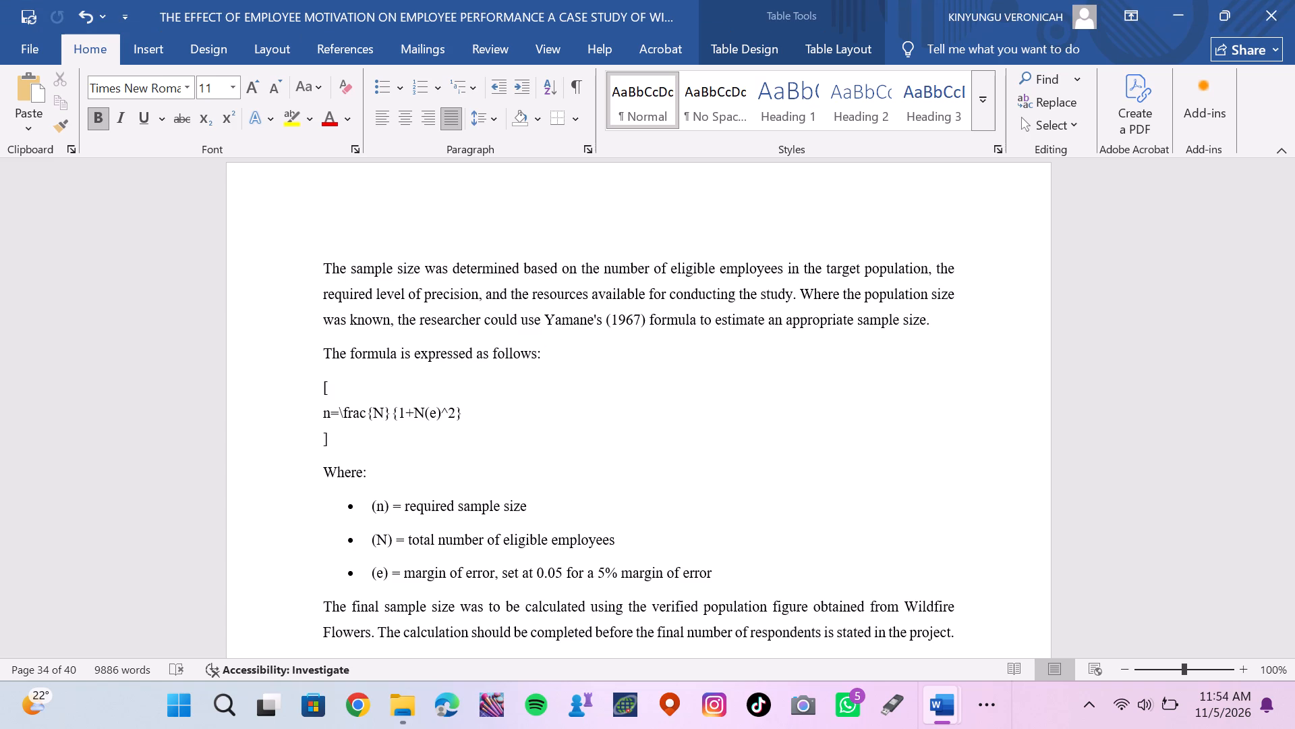
# Save the research project document under its existing name.
pyautogui.click(40, 53)
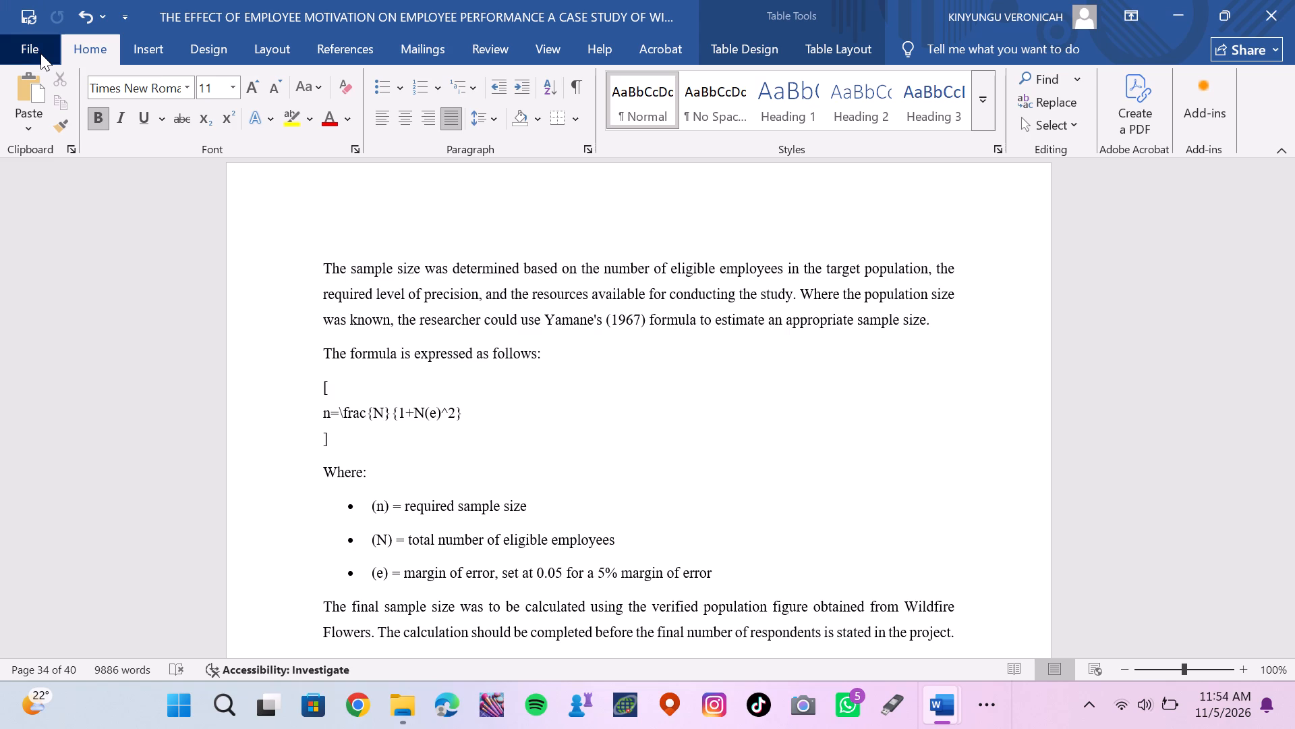
pyautogui.click(40, 53)
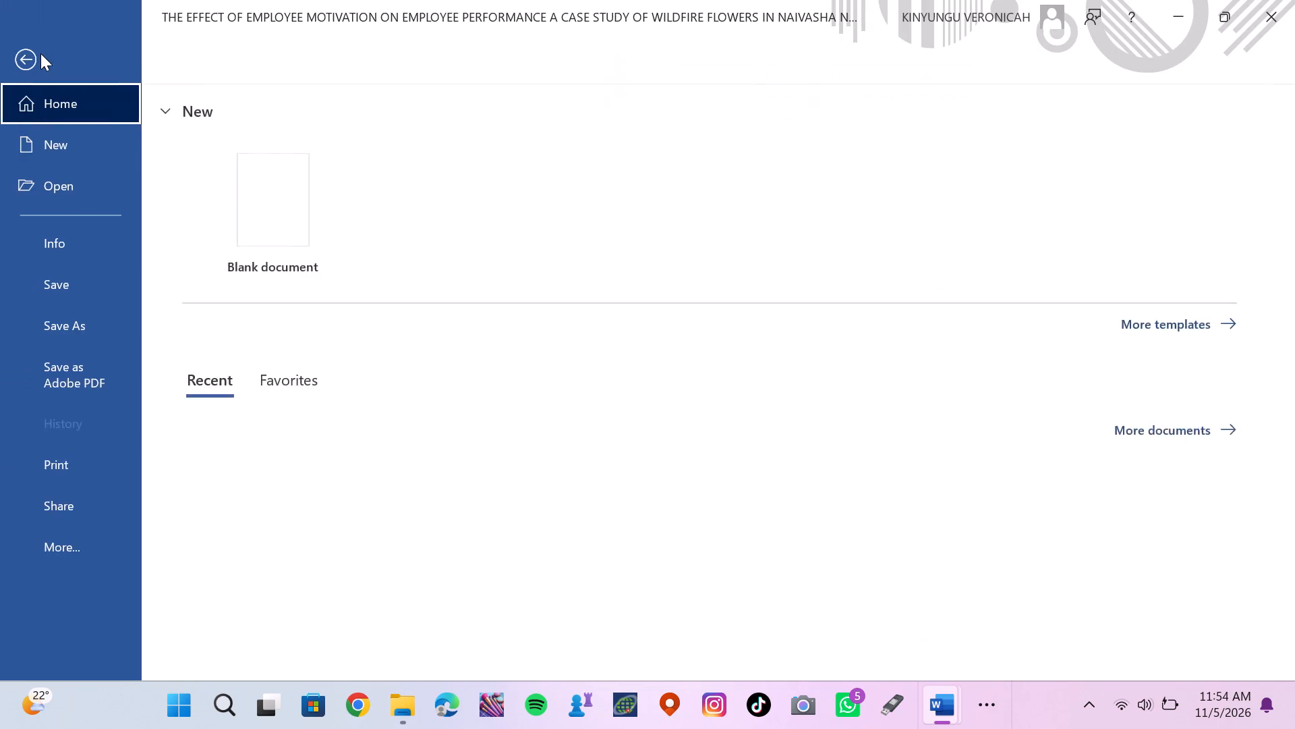
pyautogui.click(23, 53)
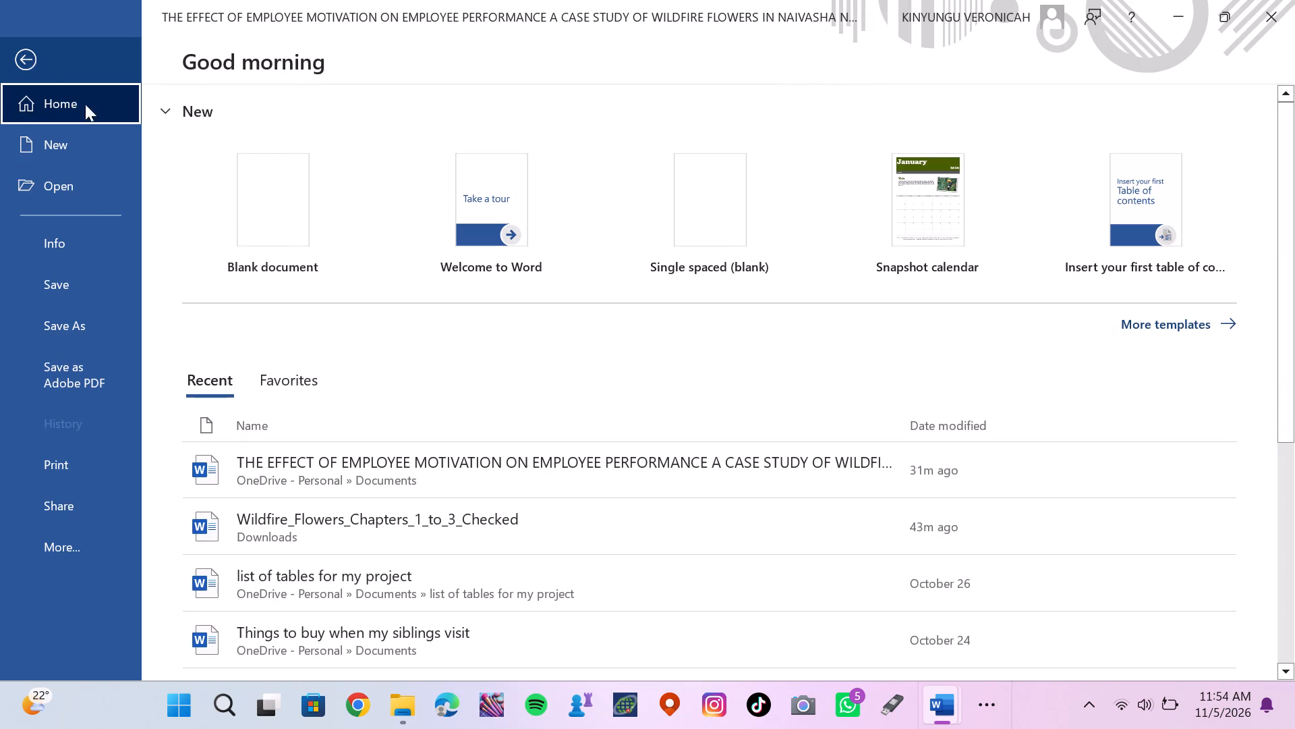
pyautogui.click(78, 295)
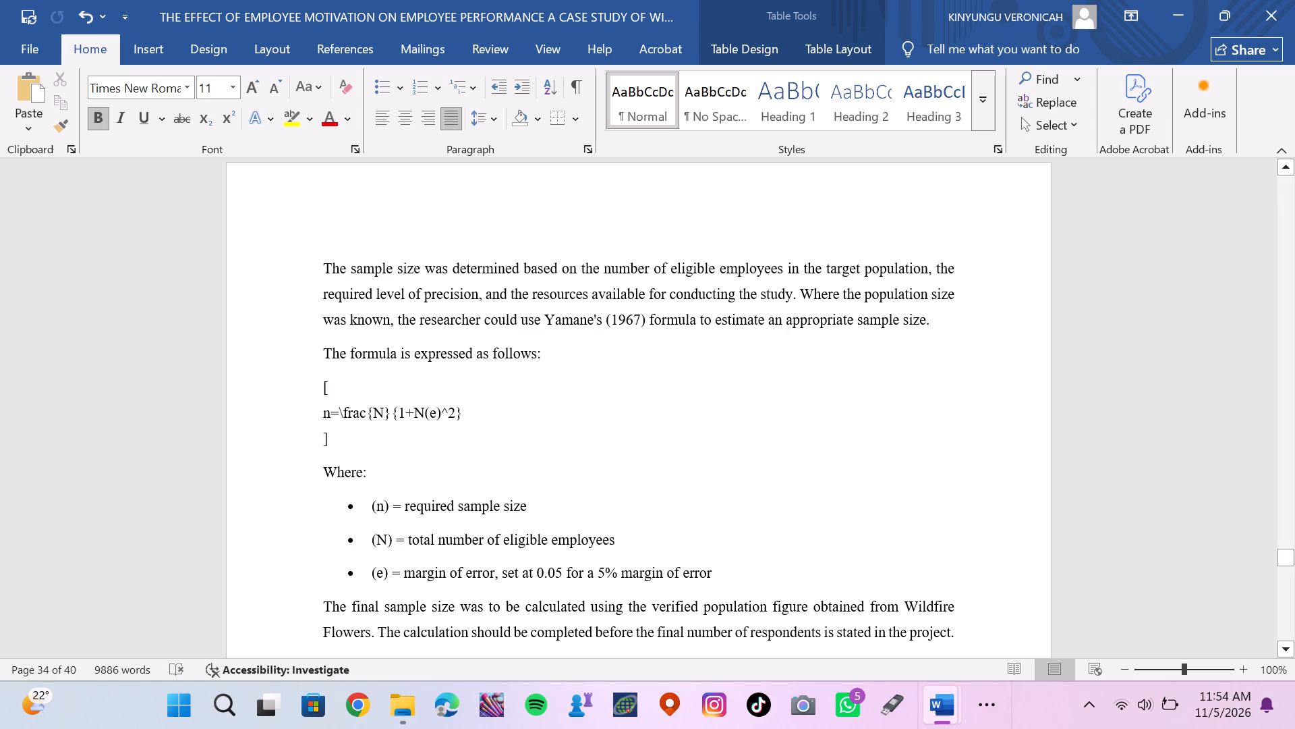
# Delete the sample size paragraph above the line "The formula is expressed as follows:".
pyautogui.moveTo(930, 319); pyautogui.dragTo(813, 315)
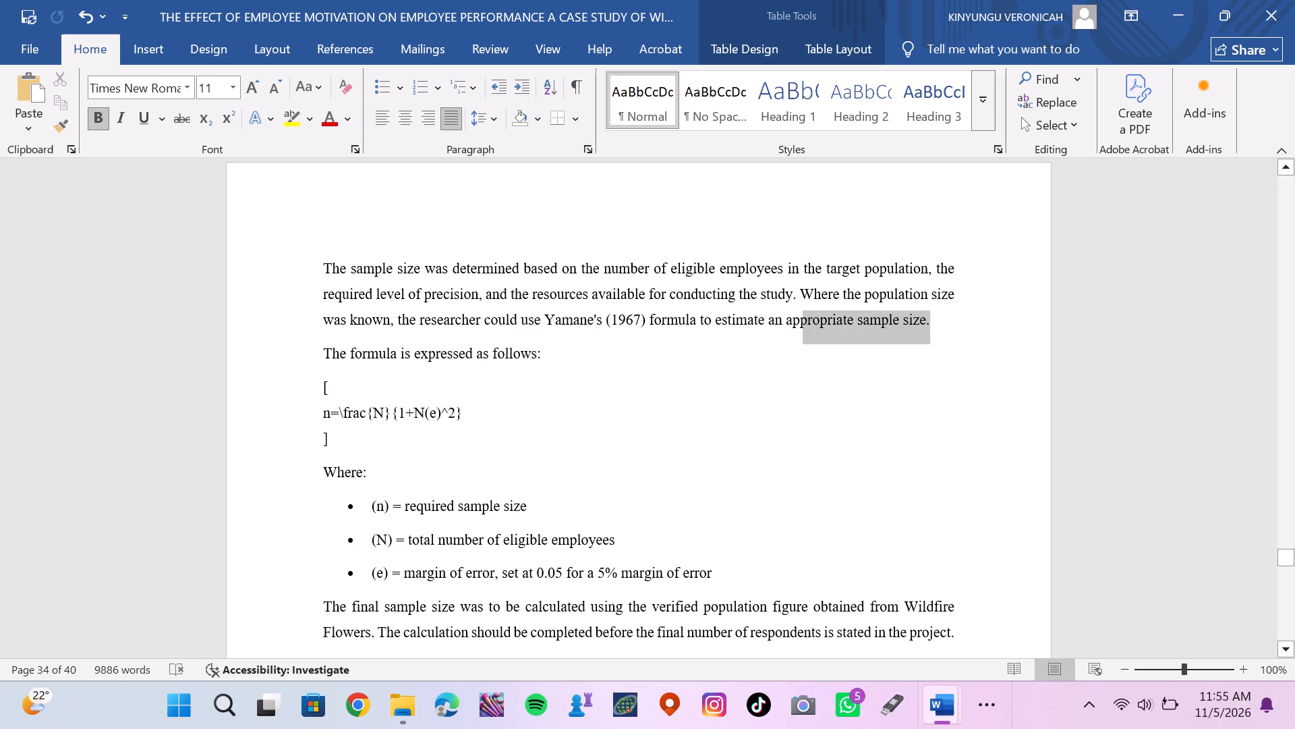
pyautogui.moveTo(813, 315); pyautogui.dragTo(328, 268)
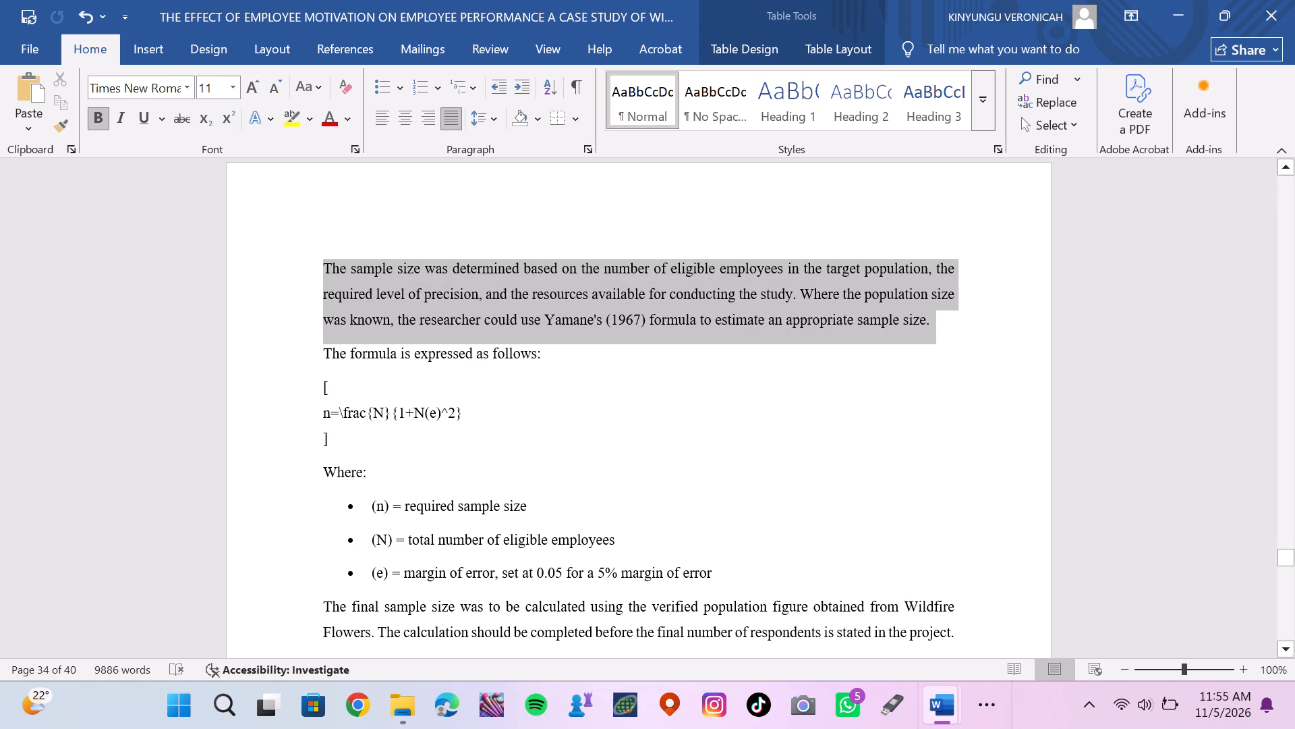
pyautogui.press('Return')
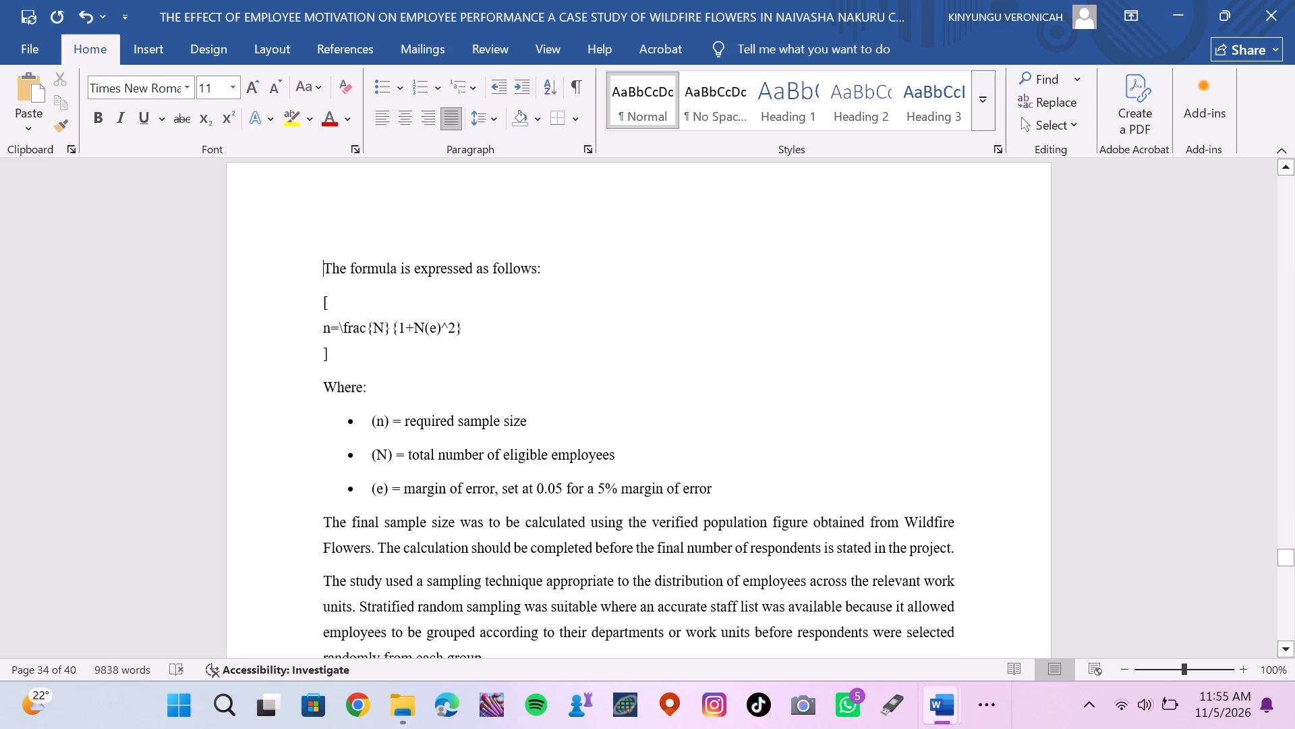
# Start a replacement paragraph with "The" above the formula line, with no blank line before it.
pyautogui.press('Return')
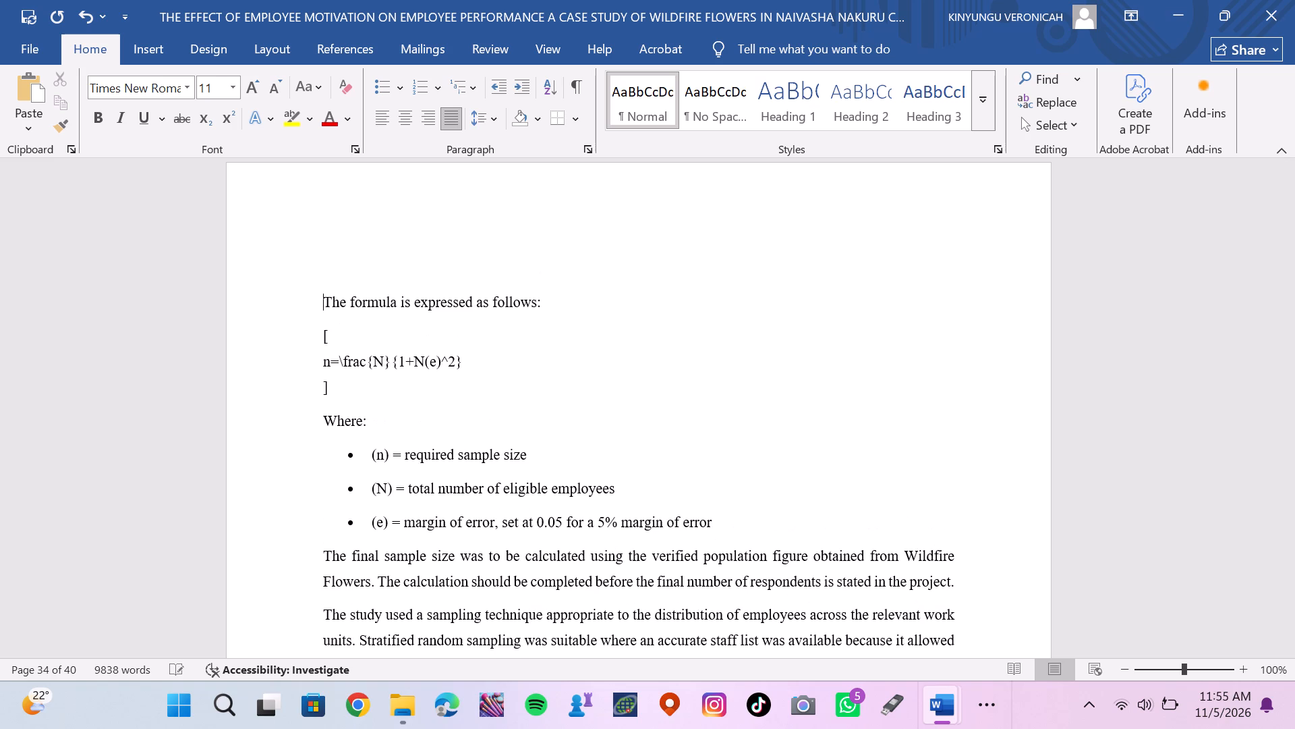
pyautogui.write('the')
pyautogui.press('space')
pyautogui.press('Return')
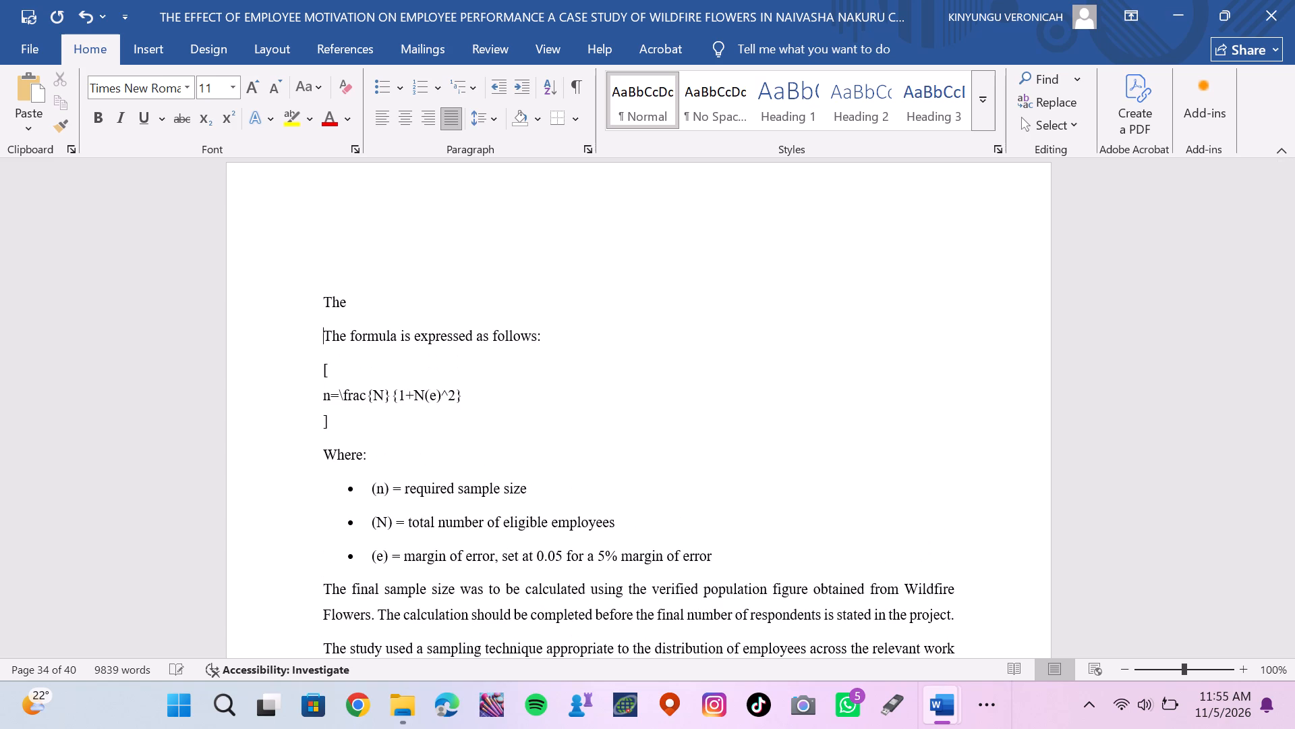
pyautogui.click(362, 314)
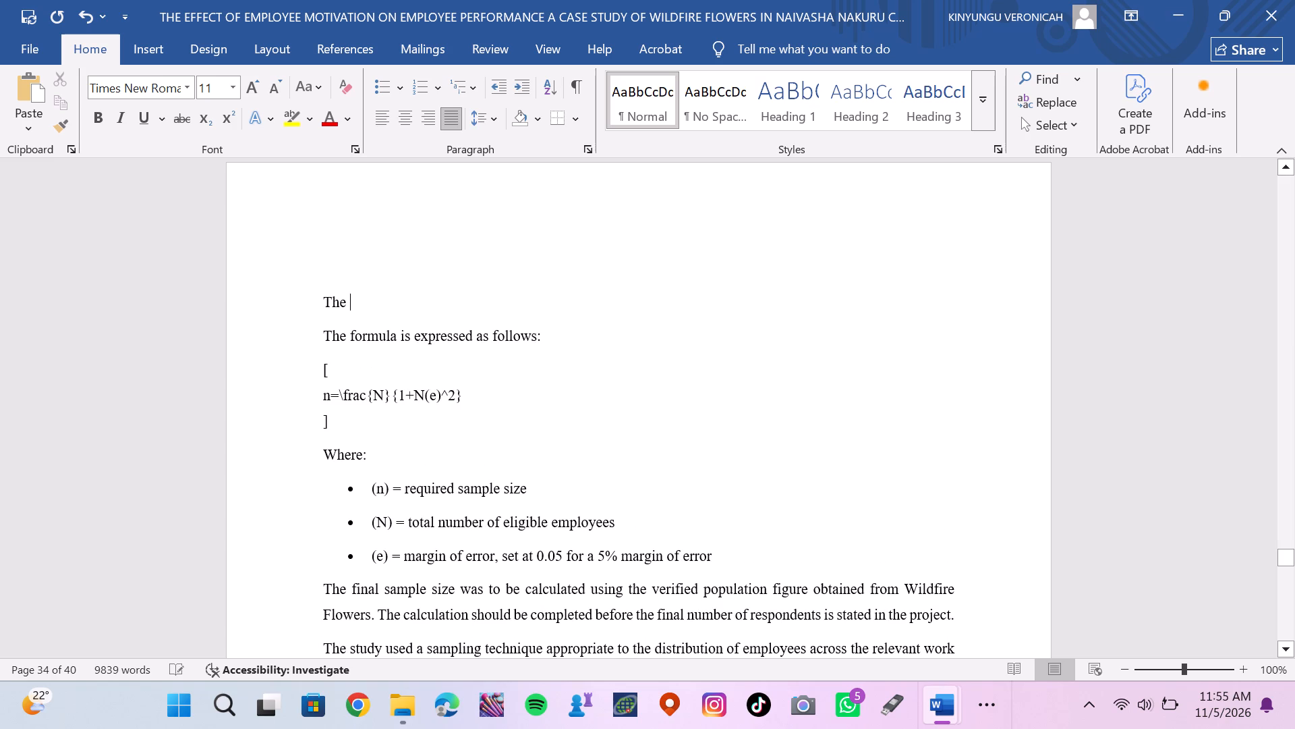
pyautogui.click(317, 300)
pyautogui.press('BackSpace')
pyautogui.click(349, 280)
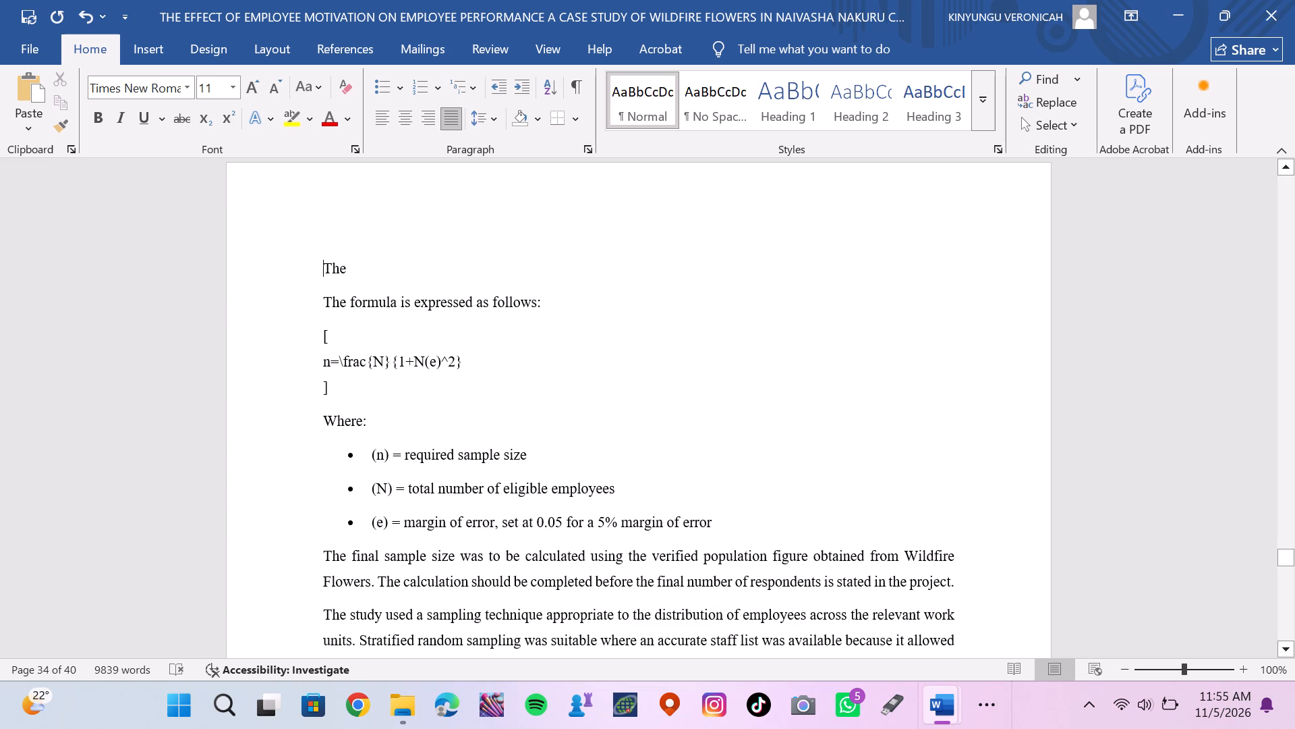
# Continue the new paragraph with "sample size for the study will be determined".
pyautogui.press('space')
pyautogui.write('sample')
pyautogui.press('space')
pyautogui.write('size fot')
pyautogui.press('space')
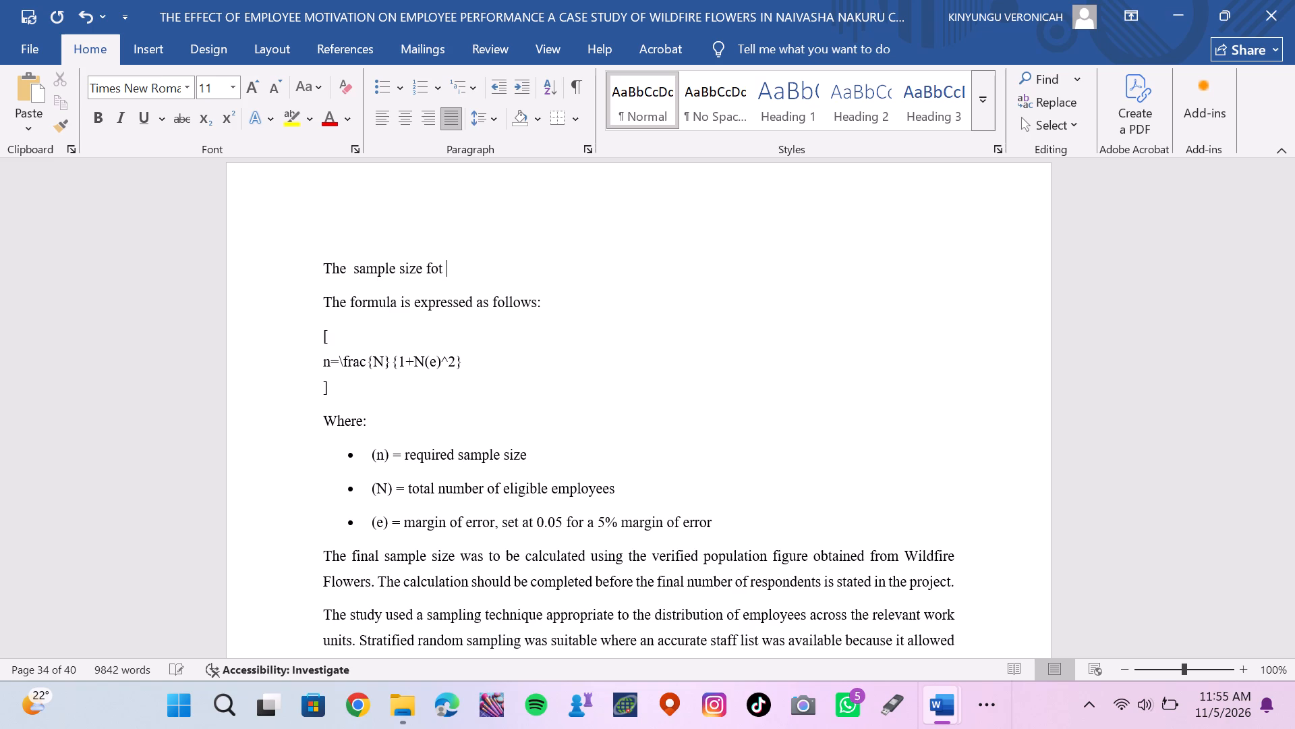
pyautogui.press('BackSpace')
pyautogui.press('BackSpace')
pyautogui.write('r the stu')
pyautogui.write('dy')
pyautogui.press('space')
pyautogui.write('will be determined')
pyautogui.press('space')
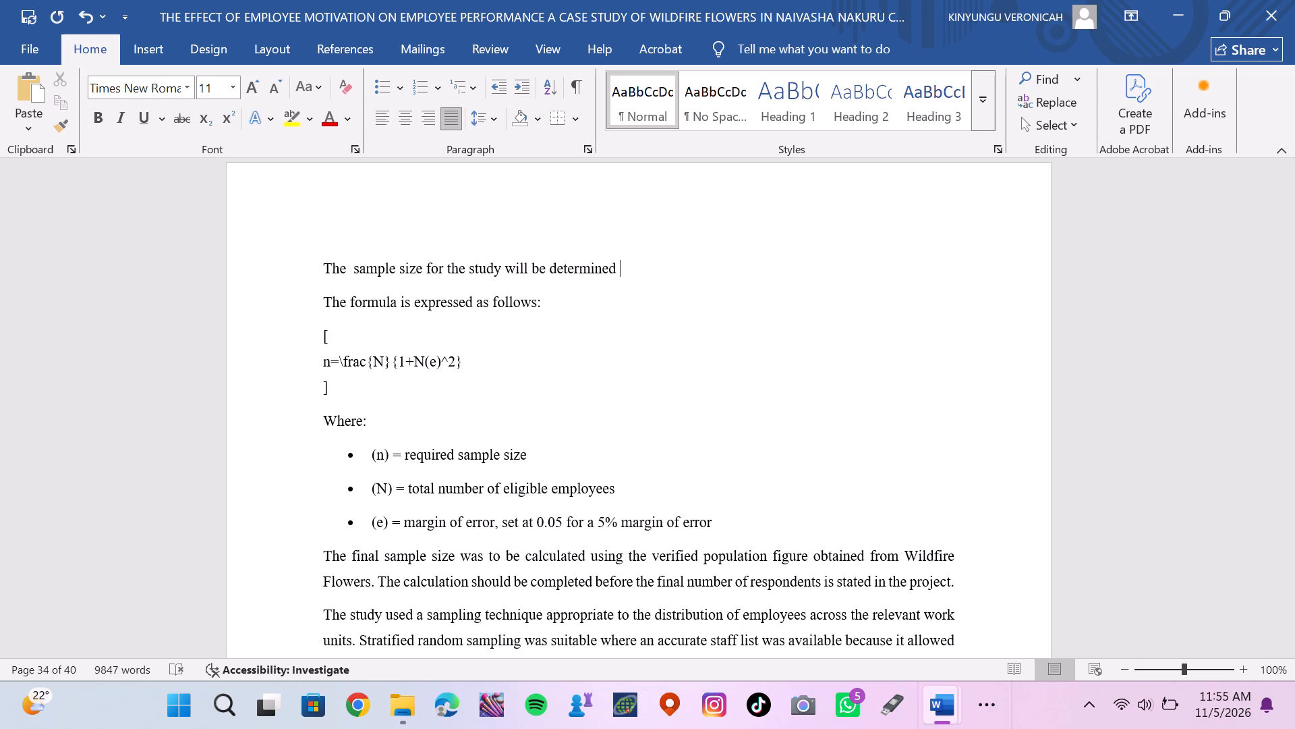
# Complete the new paragraph's first sentence with "using Yamene's (1967) formula.".
pyautogui.write('using')
pyautogui.press('space')
pyautogui.write('amened')
pyautogui.press('BackSpace')
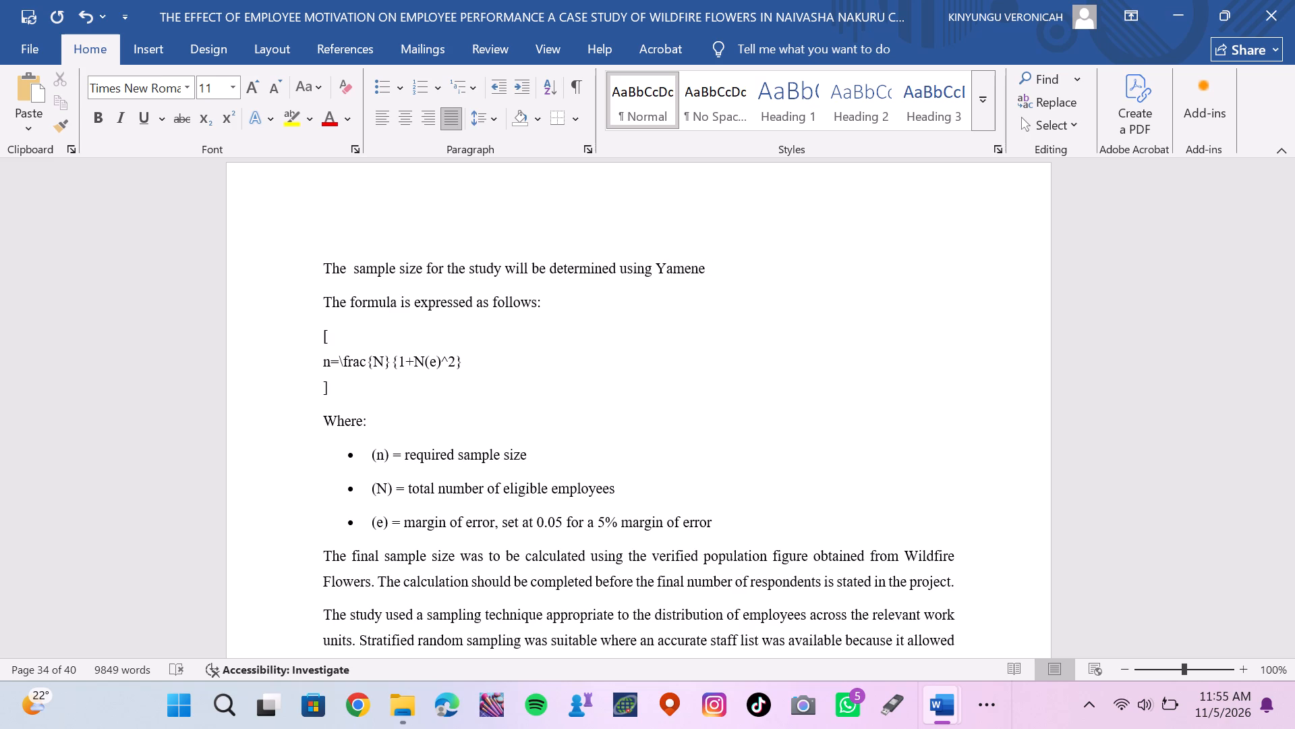
pyautogui.write("'s")
pyautogui.press('space')
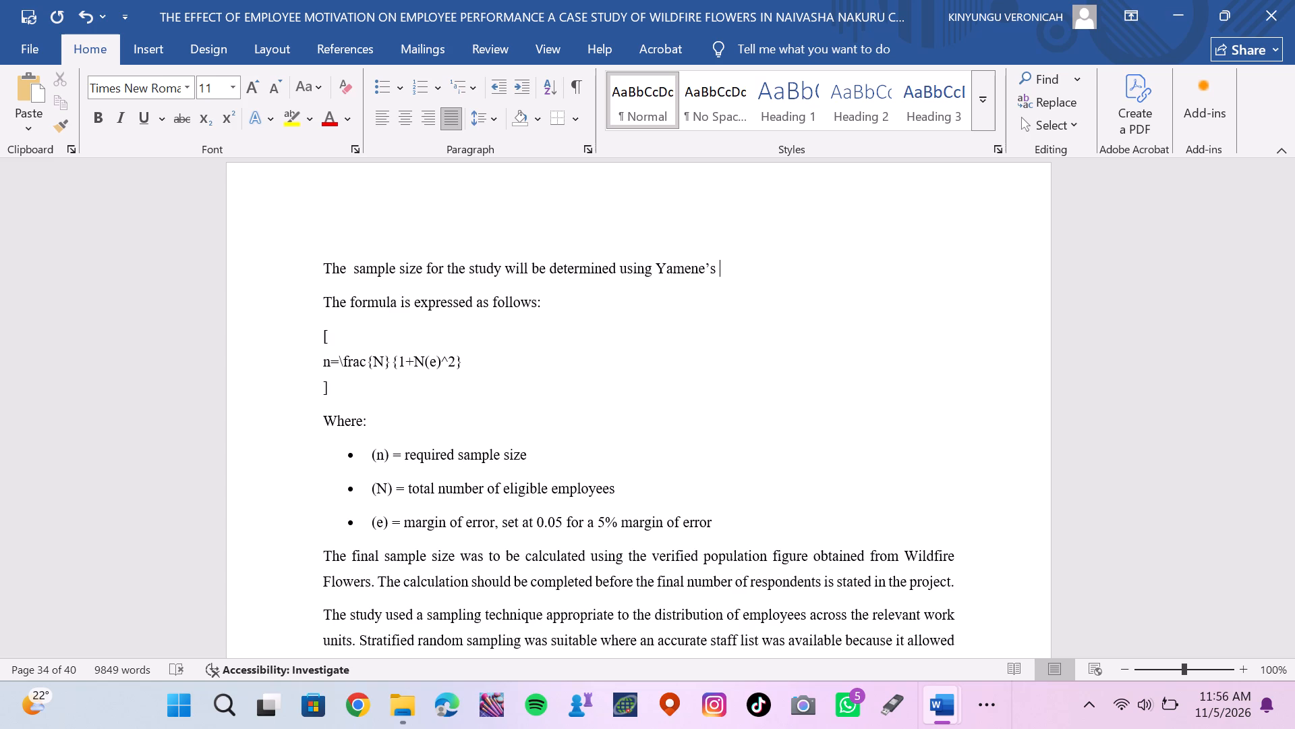
pyautogui.hotkey('shift', '(')
pyautogui.press('1')
pyautogui.write('967')
pyautogui.hotkey('shift', ')')
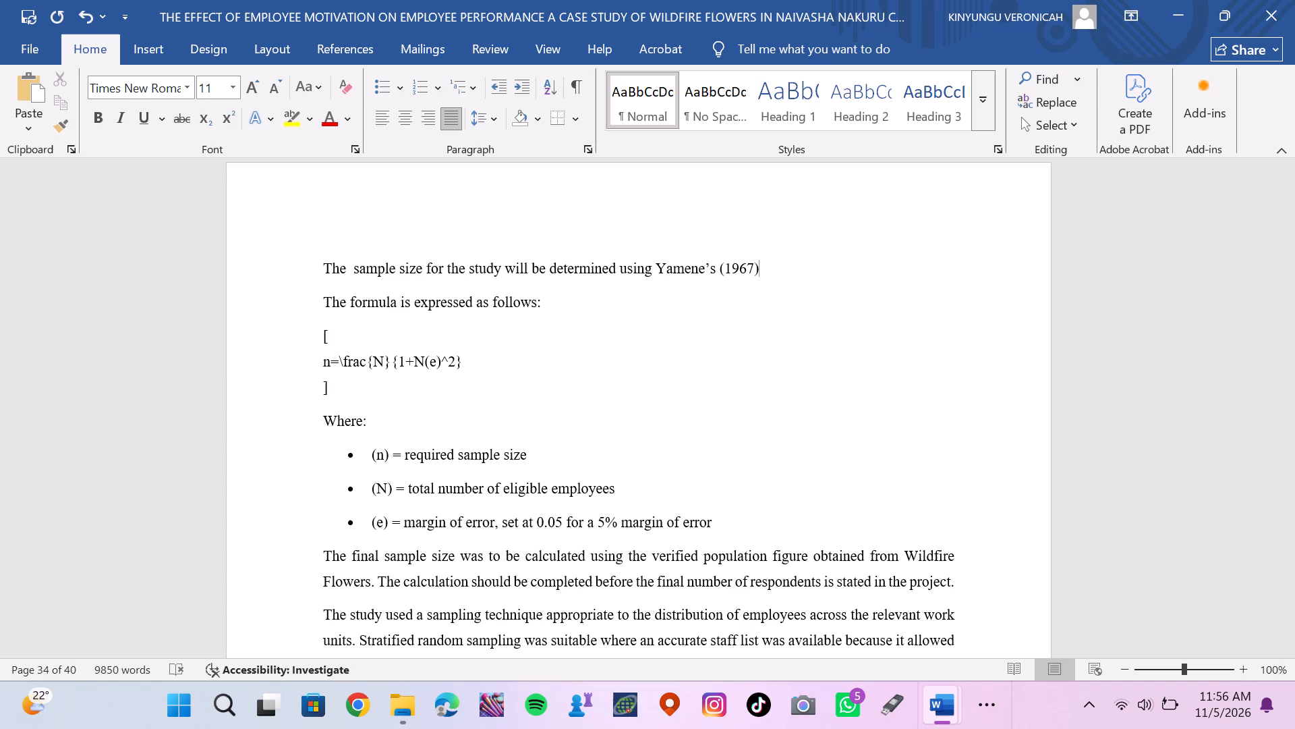
pyautogui.press('space')
pyautogui.write('formula')
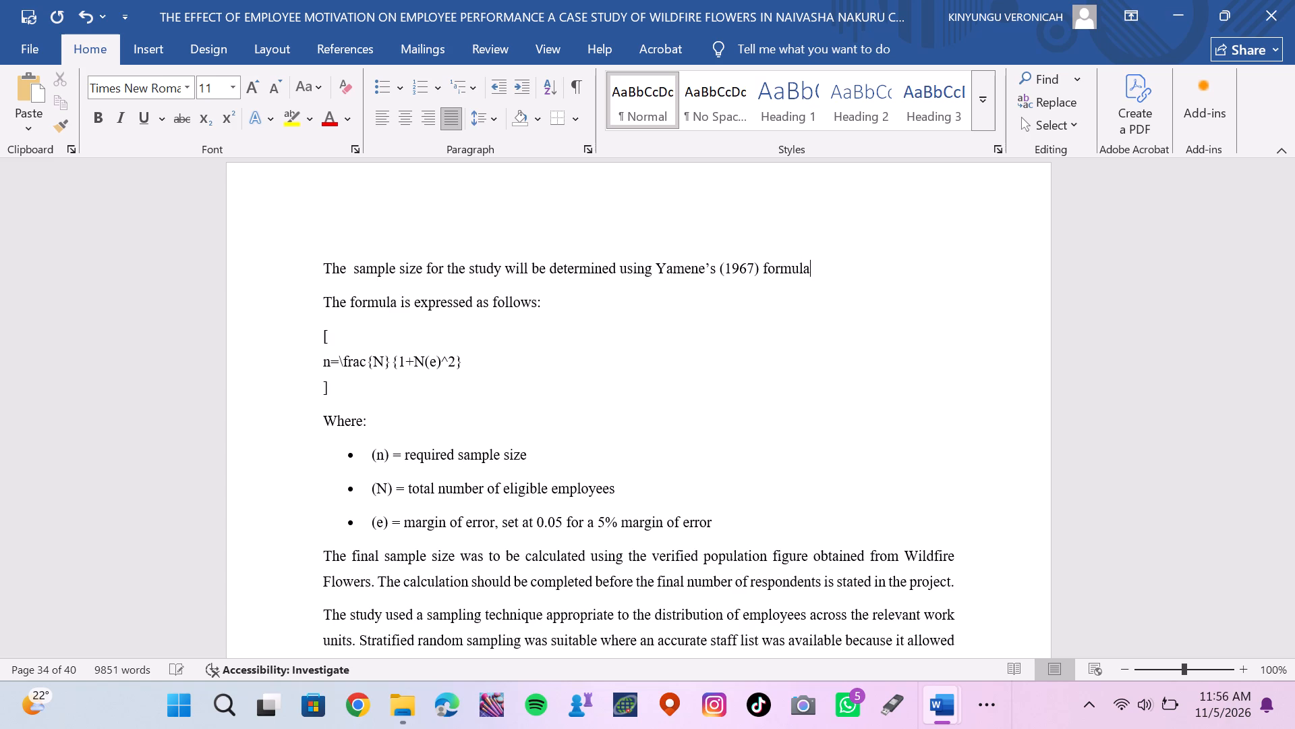
pyautogui.press('.')
# Add a second sentence stating that the target population will comprise 600 employees at wildfire.
pyautogui.press('space')
pyautogui.write('the')
pyautogui.press('BackSpace')
pyautogui.press('BackSpace')
pyautogui.press('BackSpace')
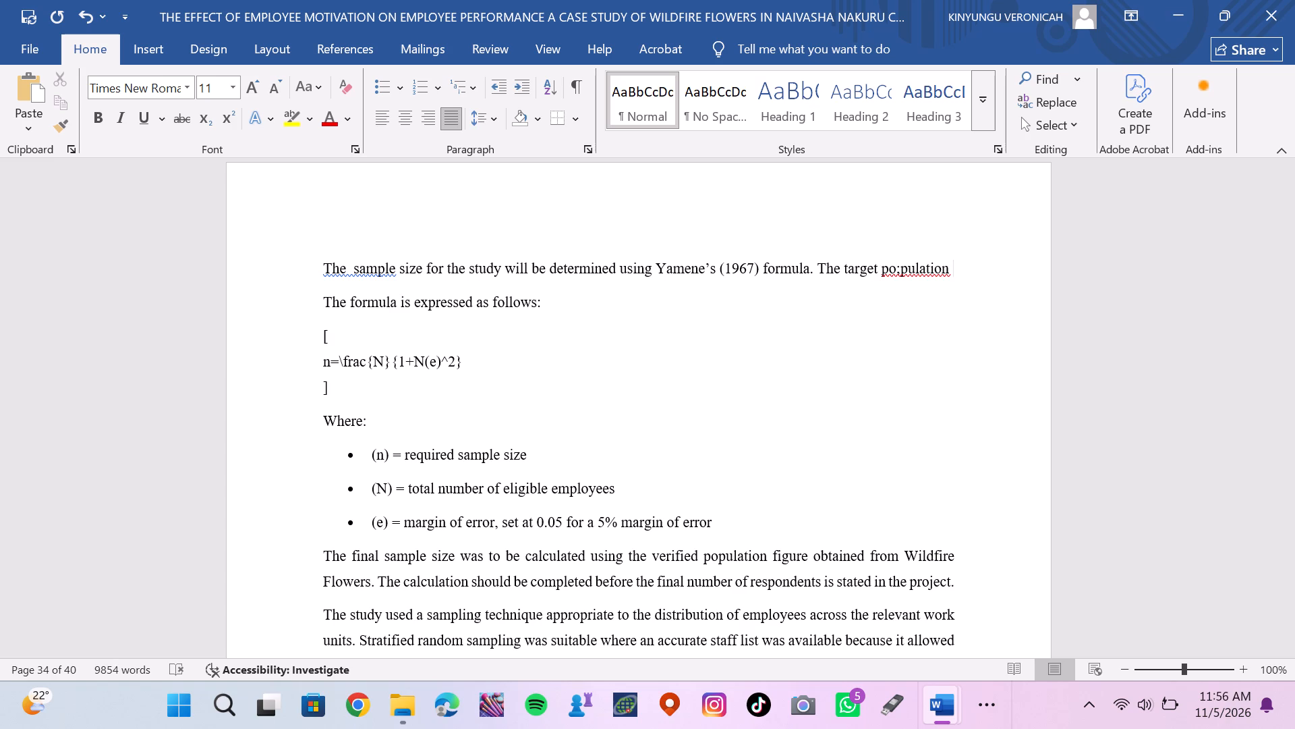
pyautogui.write('will comp')
pyautogui.write('rive')
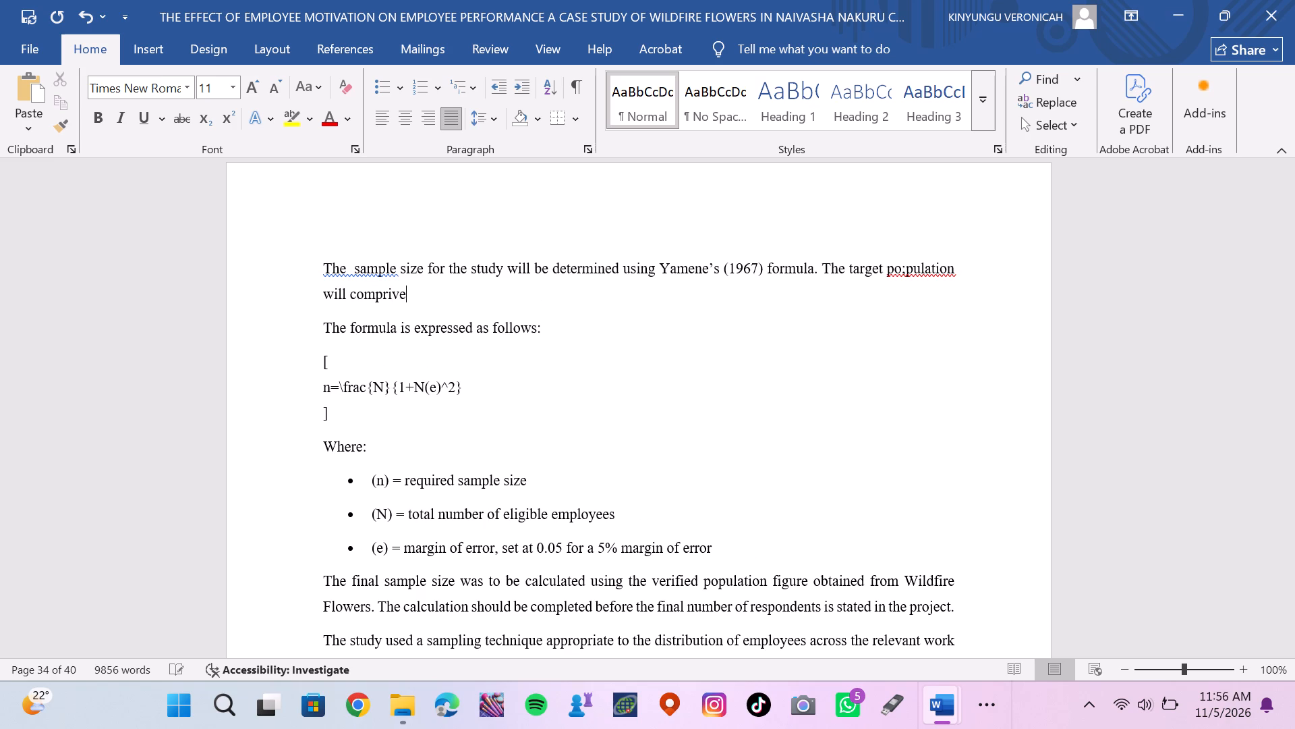
pyautogui.press('BackSpace')
pyautogui.press('BackSpace')
pyautogui.write('ce 600')
pyautogui.press('space')
pyautogui.write('employess at wildfire')
pyautogui.press('space')
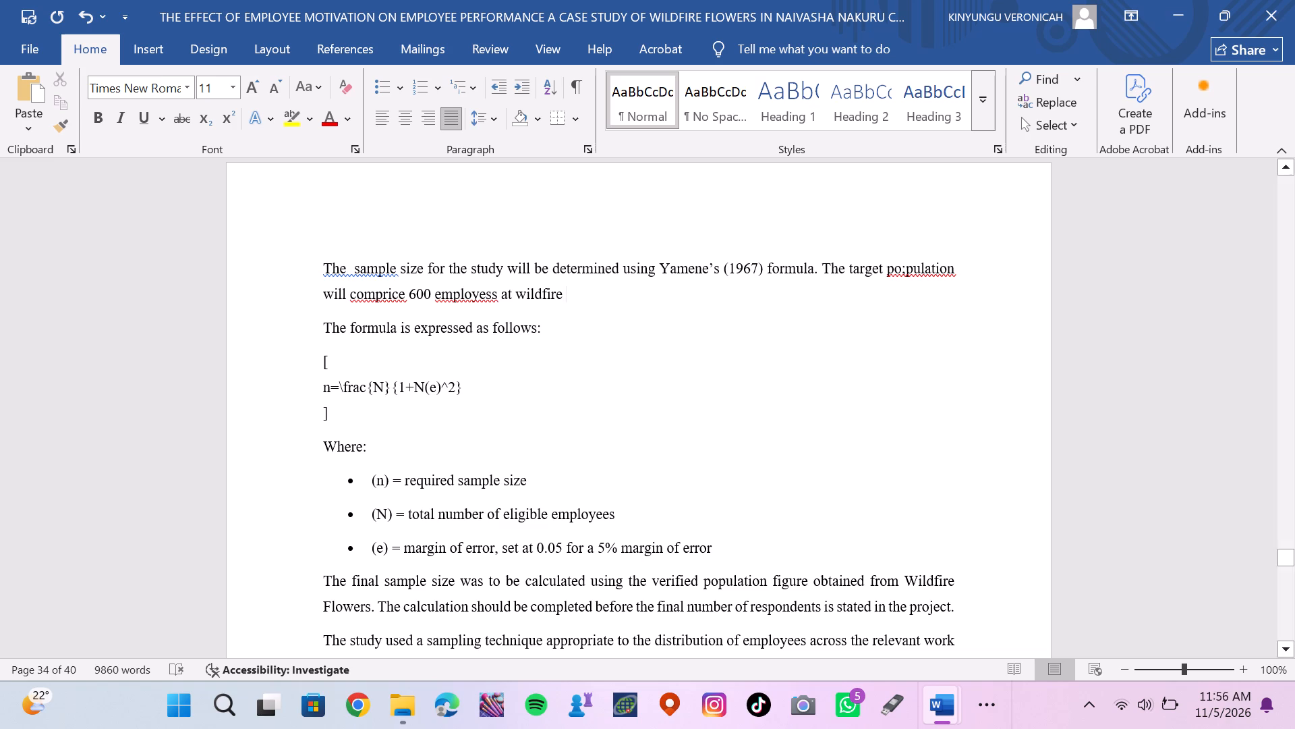
# Correct the spelling of "employees" and "comprise" in the target population sentence.
pyautogui.click(490, 296)
pyautogui.press('BackSpace')
pyautogui.press('e')
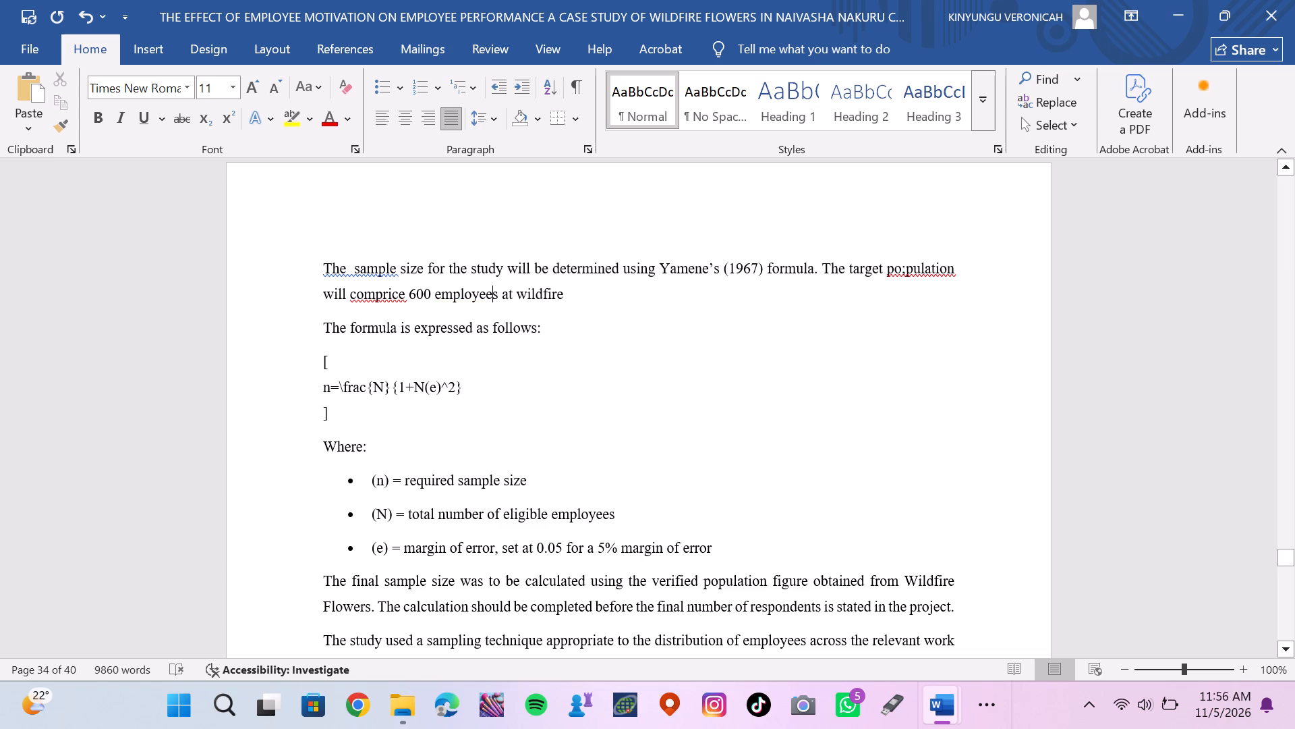
pyautogui.click(397, 295)
pyautogui.press('BackSpace')
pyautogui.press('s')
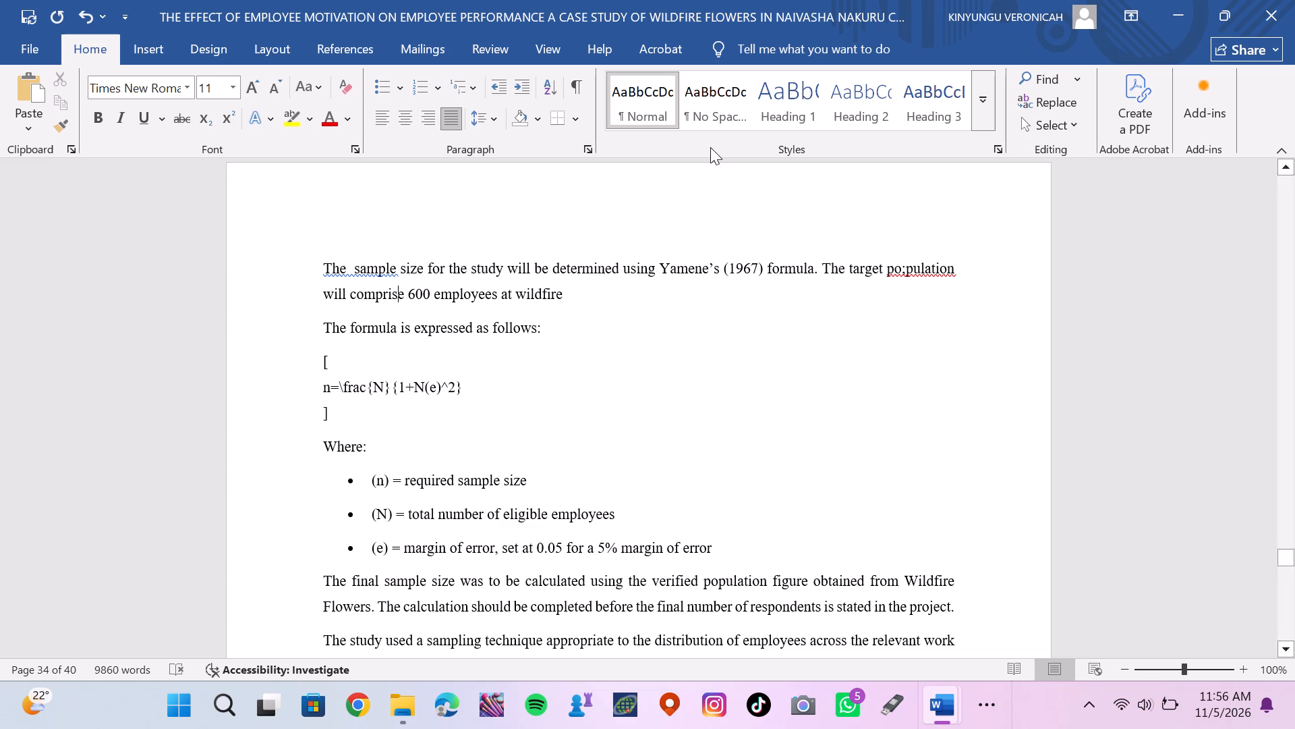
# Extend the target population sentence after "wildfire" with "flowers in naivasha".
pyautogui.click(579, 286)
pyautogui.write('flowers in naivas')
pyautogui.press('h')
pyautogui.press('a')
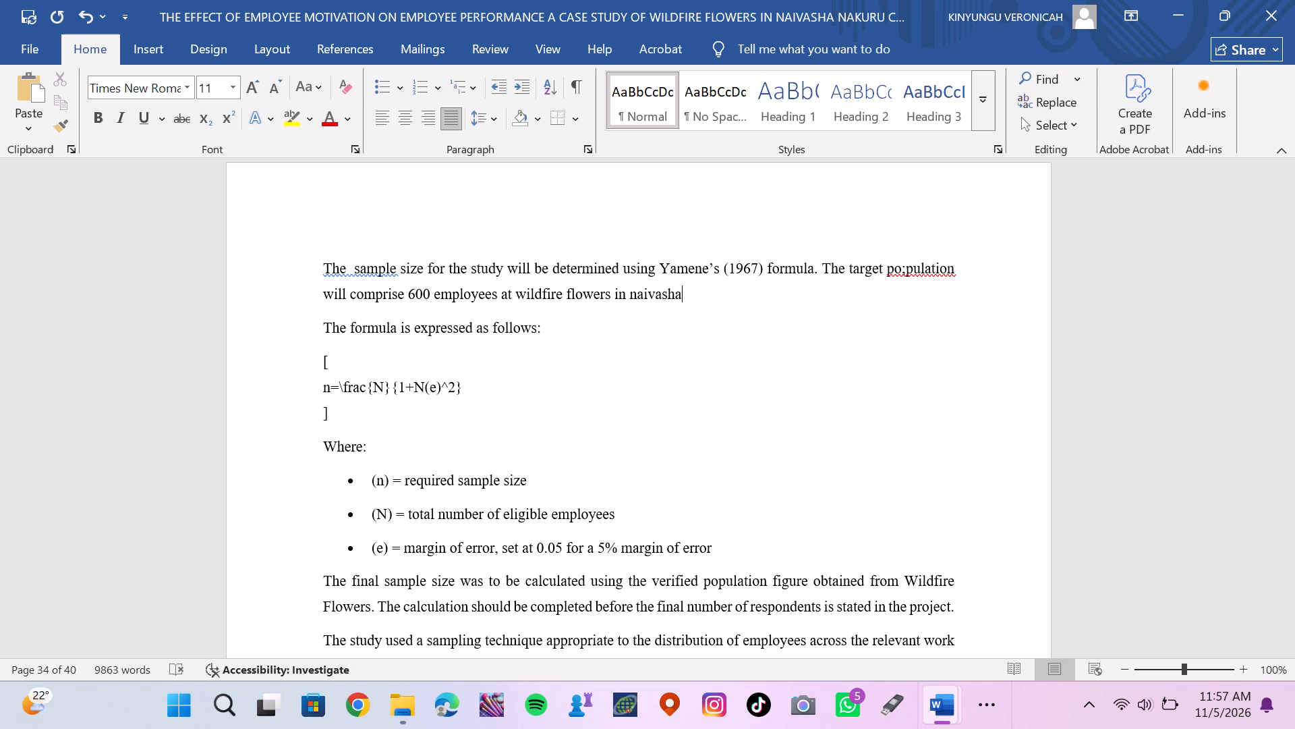
# Finish the target population sentence with ", nakuru county" and a full stop.
pyautogui.write(', nakuru county')
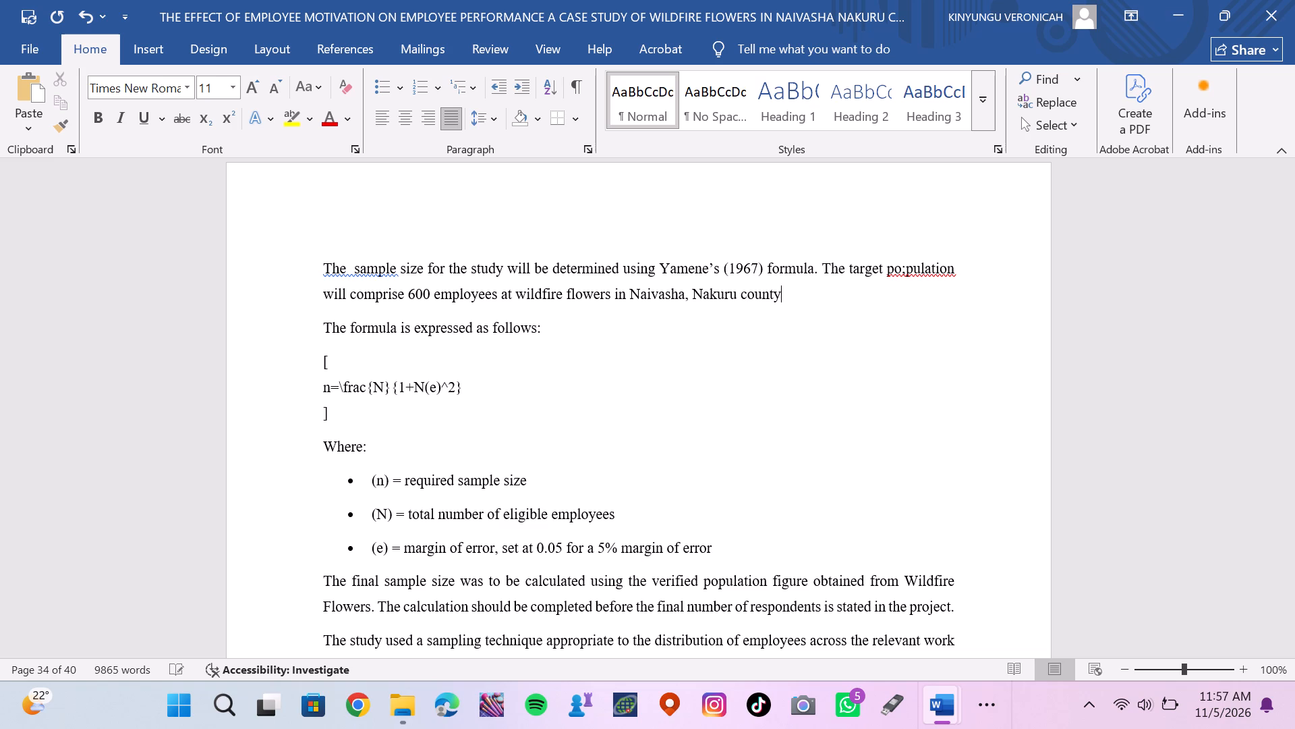
pyautogui.press('space')
pyautogui.press('BackSpace')
pyautogui.write('.')
# Add a third sentence: "A margin of error 5% will be applied to determine the appropriate sample size.".
pyautogui.press('space')
pyautogui.write('of error')
pyautogui.press('space')
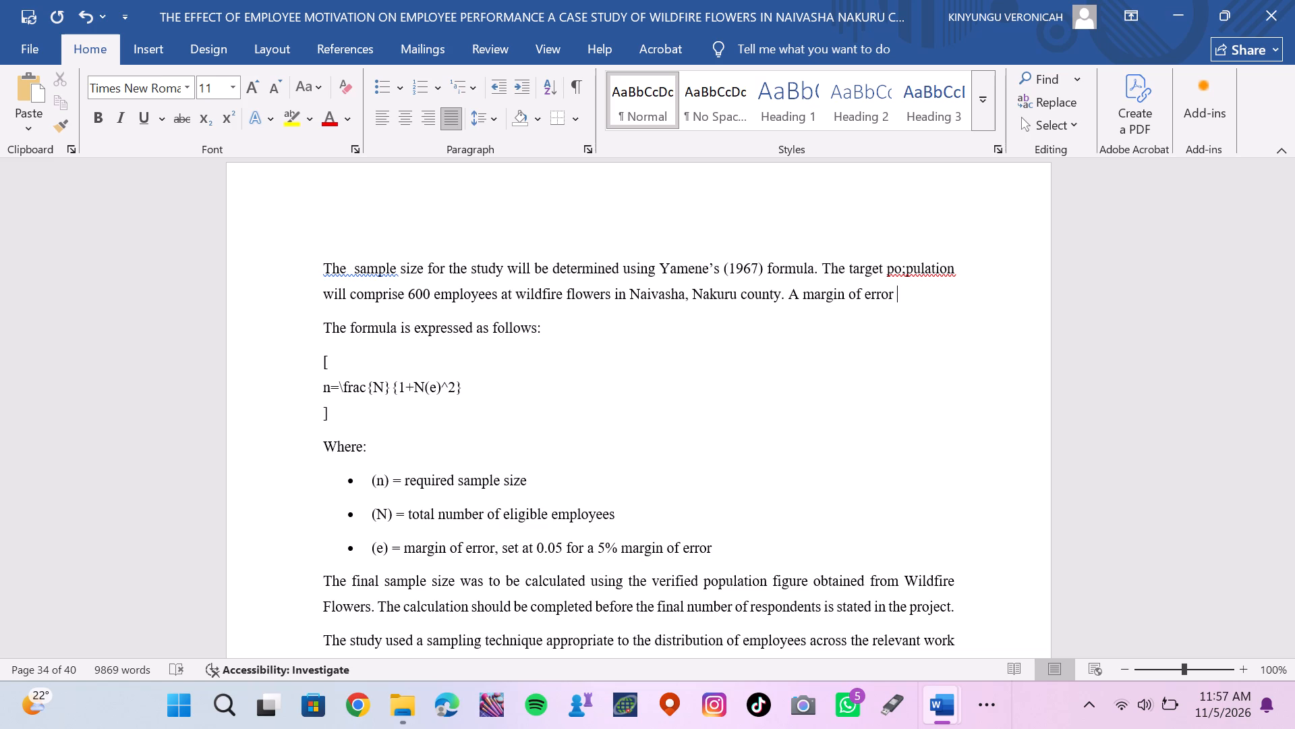
pyautogui.press('5')
pyautogui.hotkey('shift', '%')
pyautogui.press('space')
pyautogui.write('will be')
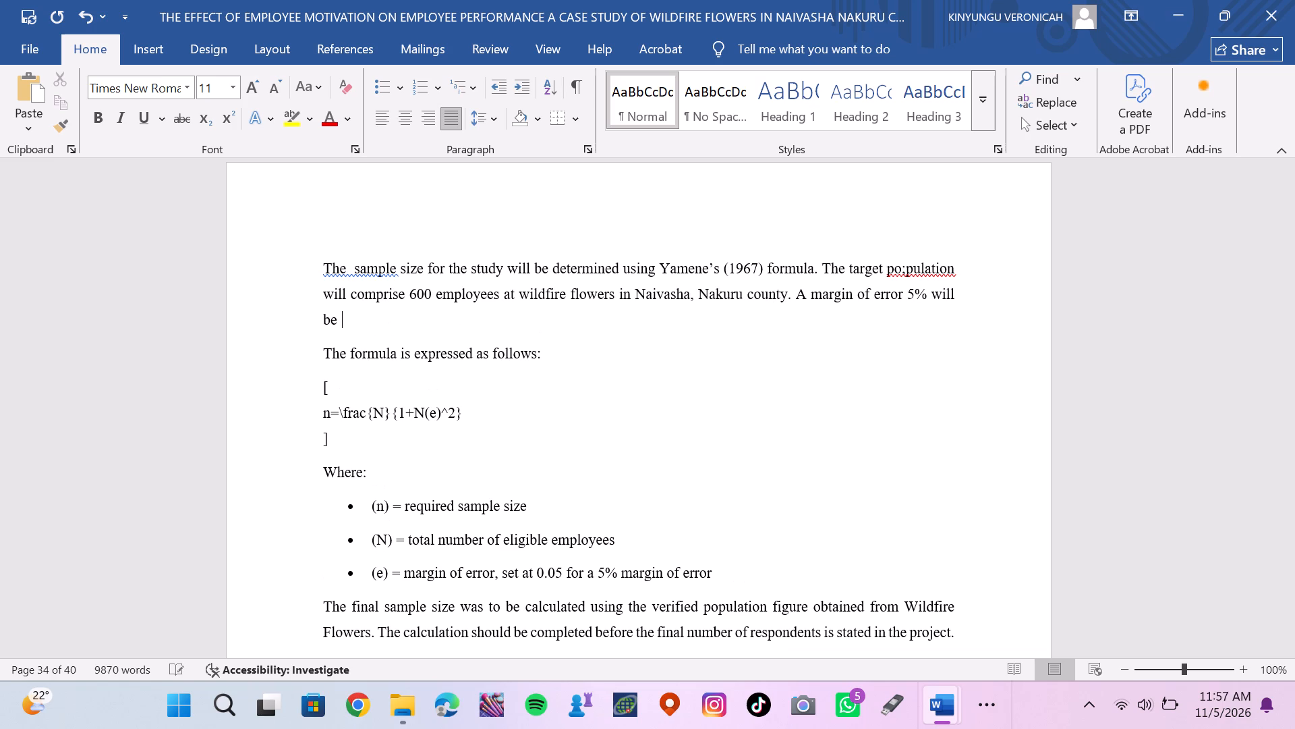
pyautogui.press('space')
pyautogui.write('applied')
pyautogui.press('space')
pyautogui.write('to determine')
pyautogui.press('space')
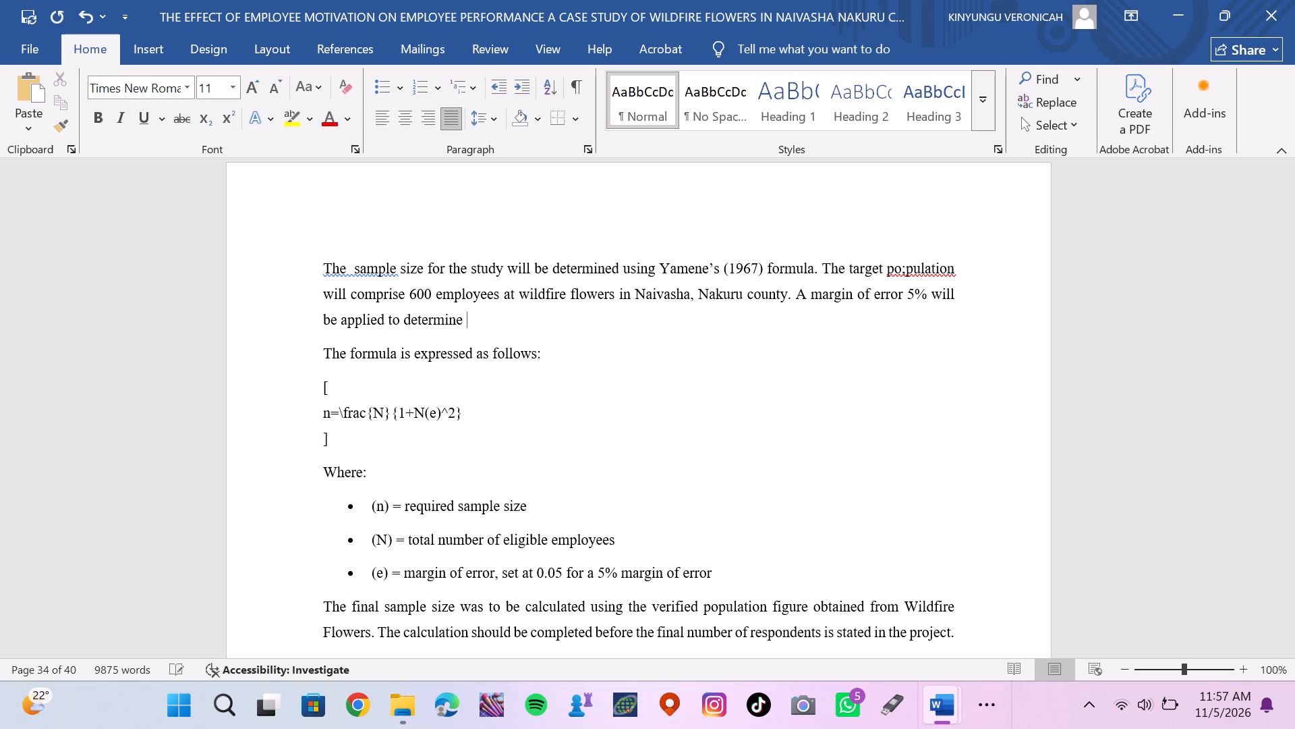
pyautogui.write('the')
pyautogui.press('space')
pyautogui.write('ap')
pyautogui.write('propriate')
pyautogui.press('space')
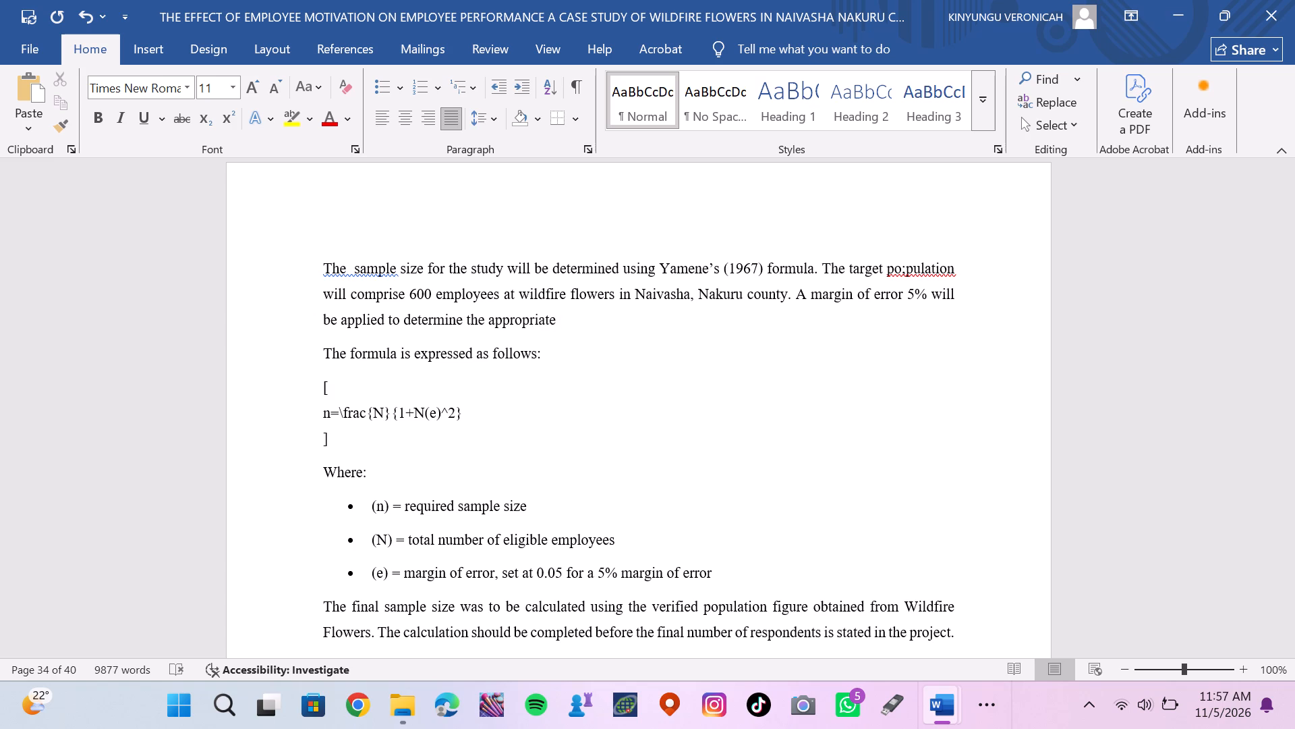
pyautogui.write('sample size')
pyautogui.press('space')
pyautogui.press('BackSpace')
pyautogui.press('.')
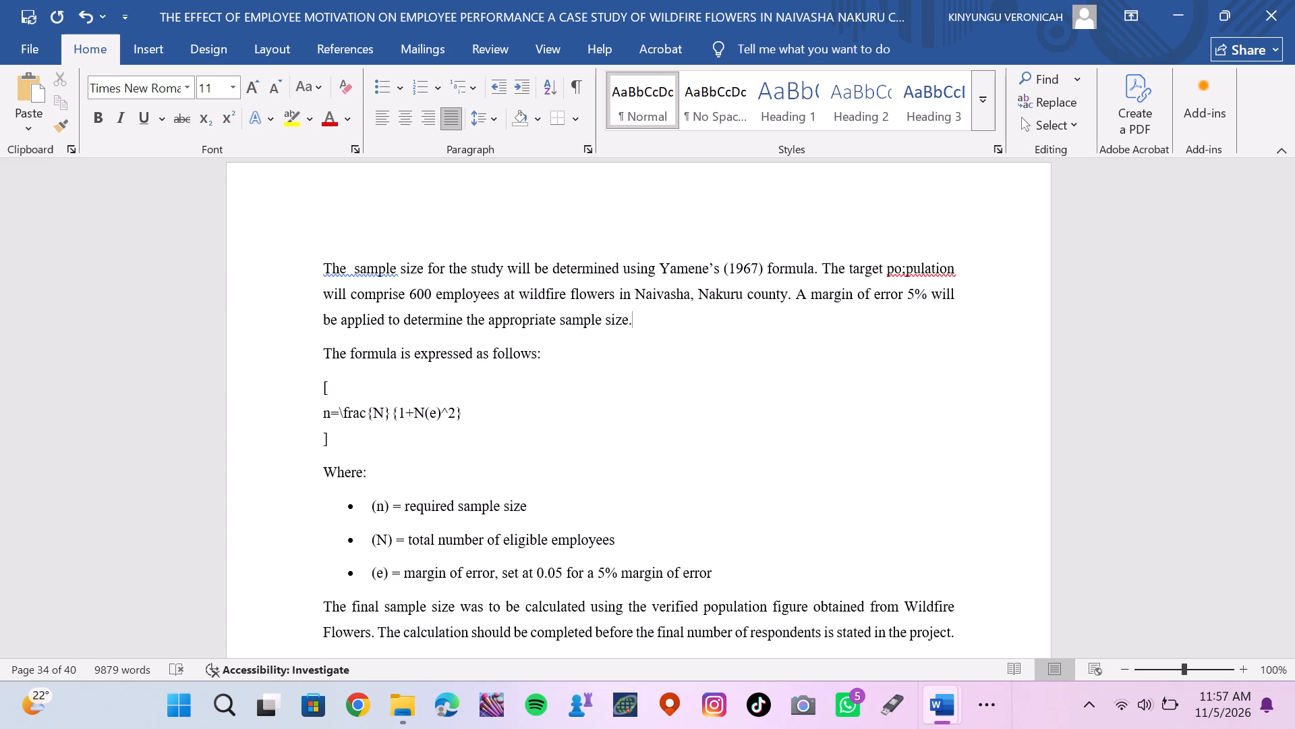
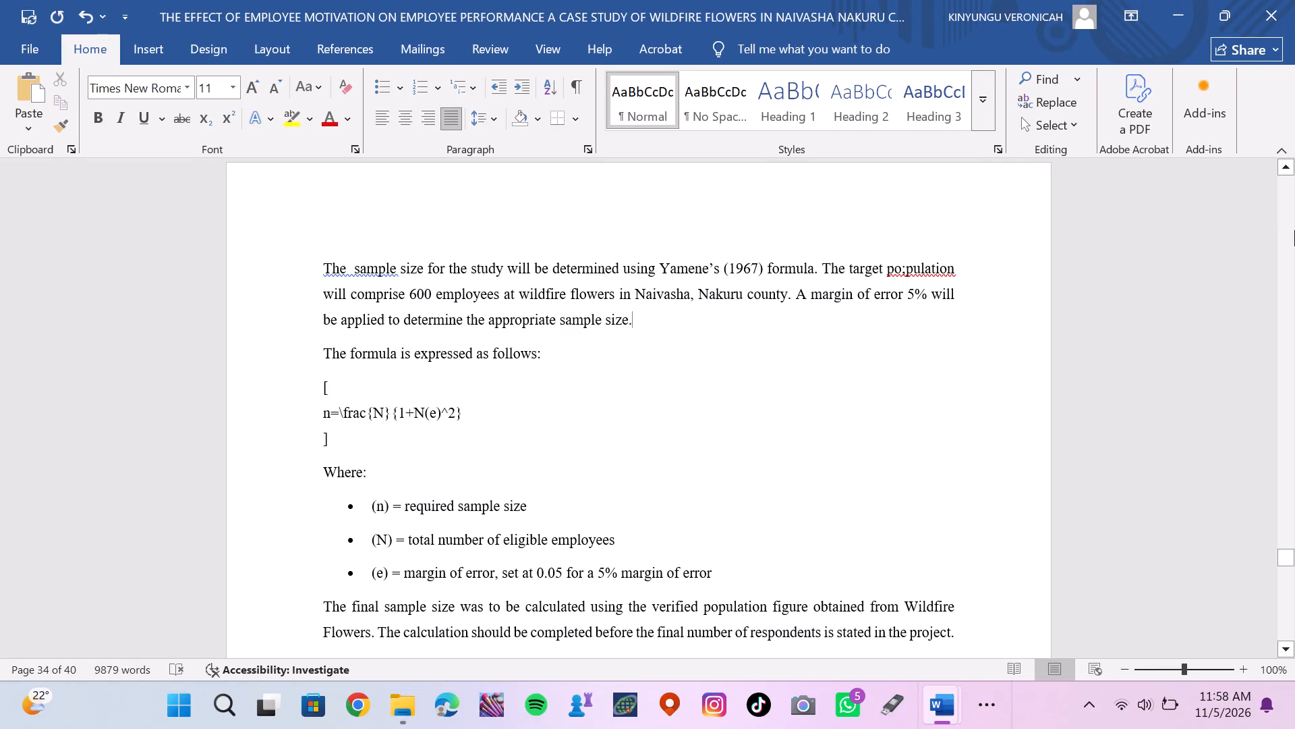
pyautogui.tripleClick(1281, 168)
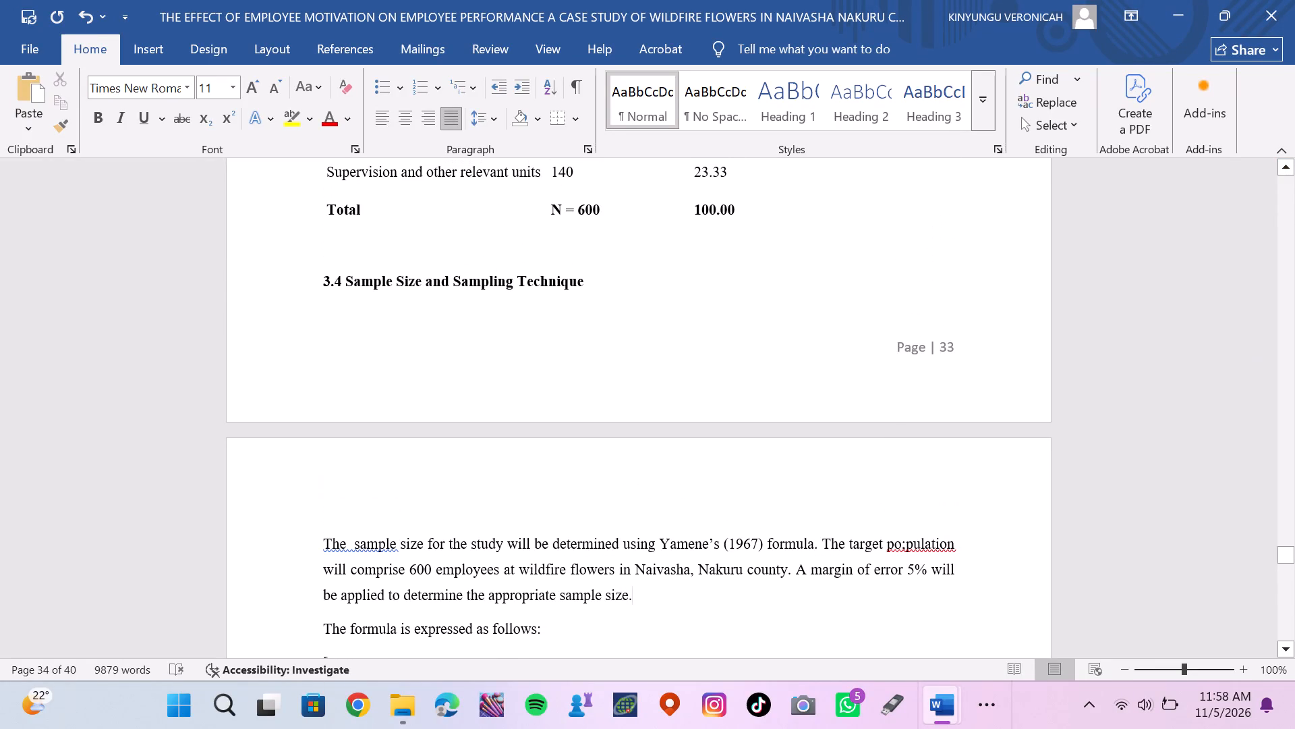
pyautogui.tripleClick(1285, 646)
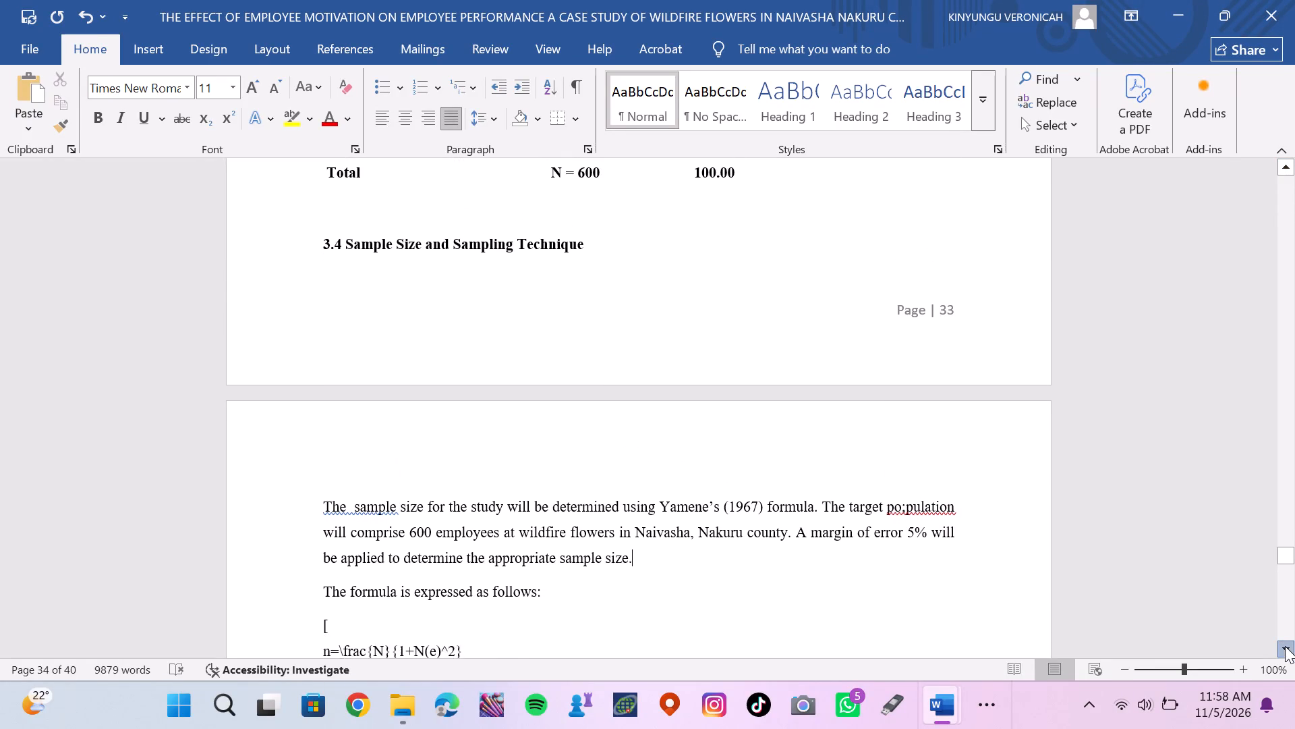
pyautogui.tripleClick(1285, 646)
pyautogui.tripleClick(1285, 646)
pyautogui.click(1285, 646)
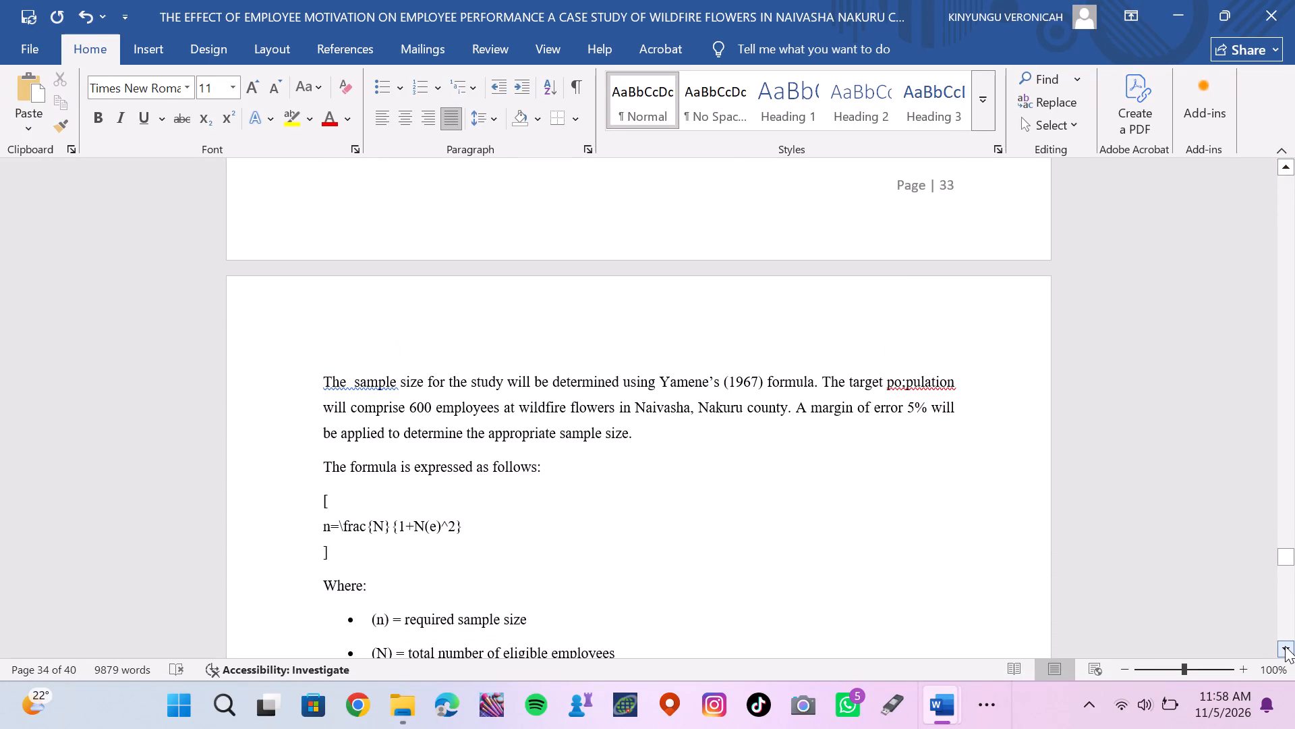
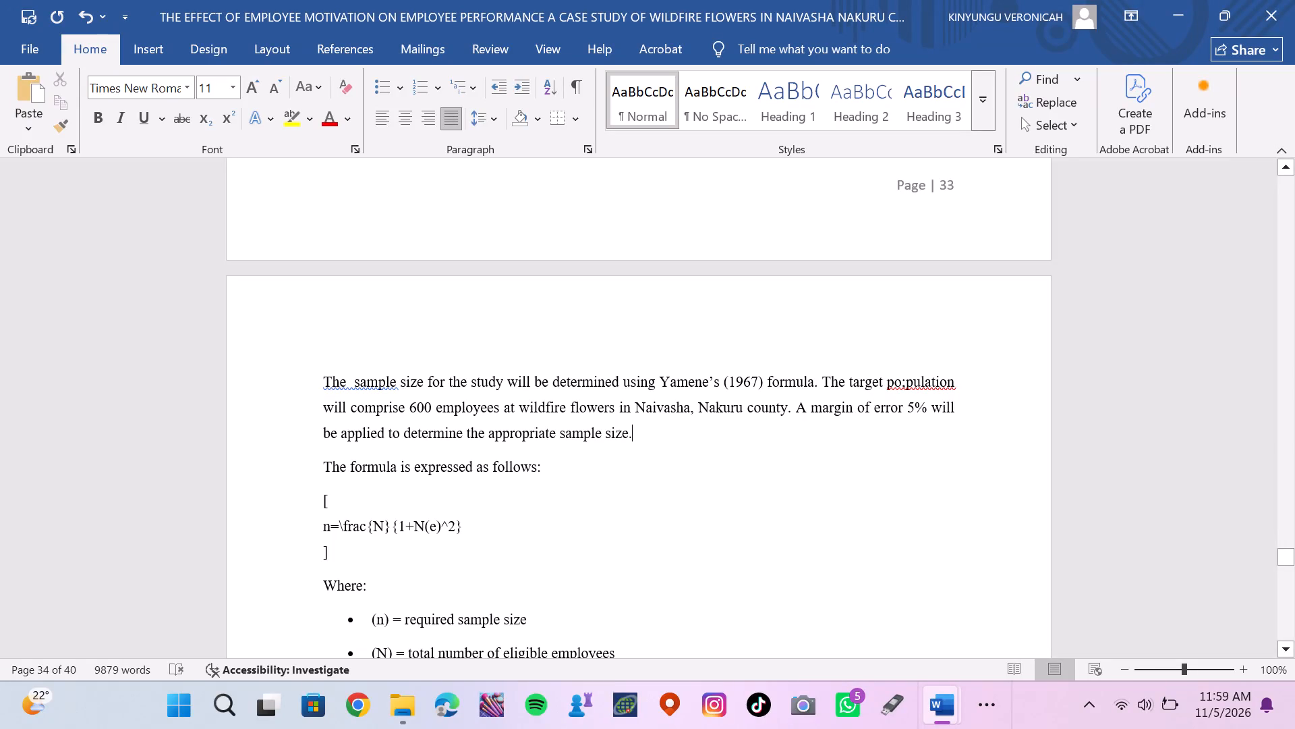
# Delete the stray opening and closing square brackets around the sample size formula n=\frac{N}{1+N(e)^2}.
pyautogui.click(338, 494)
pyautogui.press('BackSpace')
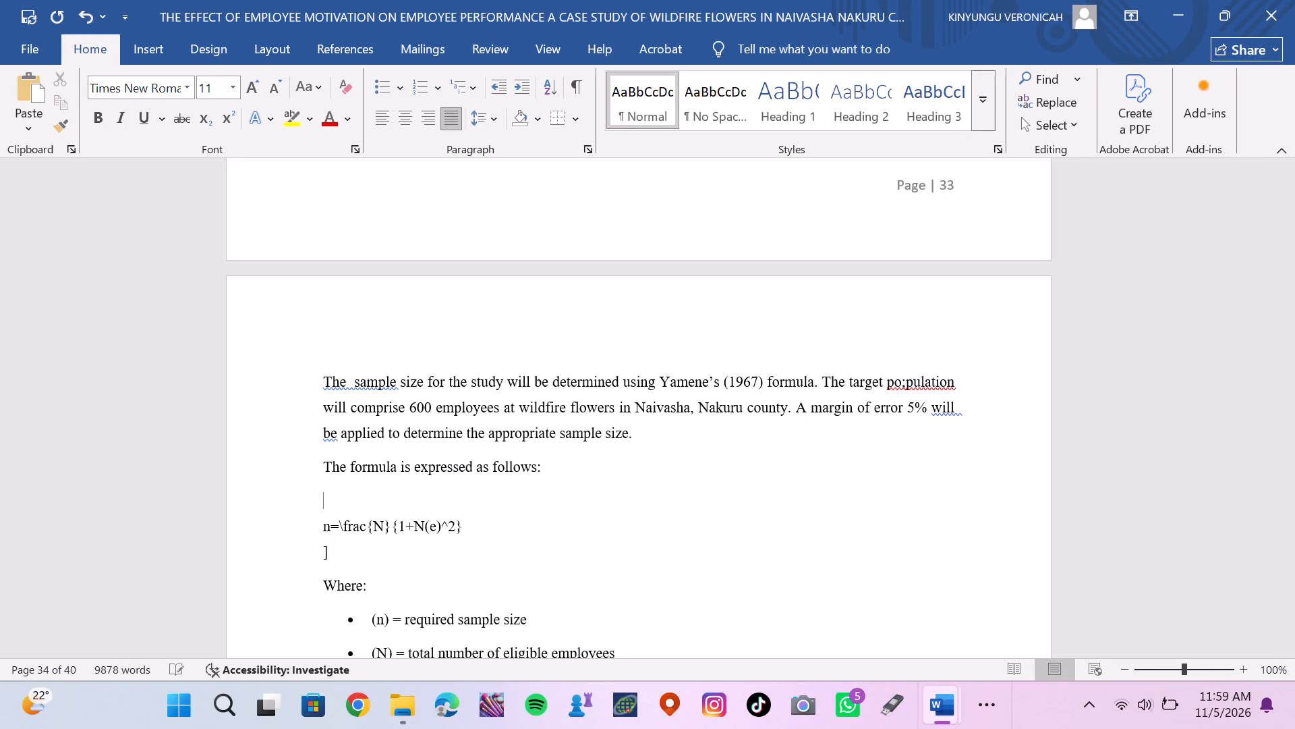
pyautogui.click(337, 556)
pyautogui.press('BackSpace')
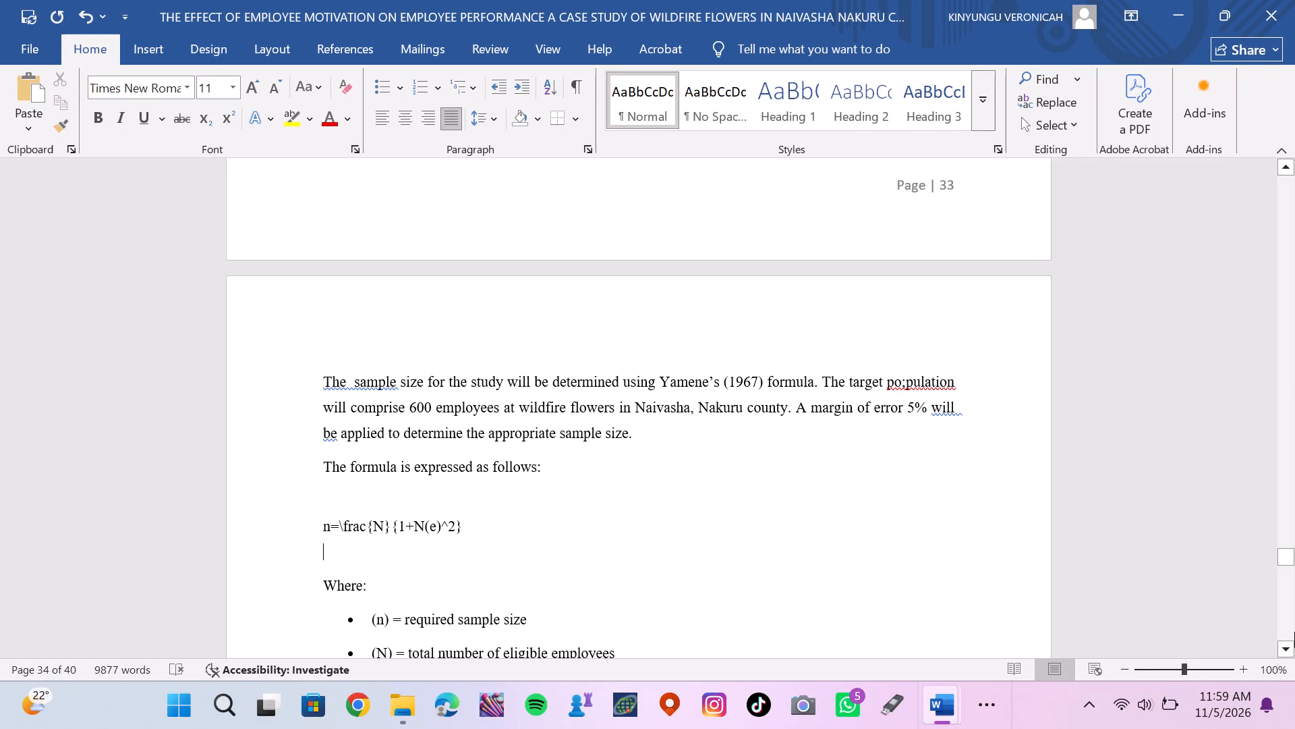
# Review the variable definitions, sampling technique text and proportional allocation formula that follow the sample size formula.
pyautogui.tripleClick(1290, 655)
pyautogui.click(1290, 655)
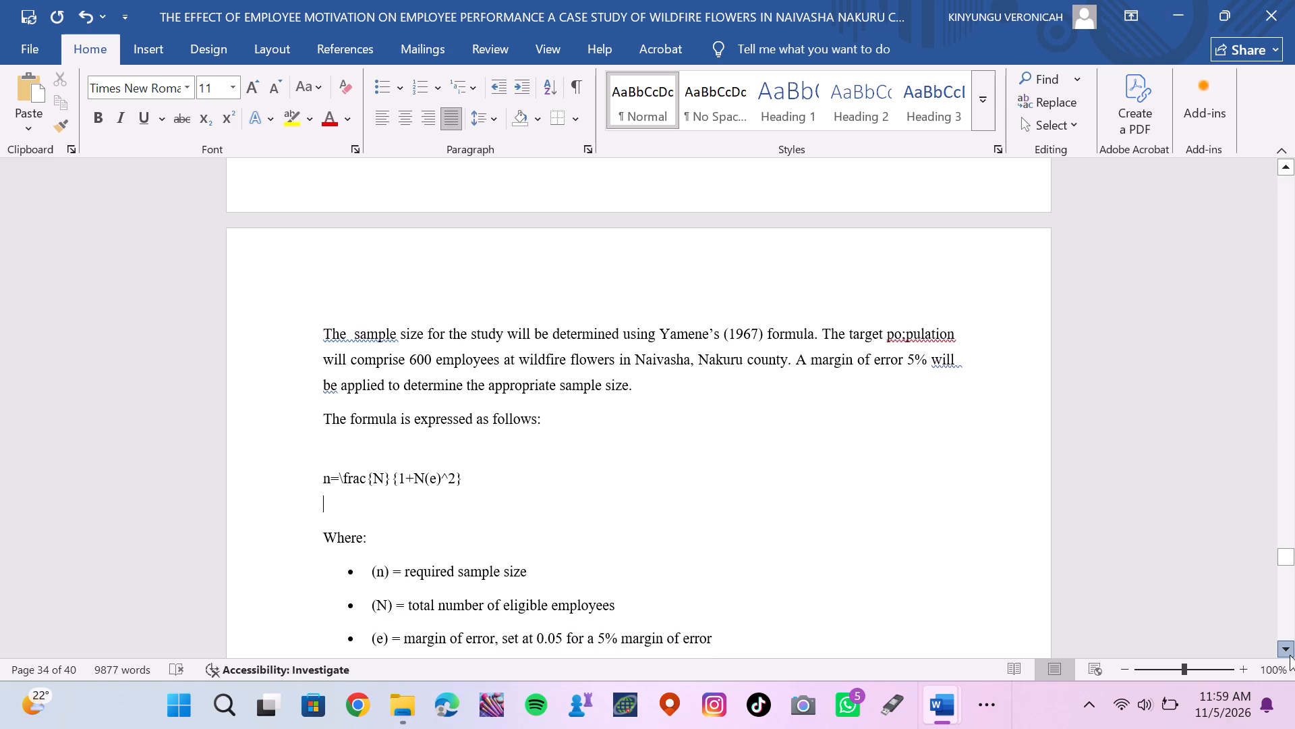
pyautogui.click(1290, 657)
pyautogui.click(1290, 657)
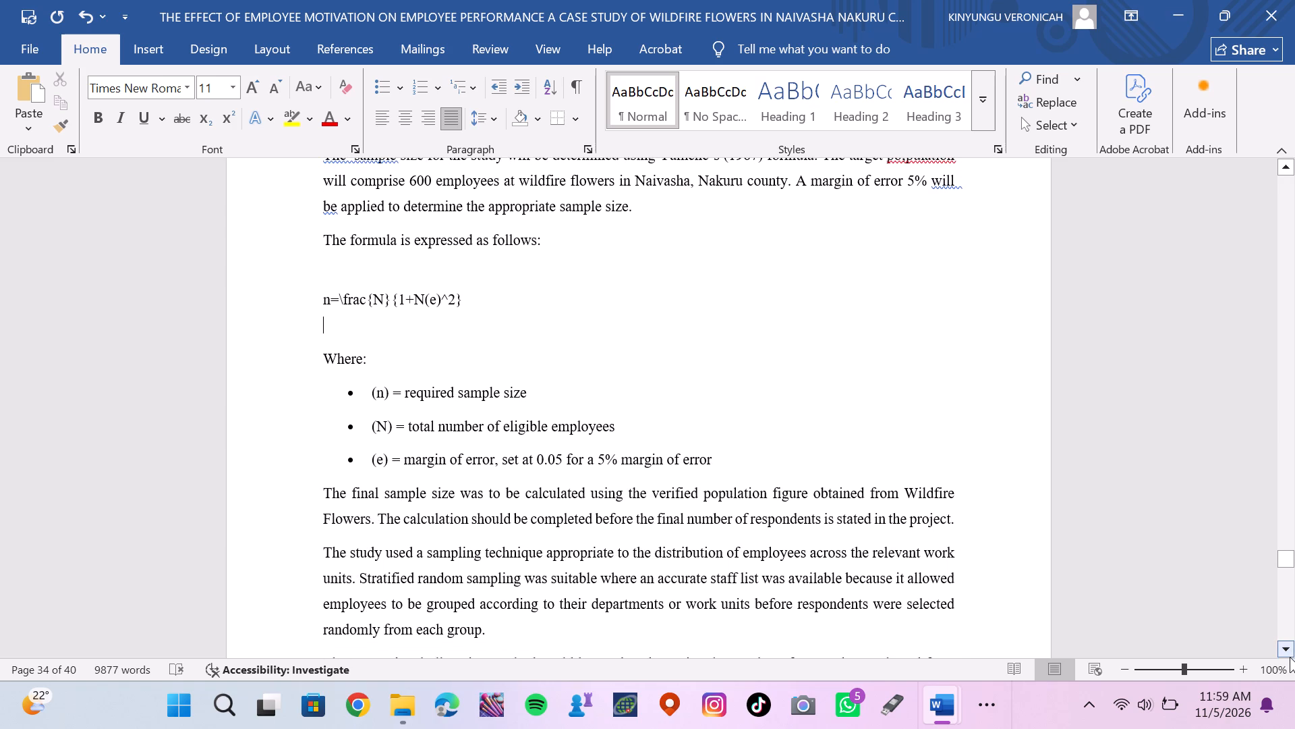
pyautogui.click(1290, 657)
pyautogui.tripleClick(1290, 657)
pyautogui.tripleClick(1290, 657)
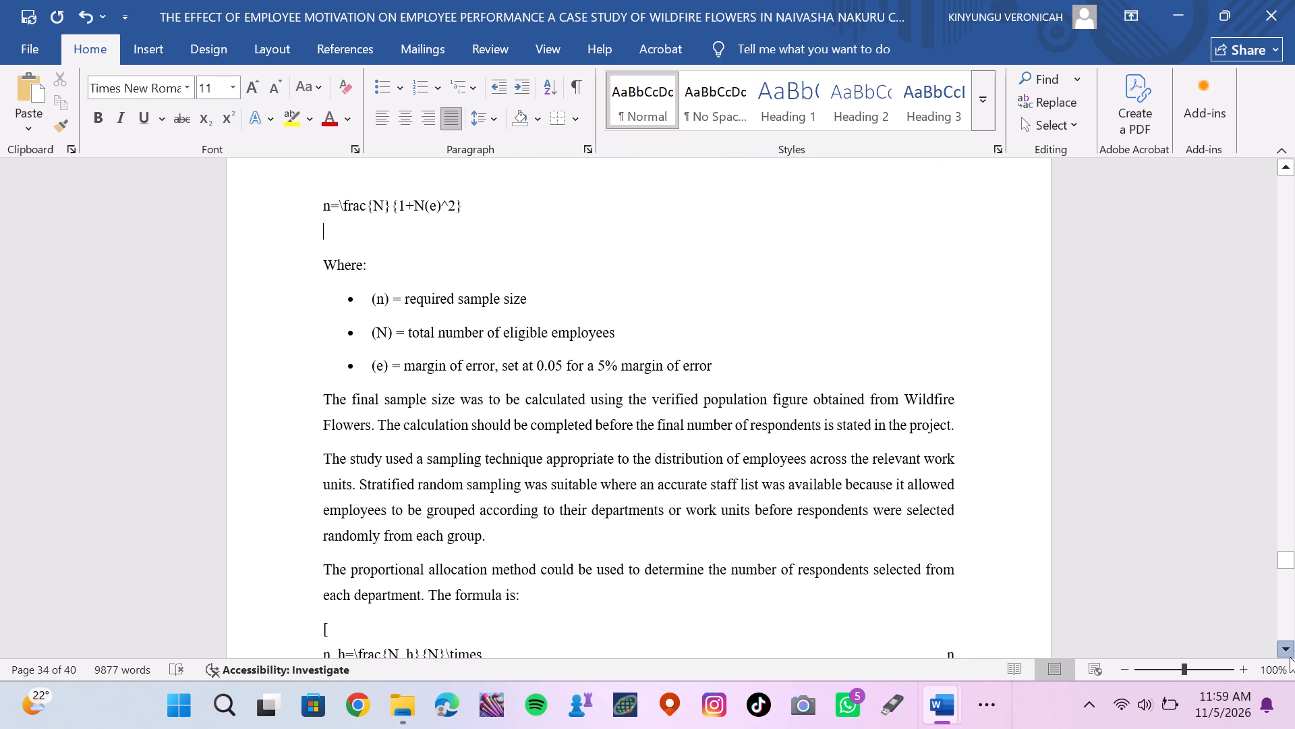
pyautogui.doubleClick(1290, 657)
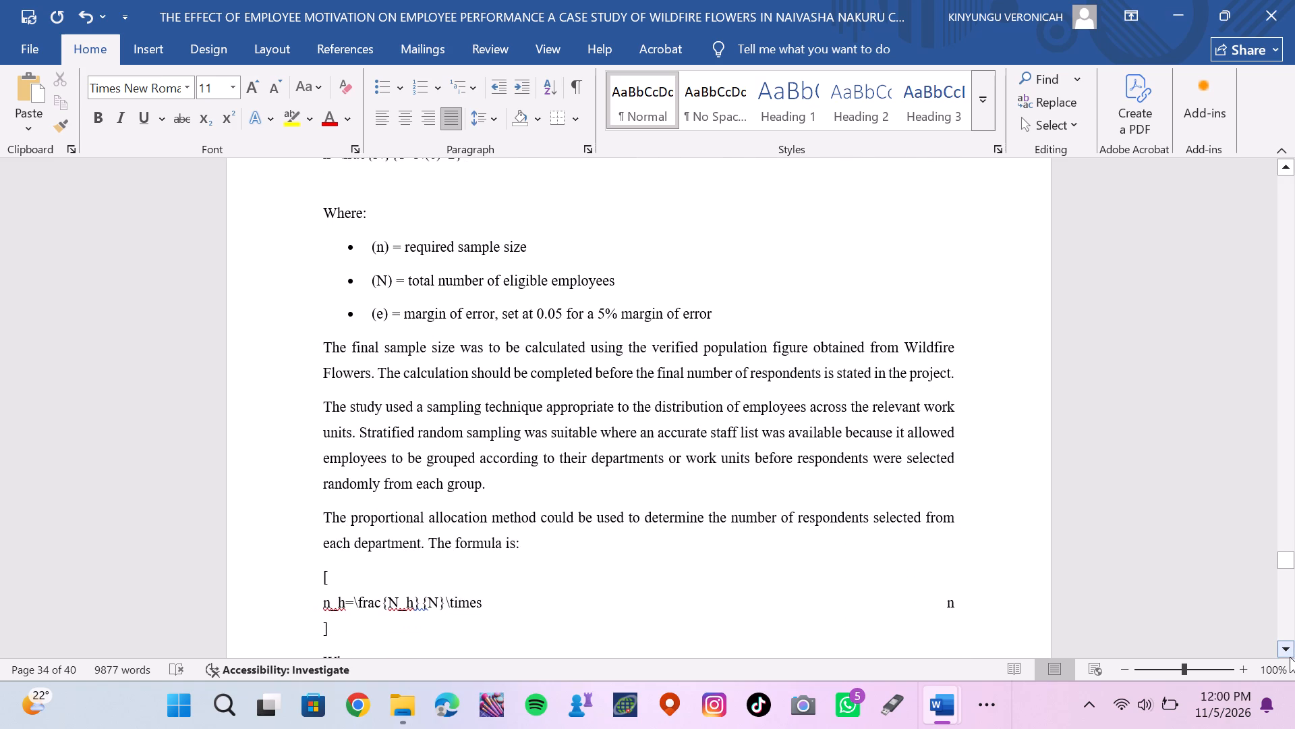
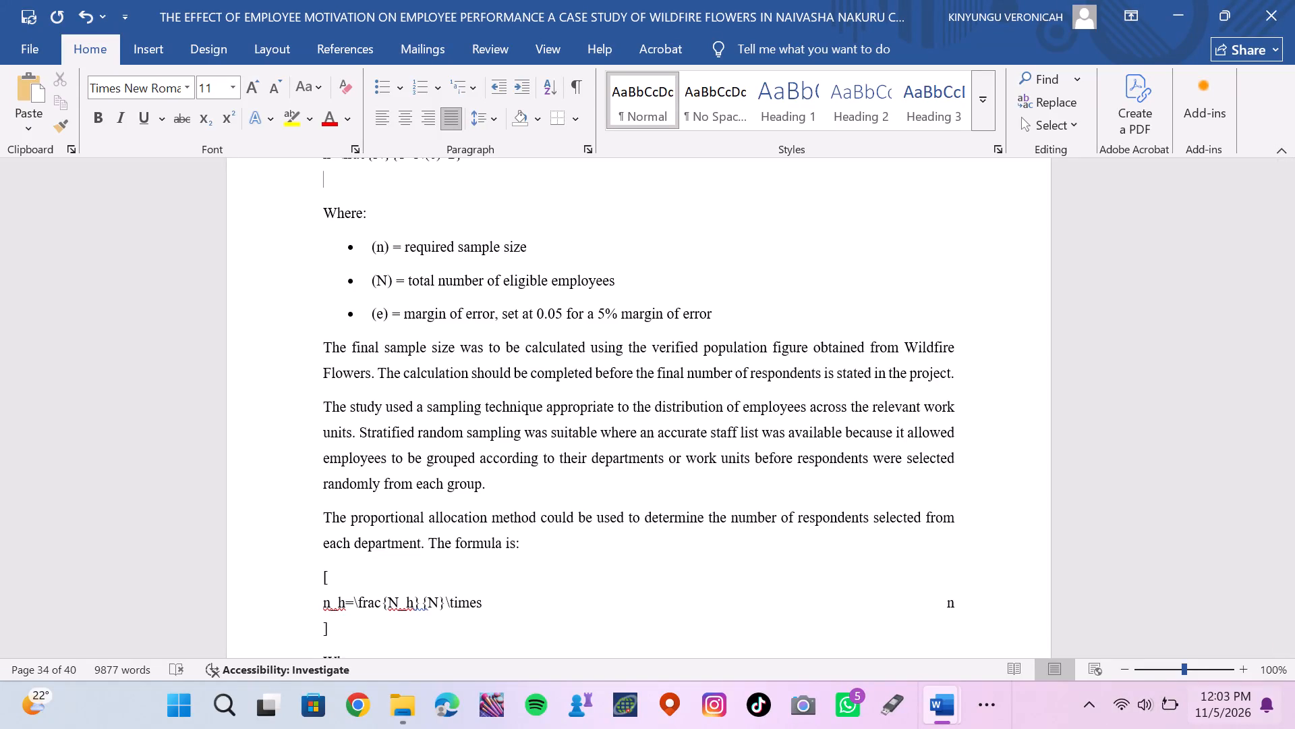
# Show the additional running apps hidden in the taskbar overflow.
pyautogui.click(979, 703)
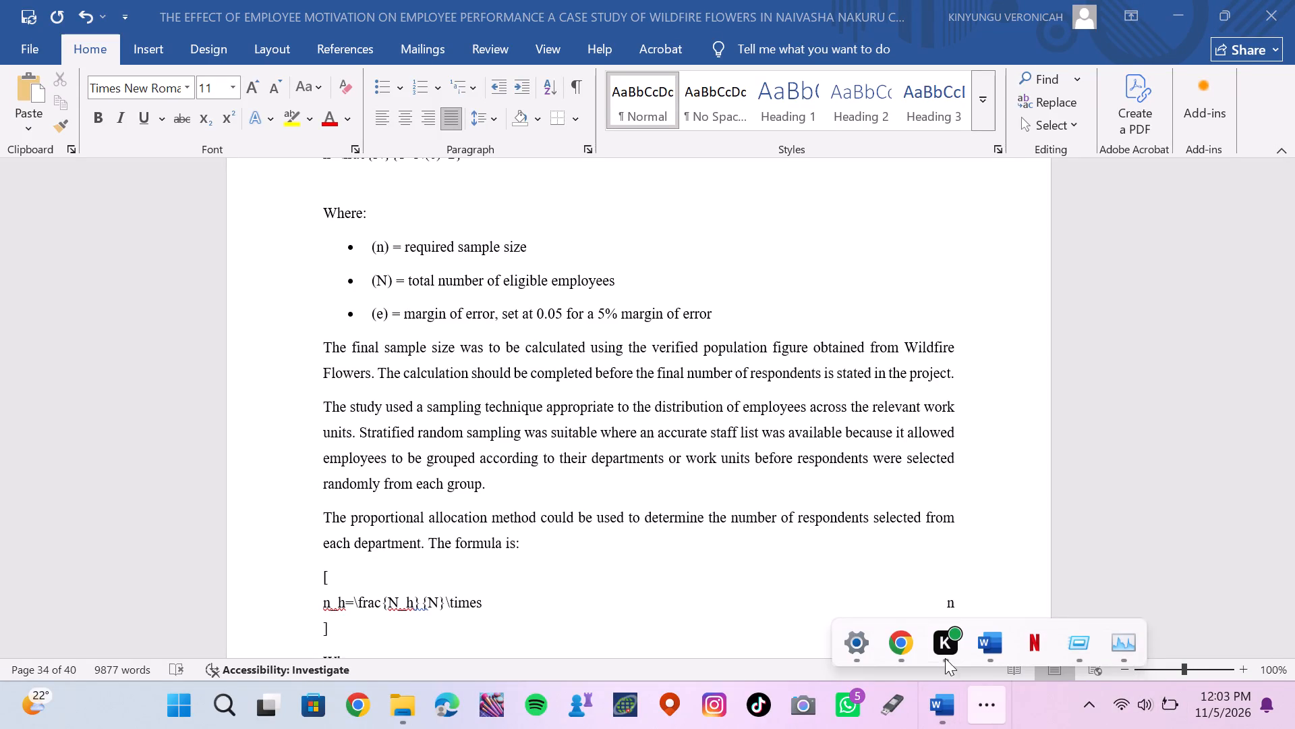
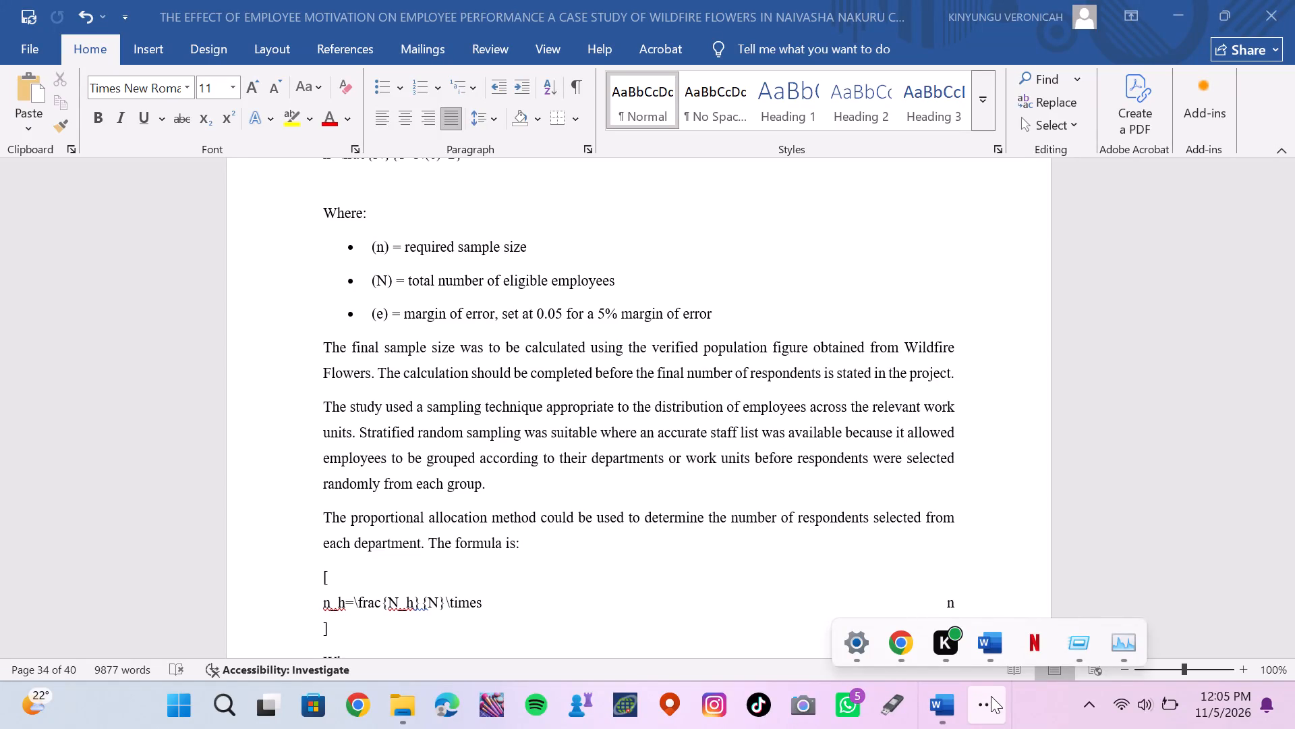
# Dismiss the overflow list of running apps and return to the research project document.
pyautogui.click(1126, 499)
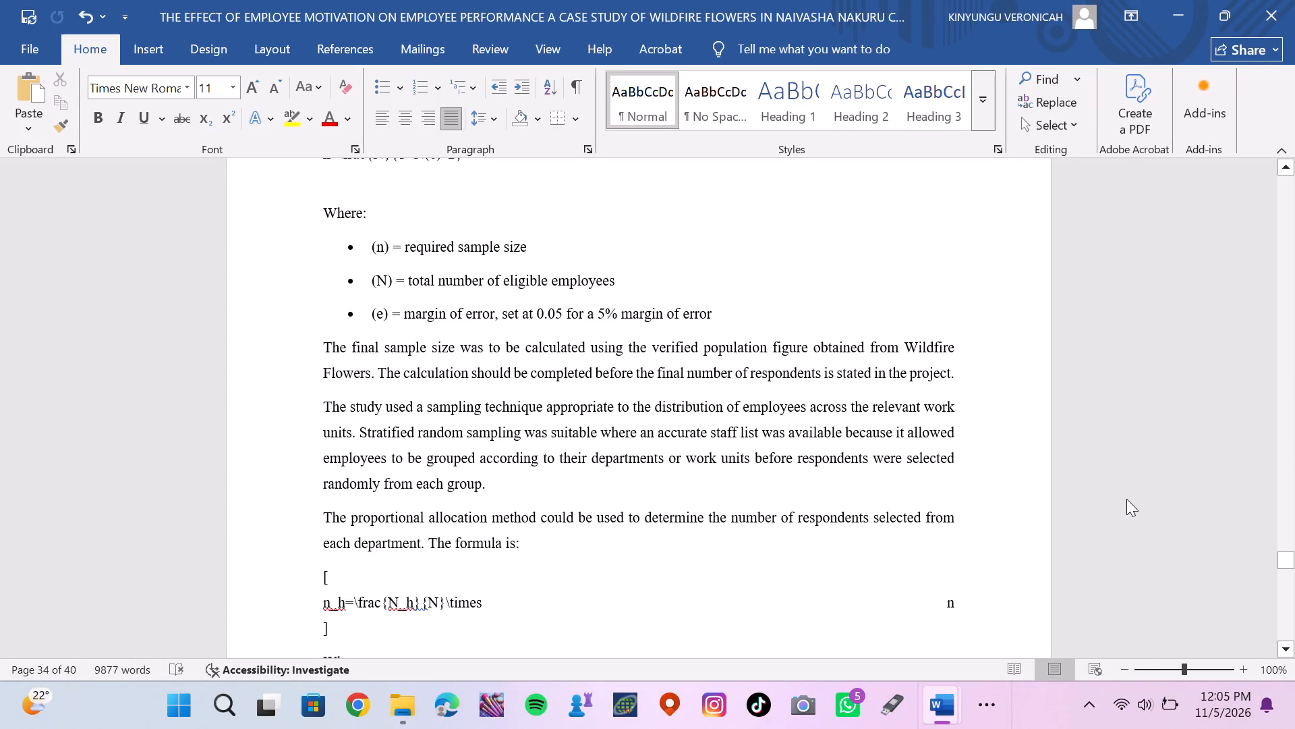
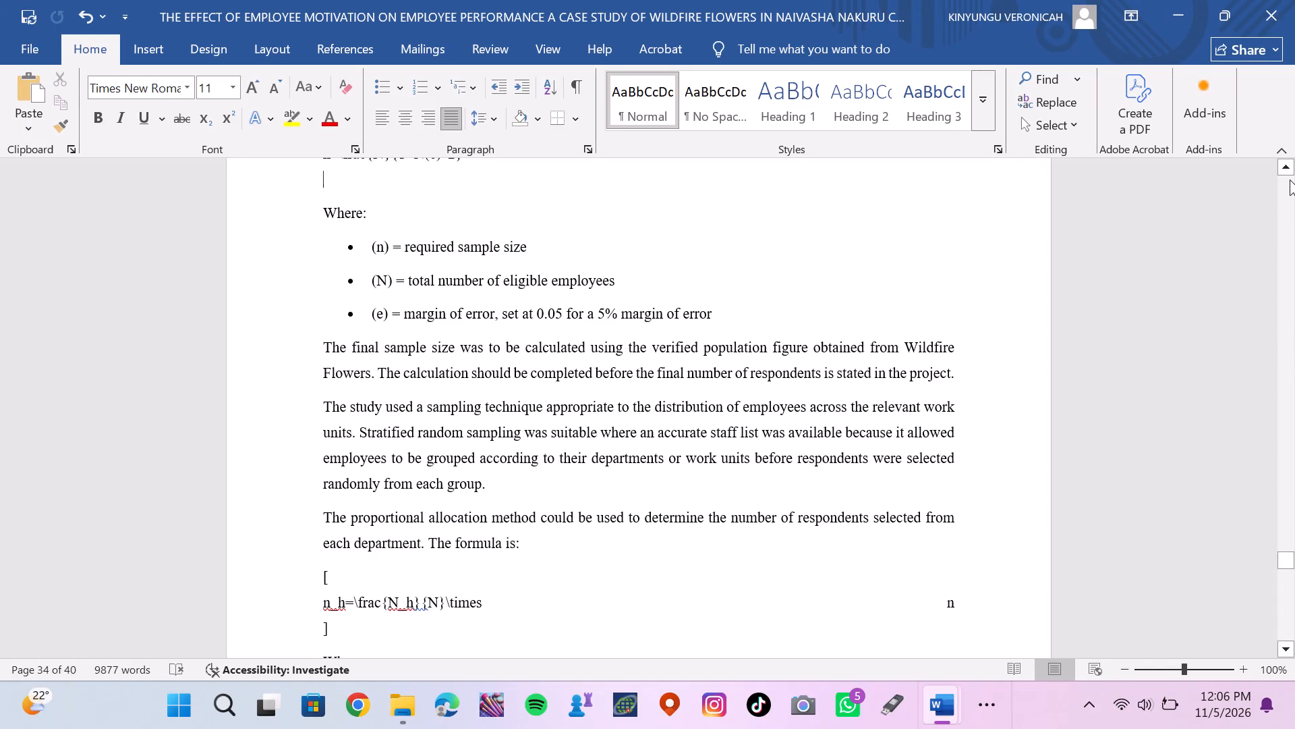
# Go back from the sample size text to the start of Chapter Three to review its opening sections.
pyautogui.doubleClick(1283, 163)
pyautogui.moveTo(1283, 163); pyautogui.dragTo(1283, 162)
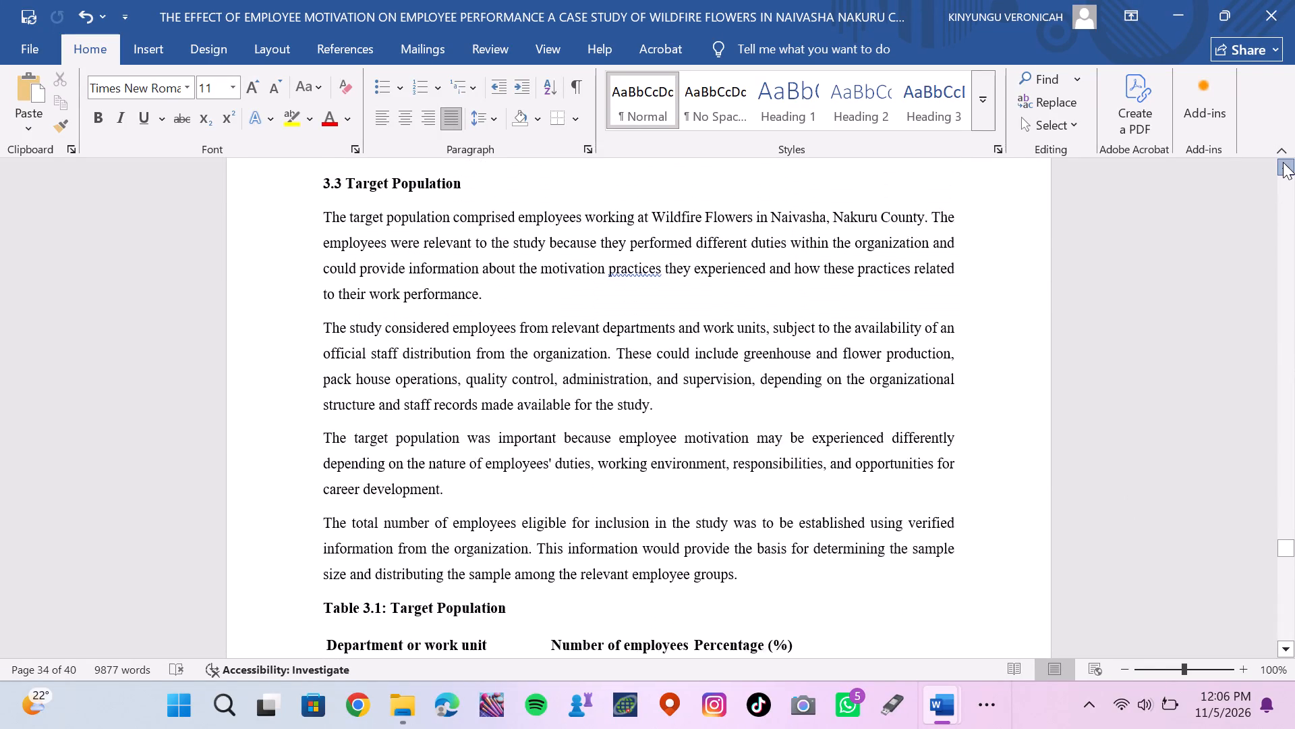
pyautogui.moveTo(1283, 162); pyautogui.dragTo(1283, 169)
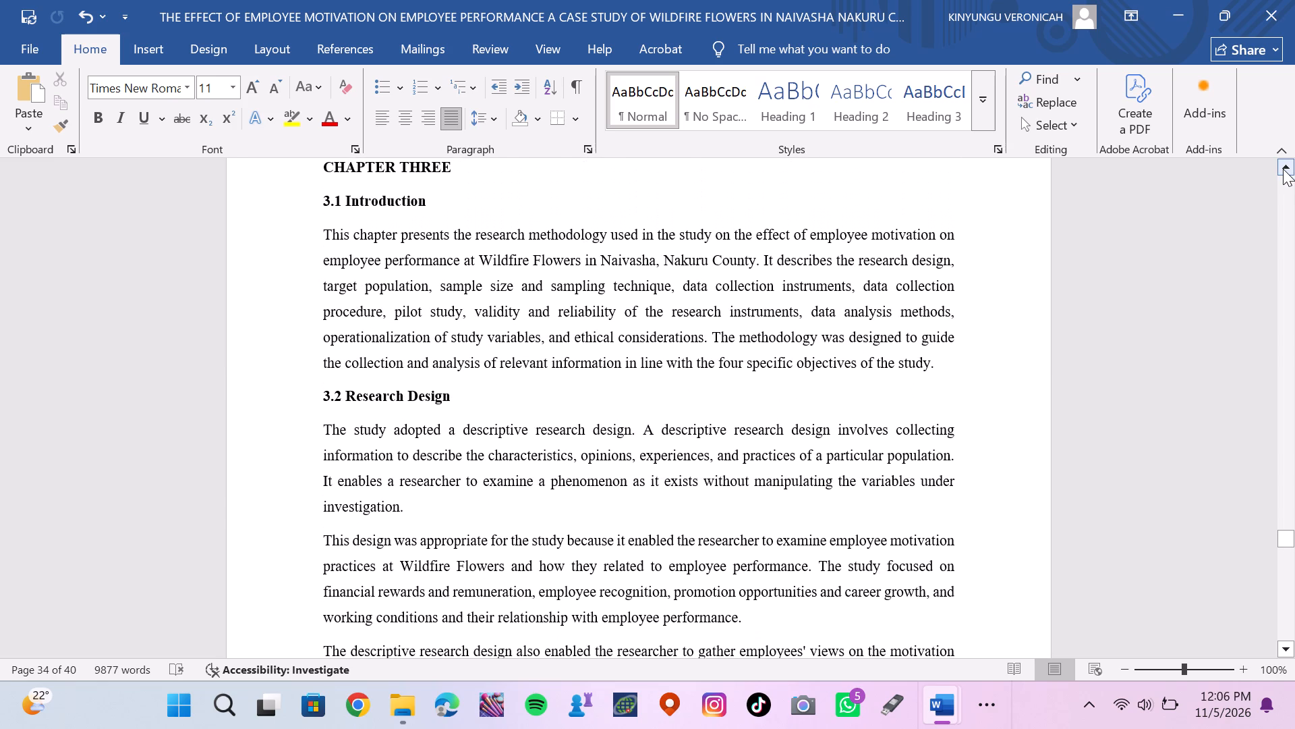
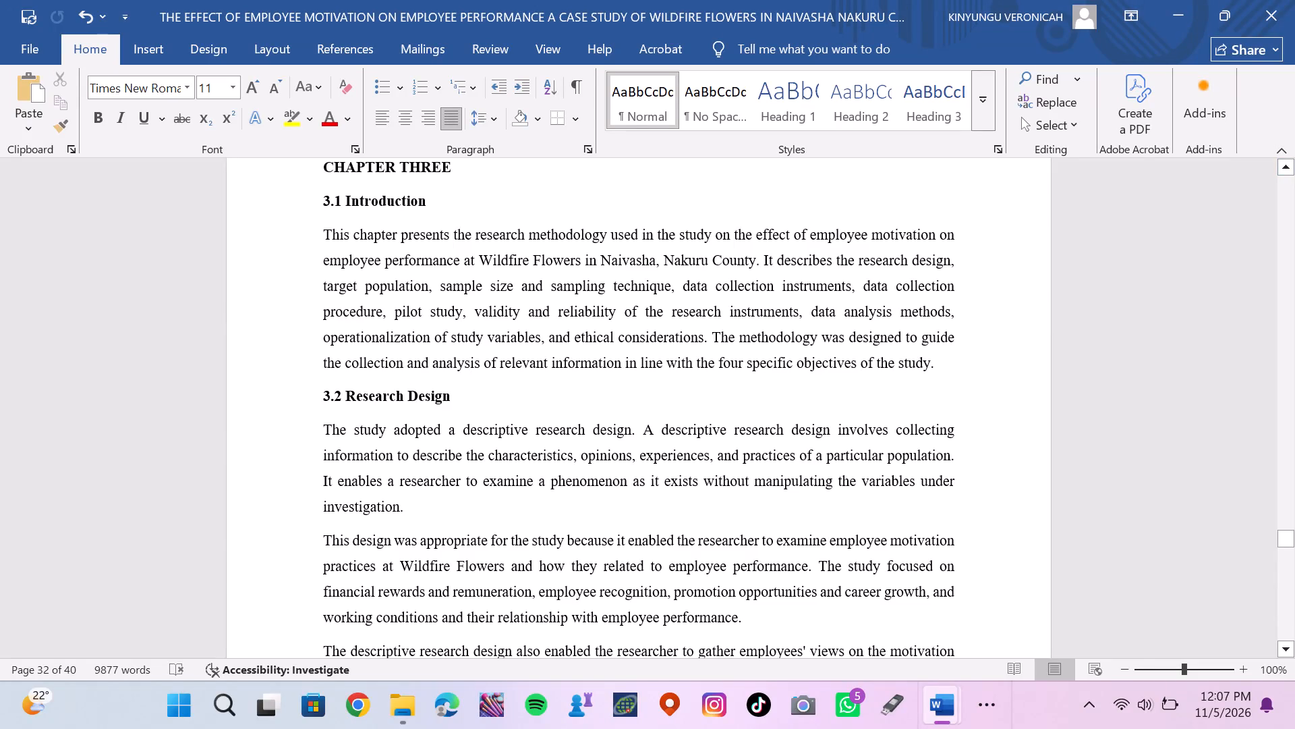
# Review Chapter Three from its introduction through Table 3.1: Target Population to the sample size formula in section 3.4.
pyautogui.click(1290, 652)
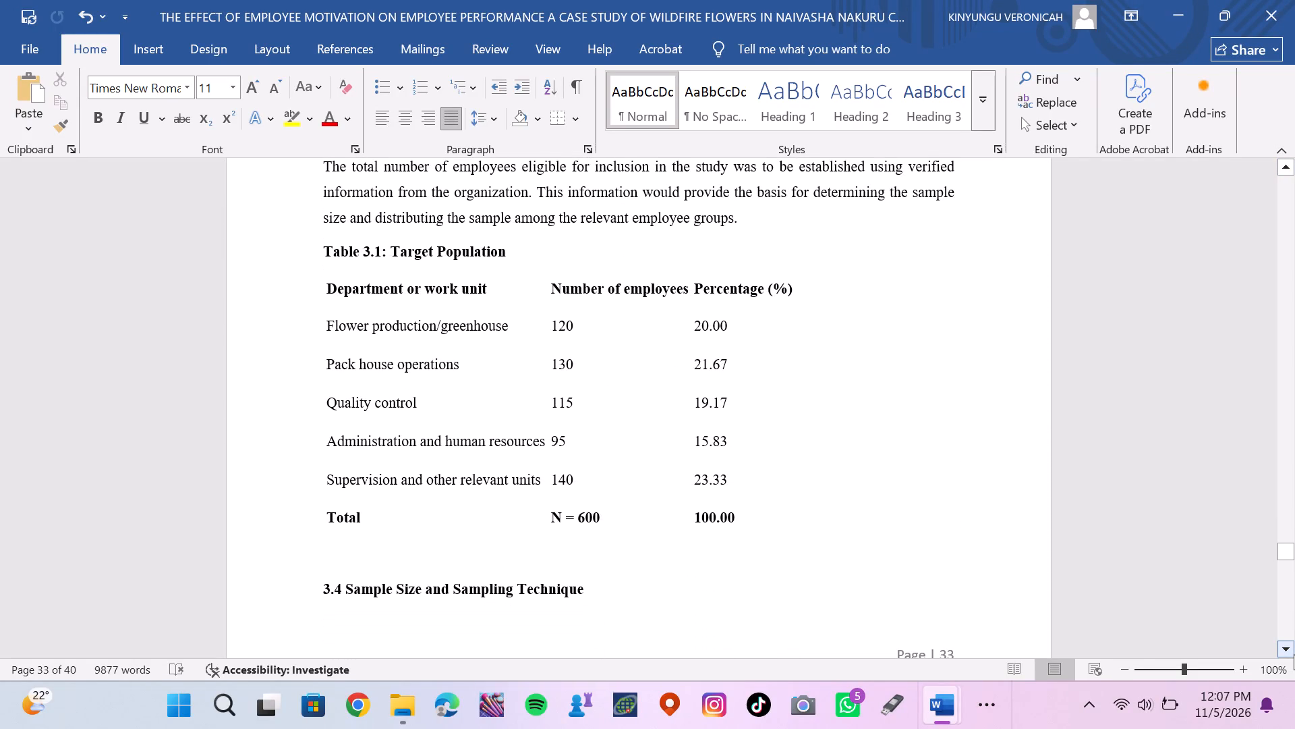
pyautogui.tripleClick(1294, 654)
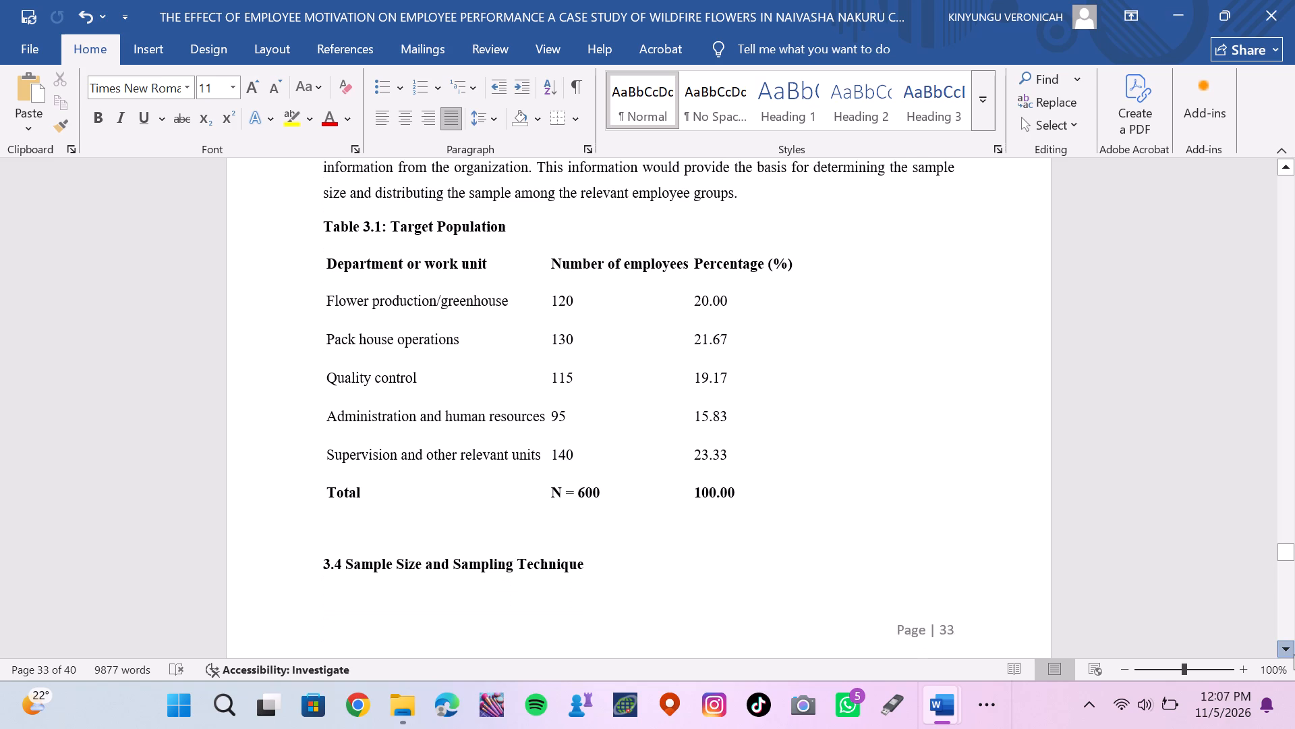
pyautogui.tripleClick(1294, 654)
pyautogui.tripleClick(1294, 654)
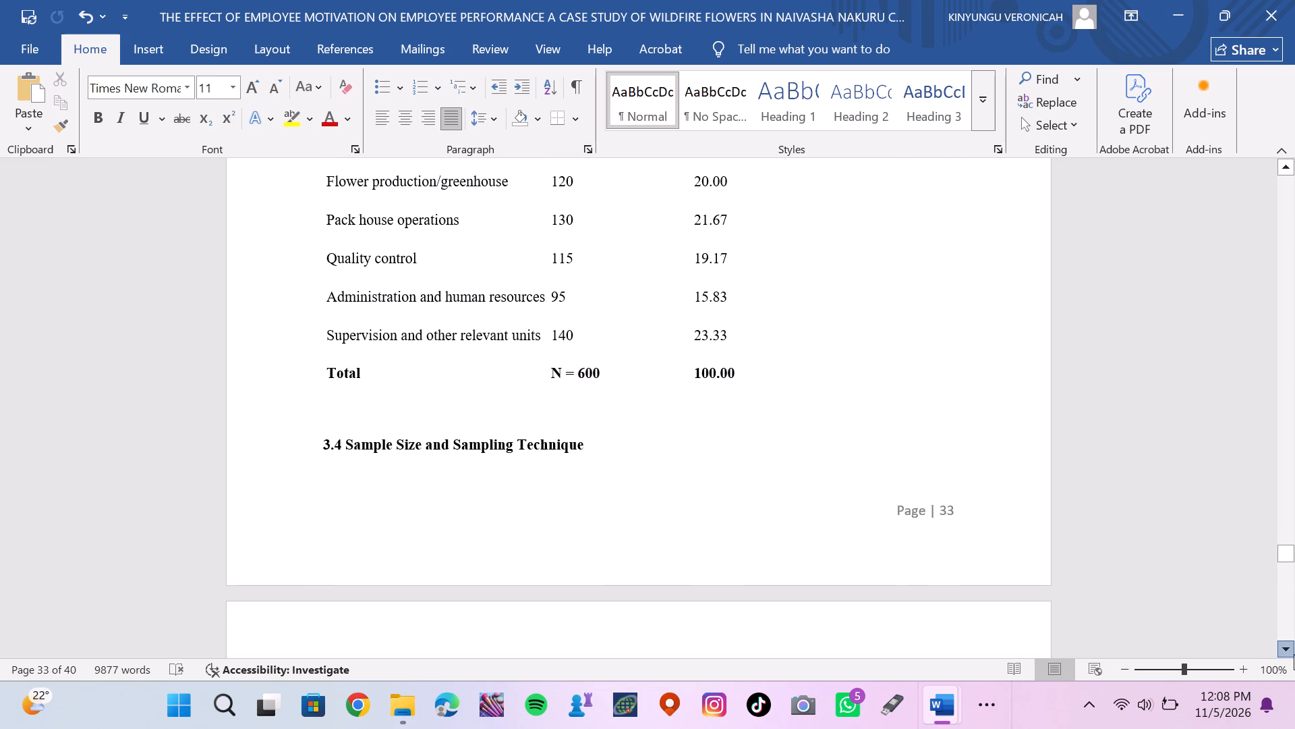
pyautogui.click(1294, 654)
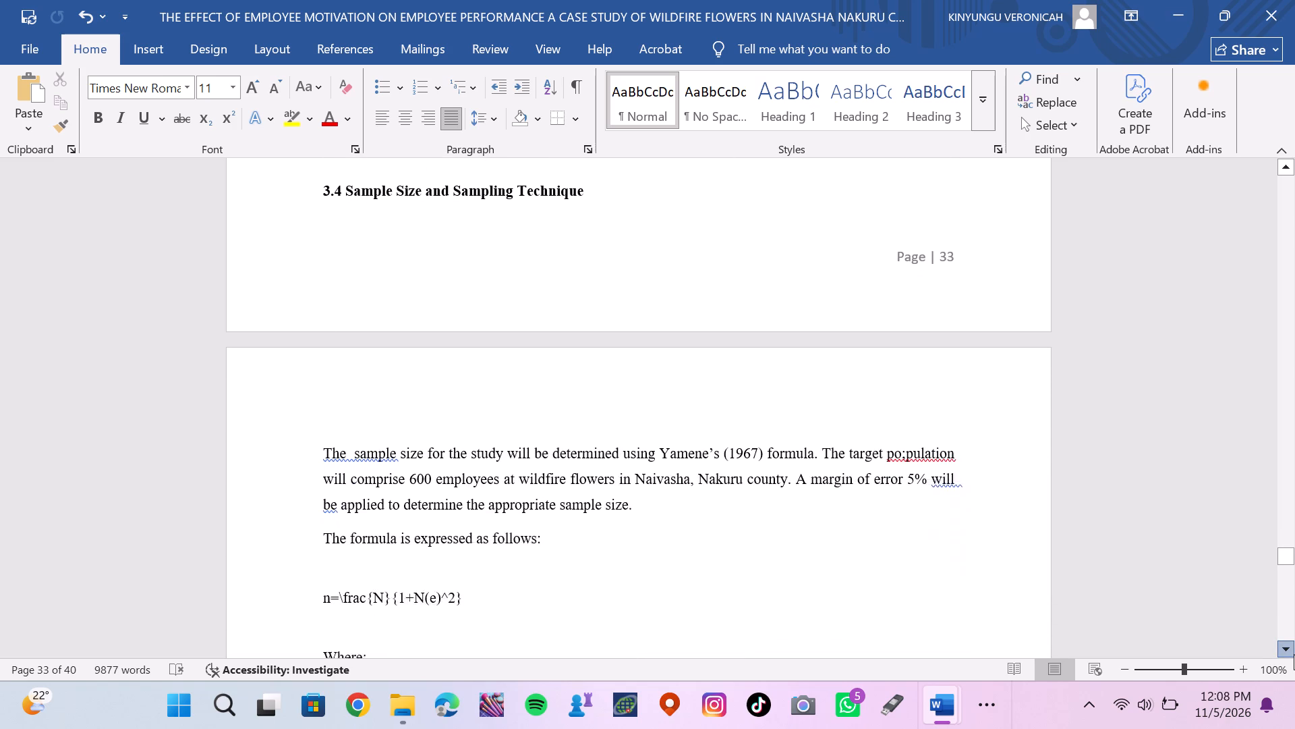
pyautogui.click(1294, 654)
pyautogui.tripleClick(1294, 654)
pyautogui.tripleClick(1294, 654)
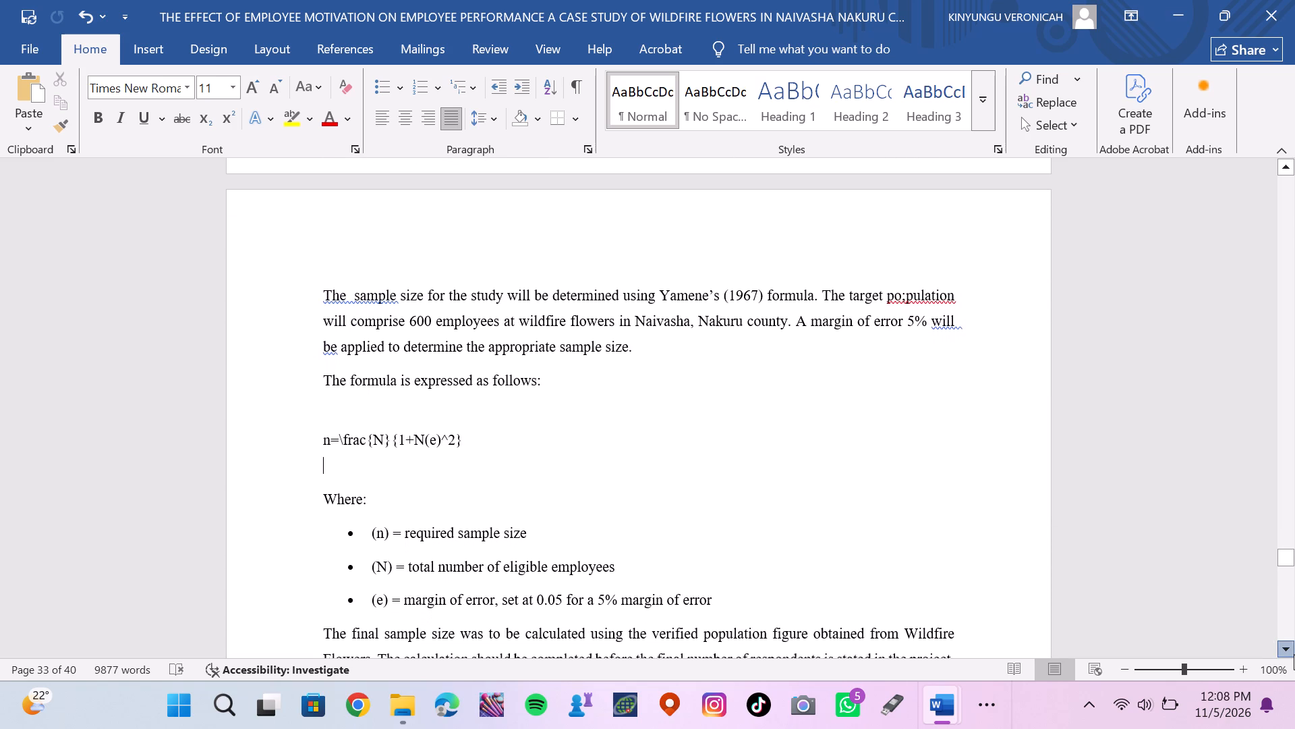
pyautogui.click(1294, 654)
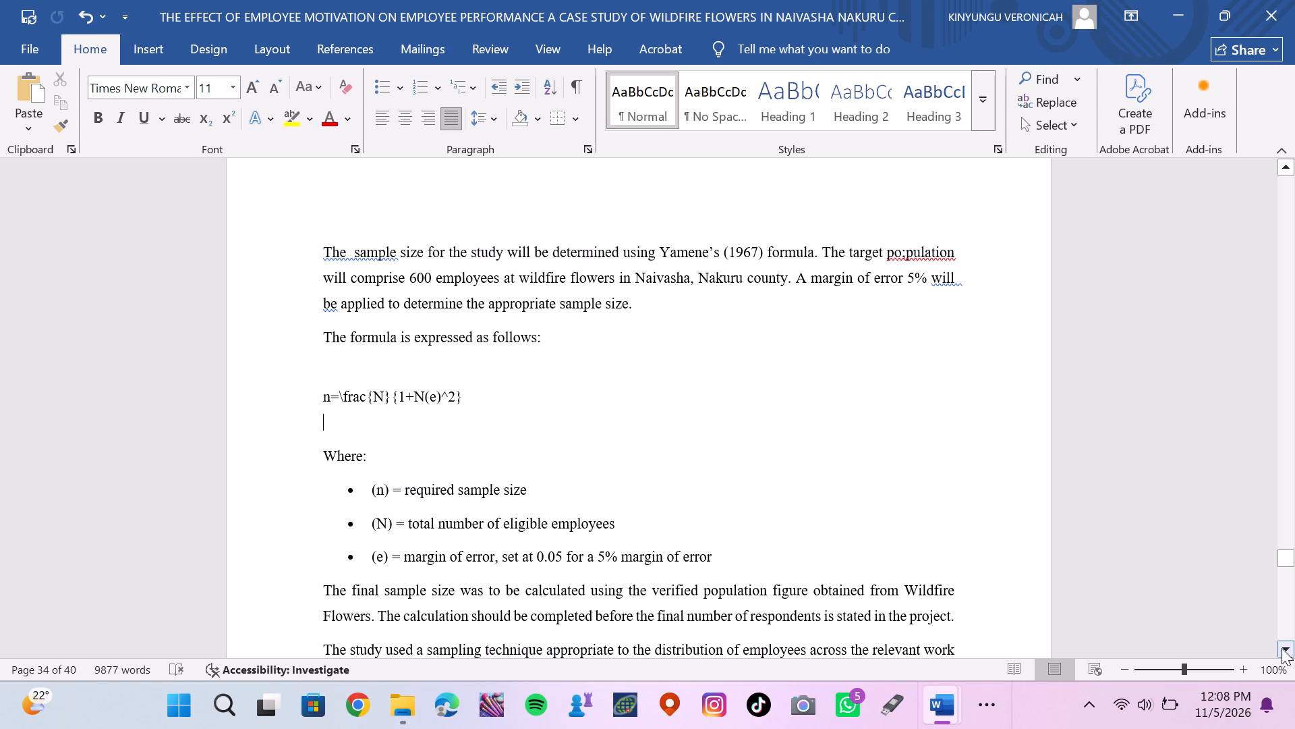
# Examine the rest of section 3.4, from the formula definitions and proportional allocation method through Table 3.2: Sample Size Distribution.
pyautogui.doubleClick(1282, 652)
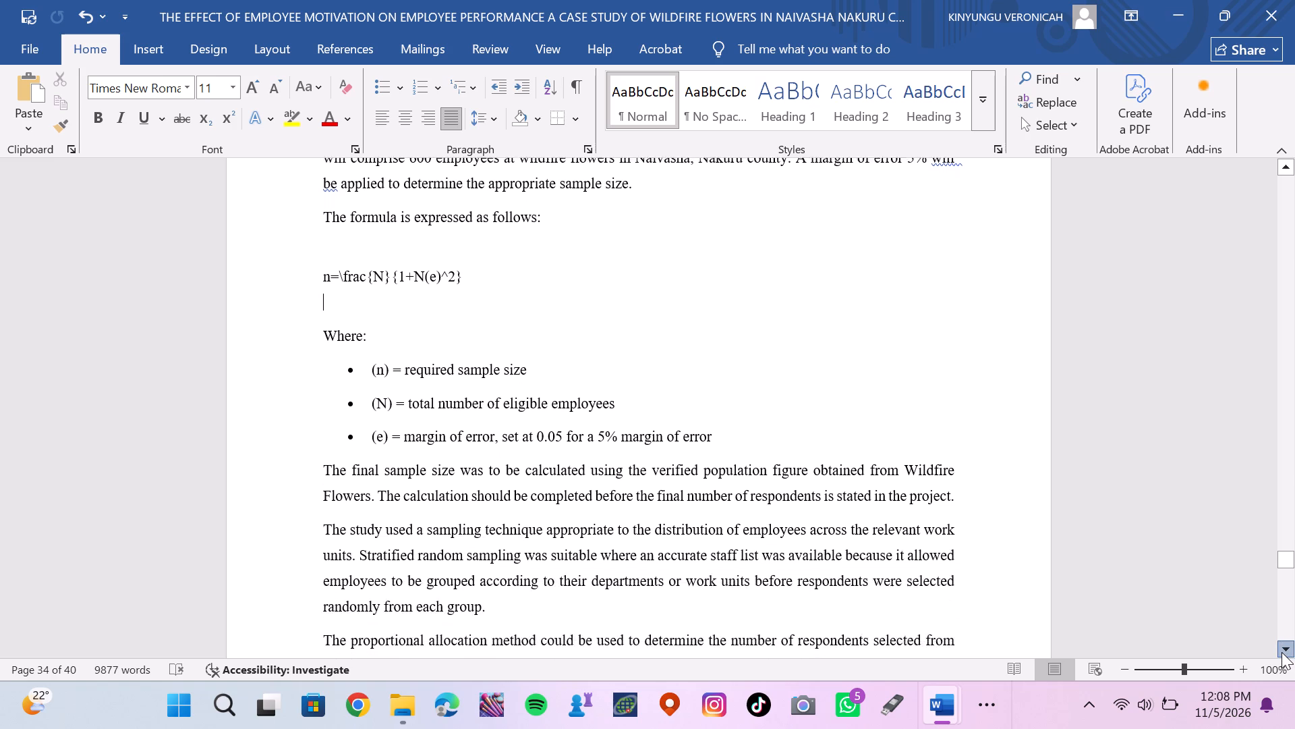
pyautogui.tripleClick(1282, 652)
pyautogui.click(1282, 652)
pyautogui.tripleClick(1282, 652)
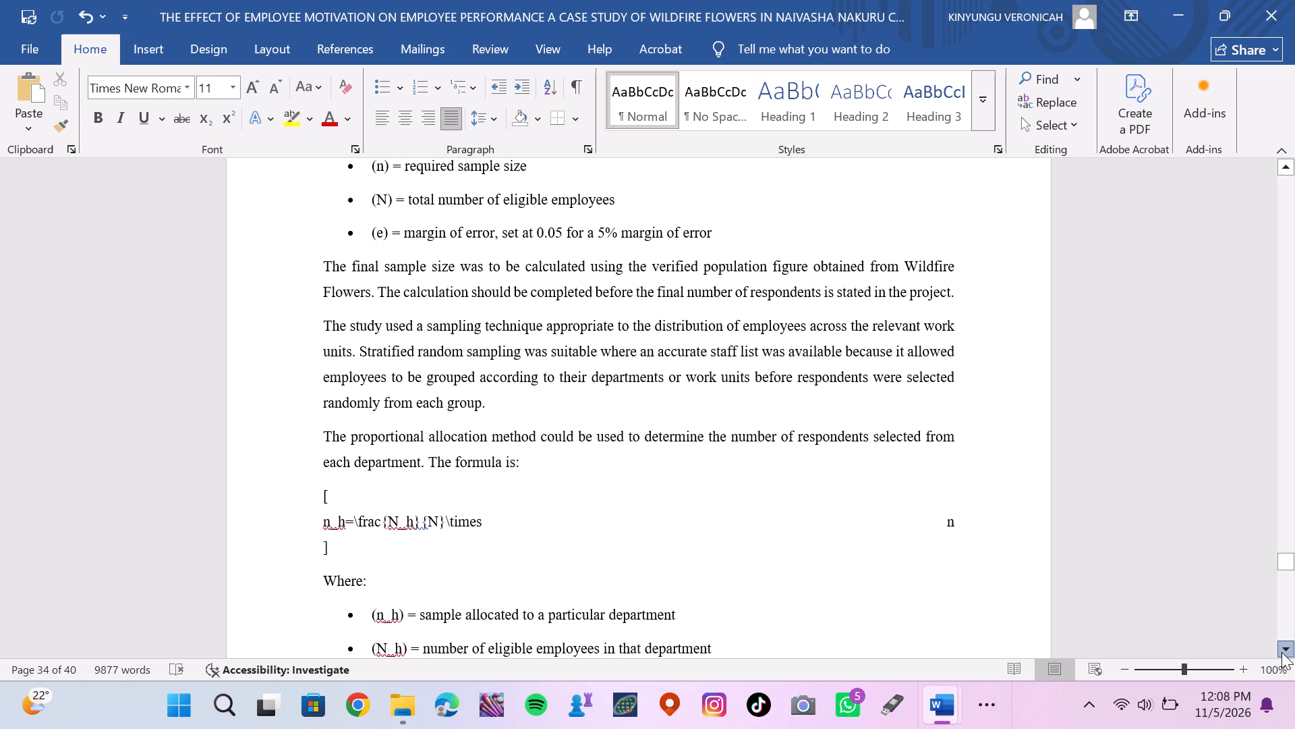
pyautogui.tripleClick(1282, 652)
pyautogui.tripleClick(1282, 652)
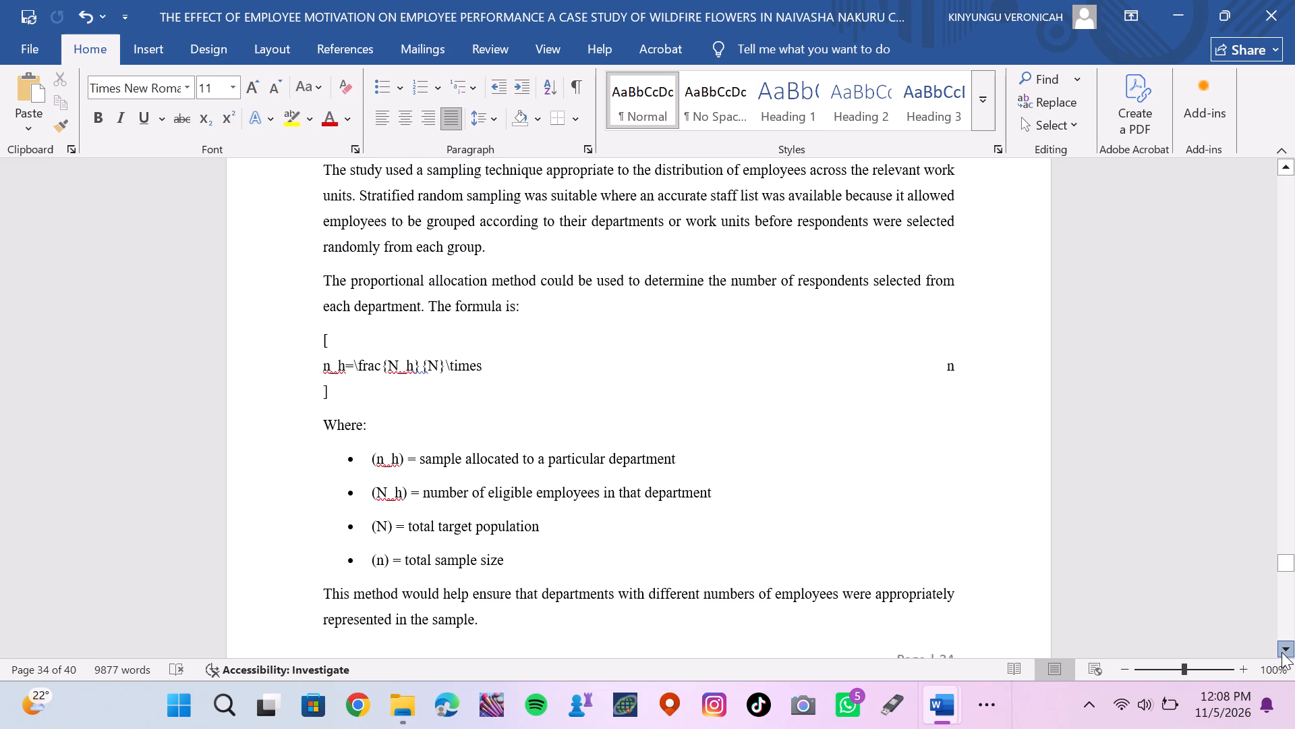
pyautogui.tripleClick(1282, 652)
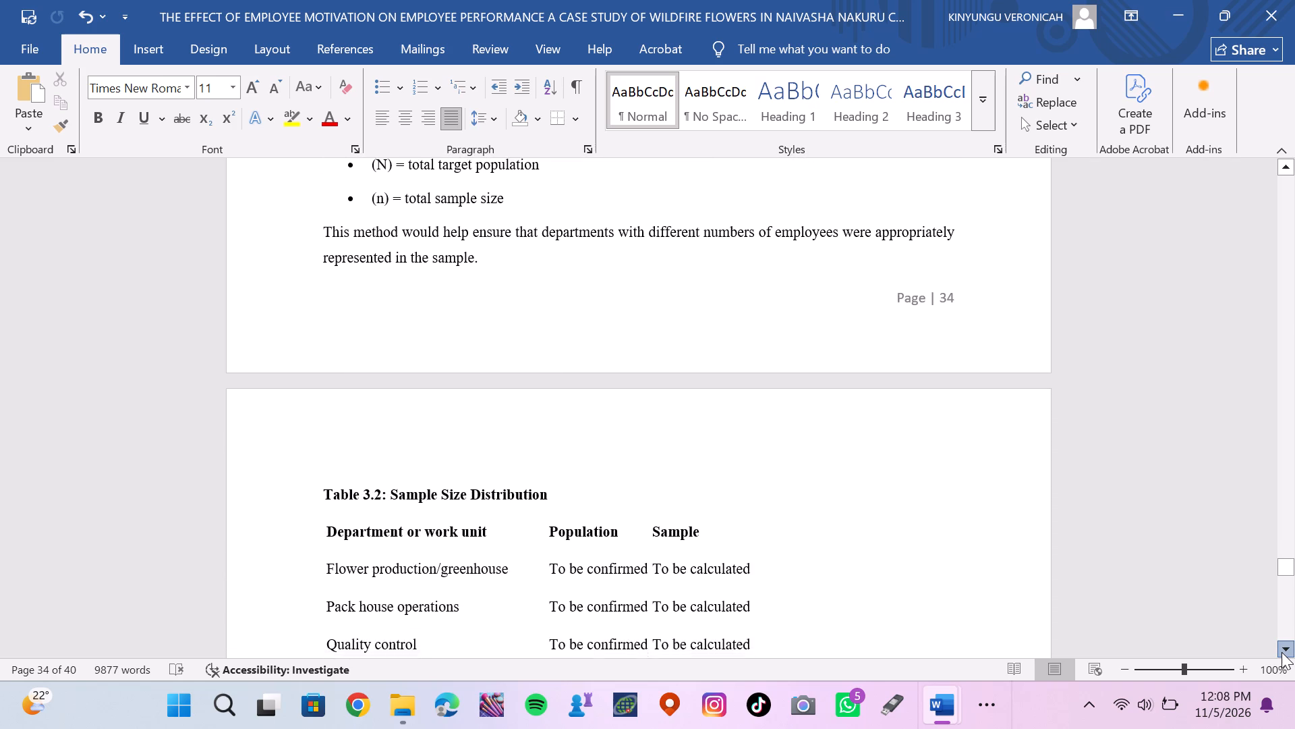
pyautogui.tripleClick(1282, 652)
pyautogui.tripleClick(1282, 652)
pyautogui.tripleClick(1282, 652)
pyautogui.tripleClick(1282, 652)
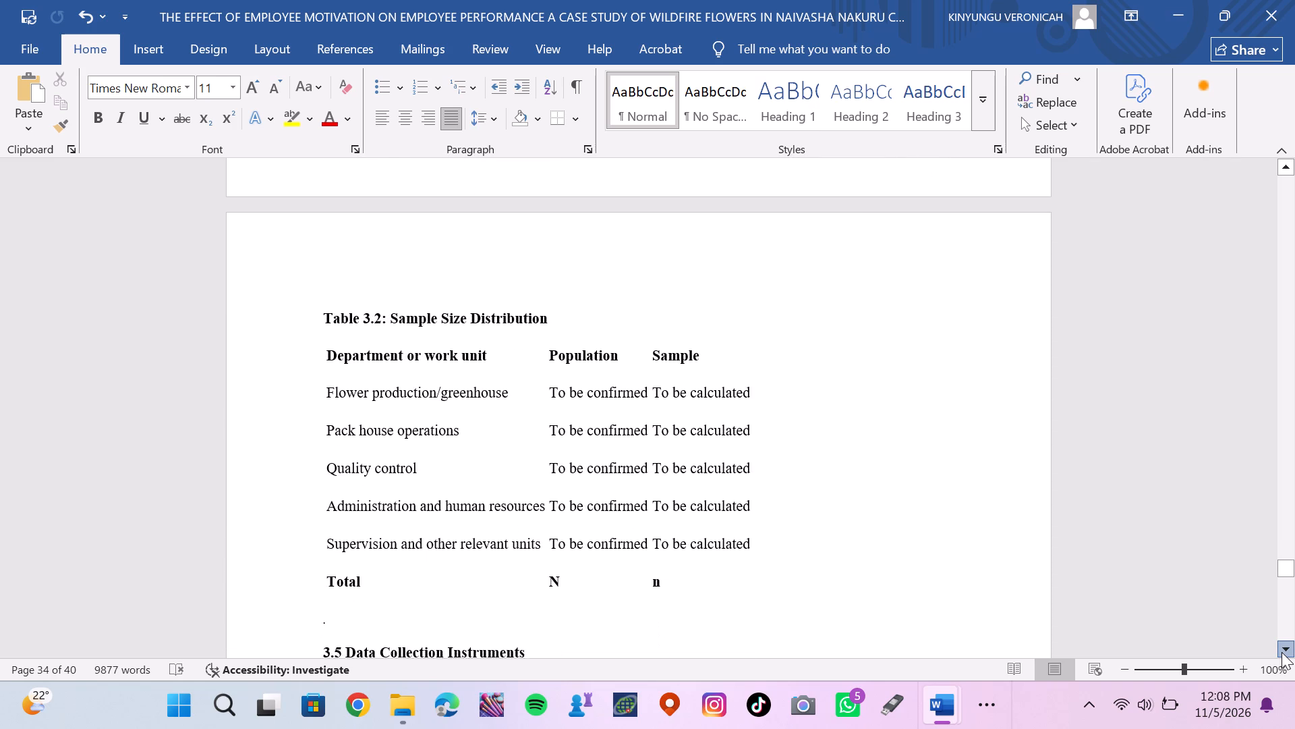
pyautogui.tripleClick(1282, 652)
pyautogui.doubleClick(1282, 652)
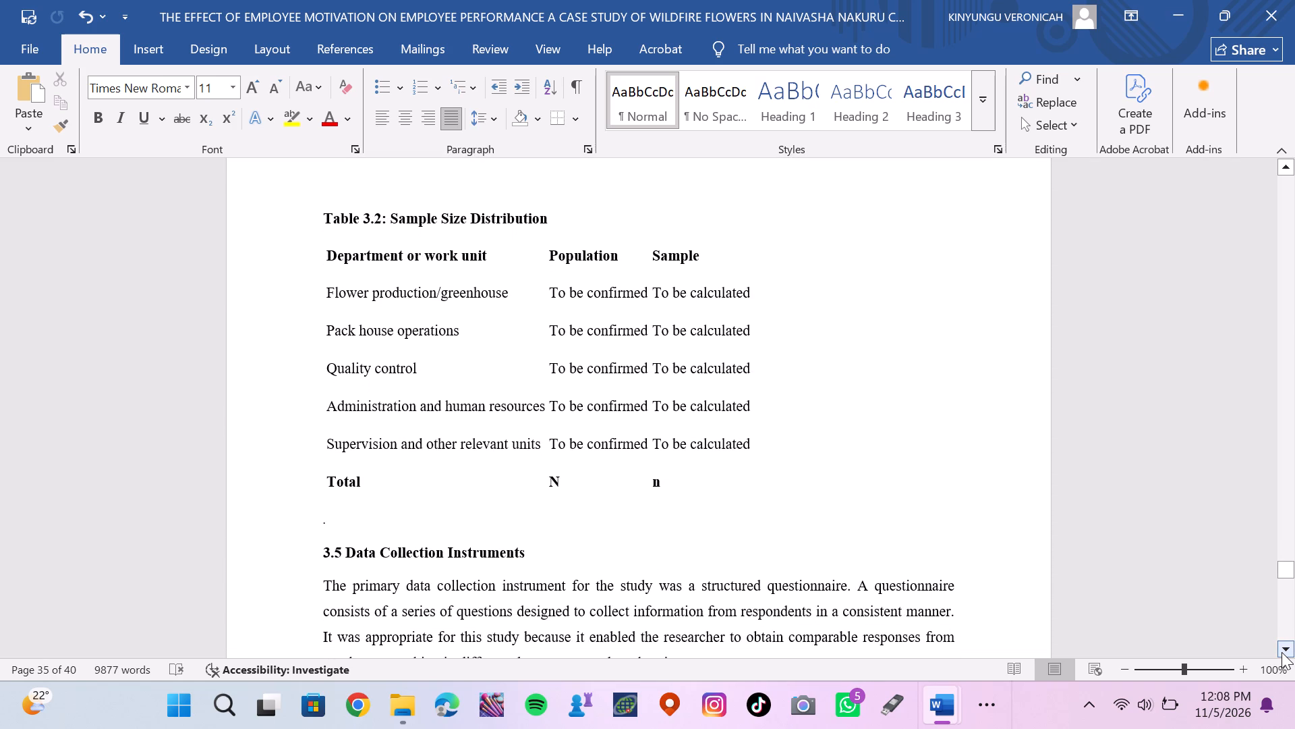
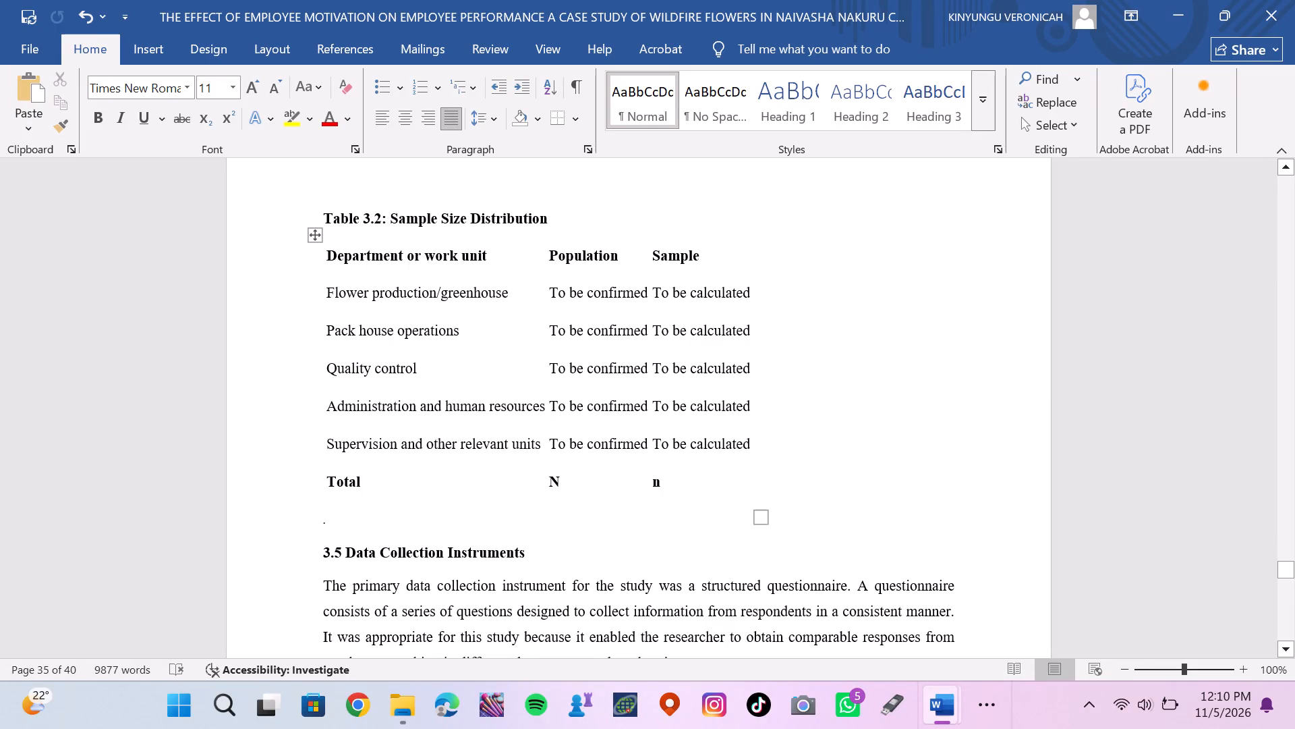
# Replace the Population placeholder for Flower production/greenhouse in Table 3.2 with 120.
pyautogui.click(646, 298)
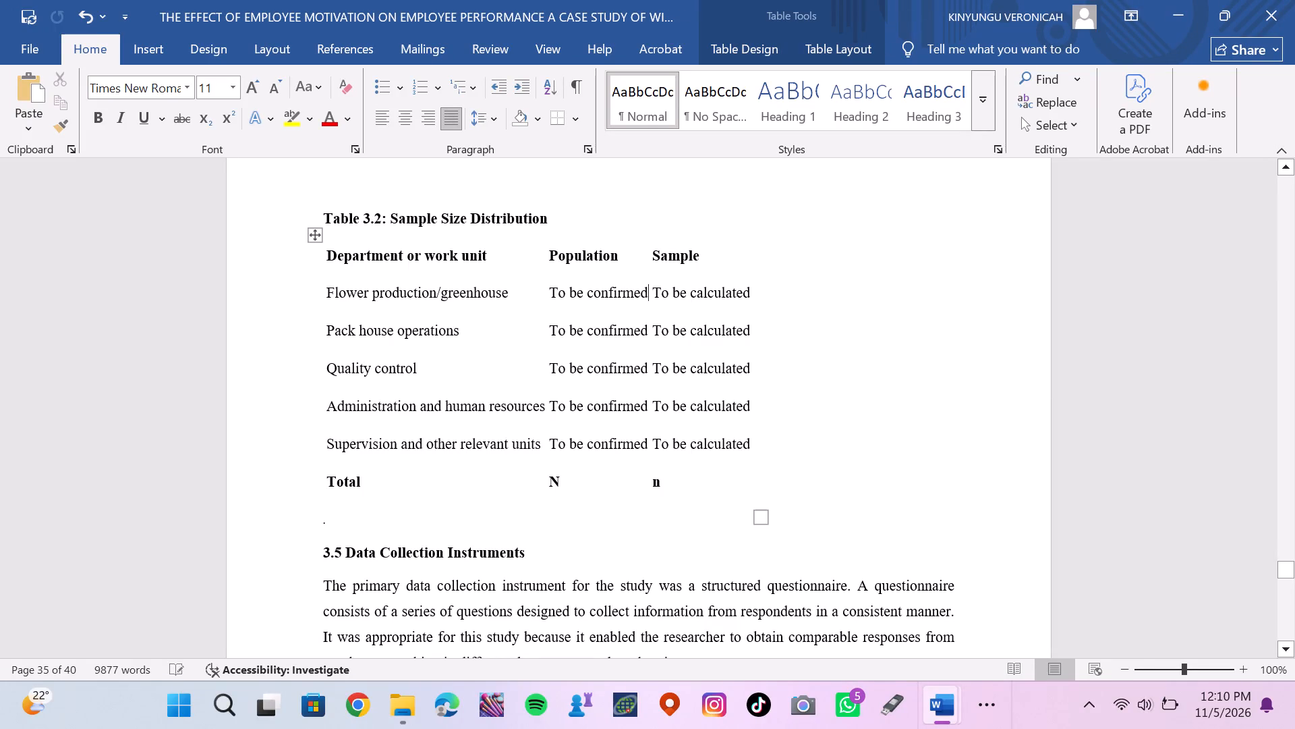
pyautogui.press('BackSpace')
pyautogui.press('BackSpace')
pyautogui.press('BackSpace')
pyautogui.press('BackSpace')
pyautogui.press('BackSpace')
pyautogui.press('BackSpace')
pyautogui.press('BackSpace')
pyautogui.press('BackSpace')
pyautogui.press('BackSpace')
pyautogui.press('BackSpace')
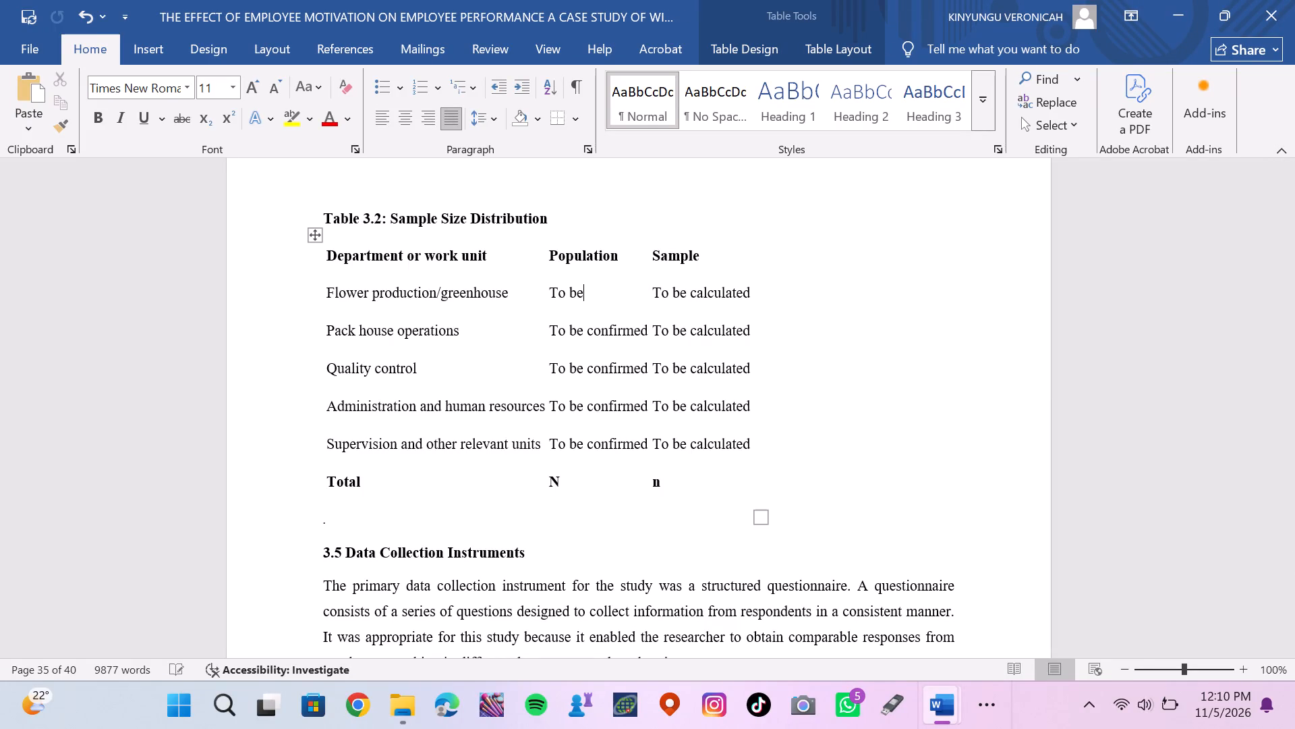
pyautogui.press('BackSpace')
pyautogui.press('BackSpace')
pyautogui.press('BackSpace')
pyautogui.press('BackSpace')
pyautogui.press('BackSpace')
pyautogui.write('123')
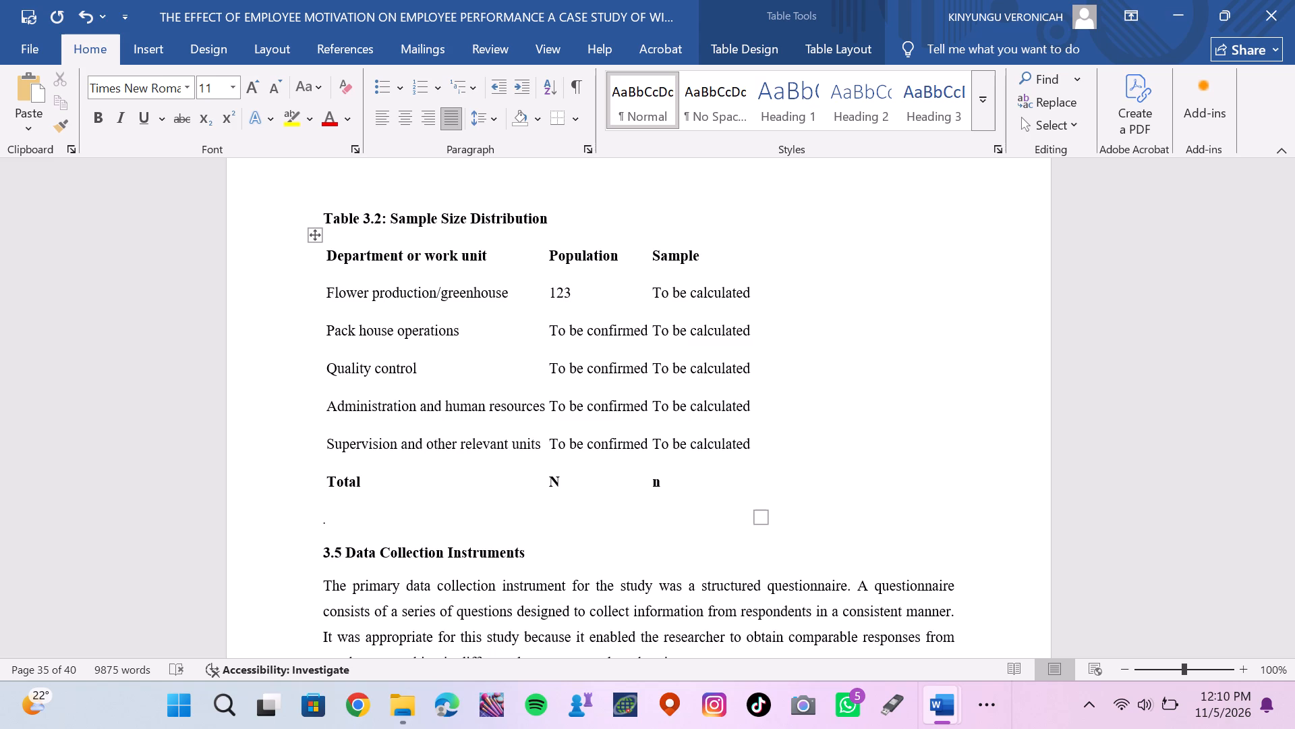
pyautogui.press('BackSpace')
pyautogui.press('0')
# Replace the Sample placeholder for Flower production/greenhouse in Table 3.2 with 48.
pyautogui.click(749, 292)
pyautogui.press('BackSpace')
pyautogui.press('BackSpace')
pyautogui.press('BackSpace')
pyautogui.press('BackSpace')
pyautogui.press('BackSpace')
pyautogui.press('BackSpace')
pyautogui.press('BackSpace')
pyautogui.press('BackSpace')
pyautogui.press('BackSpace')
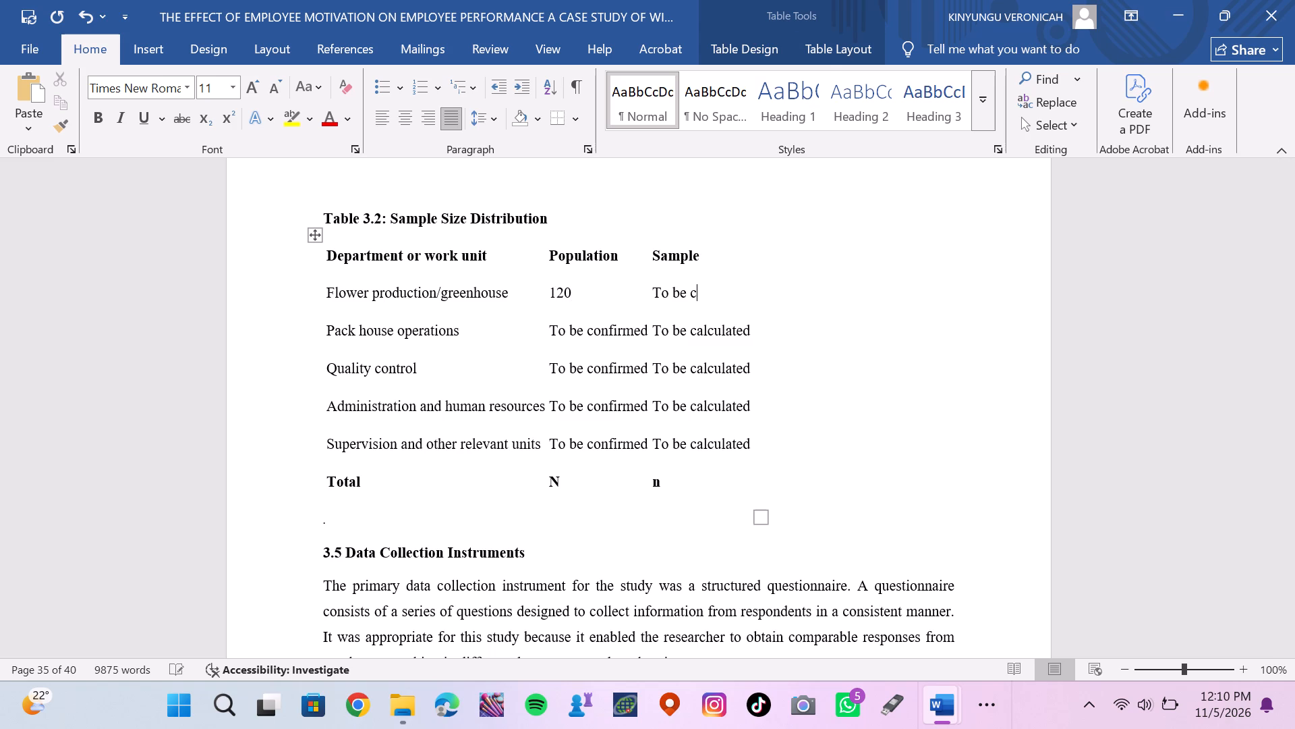
pyautogui.press('BackSpace')
pyautogui.press('BackSpace')
pyautogui.press('BackSpace')
pyautogui.press('BackSpace')
pyautogui.press('BackSpace')
pyautogui.press('BackSpace')
pyautogui.press('BackSpace')
pyautogui.write('48')
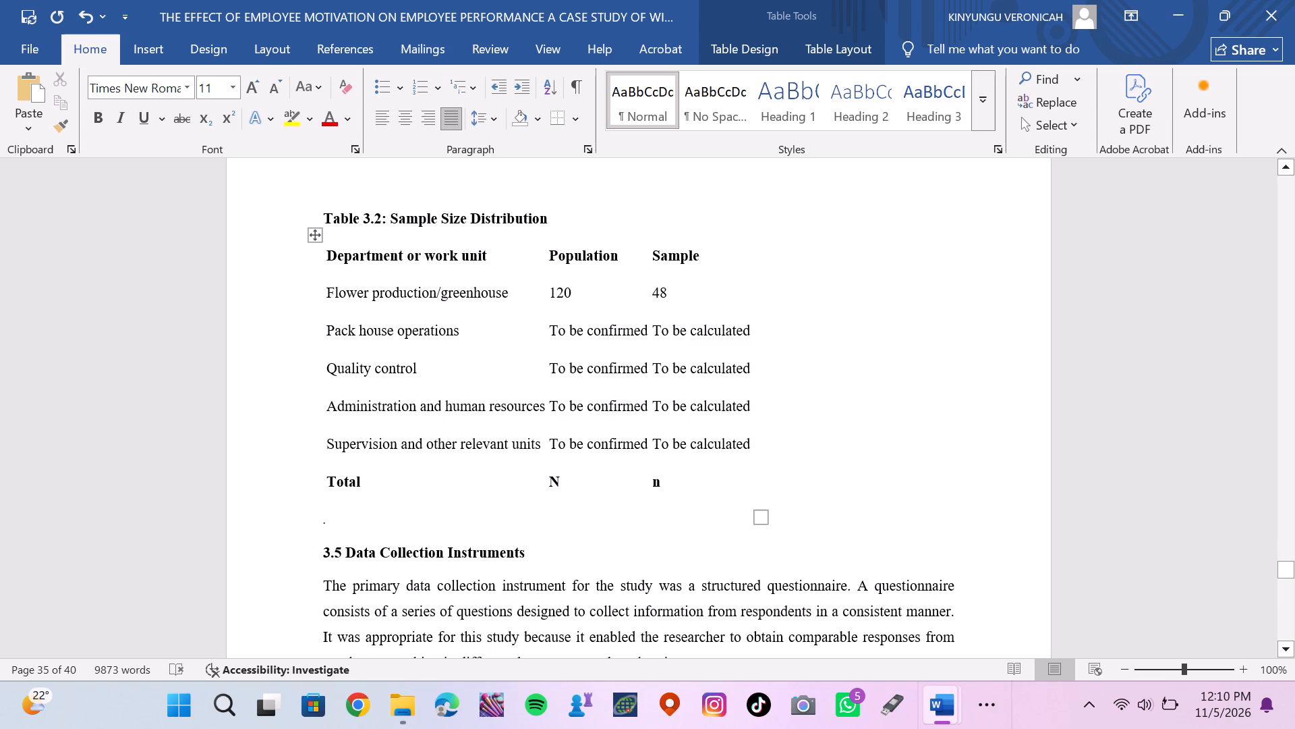
# Replace the Population placeholder for Pack house operations in Table 3.2 with 130.
pyautogui.click(644, 336)
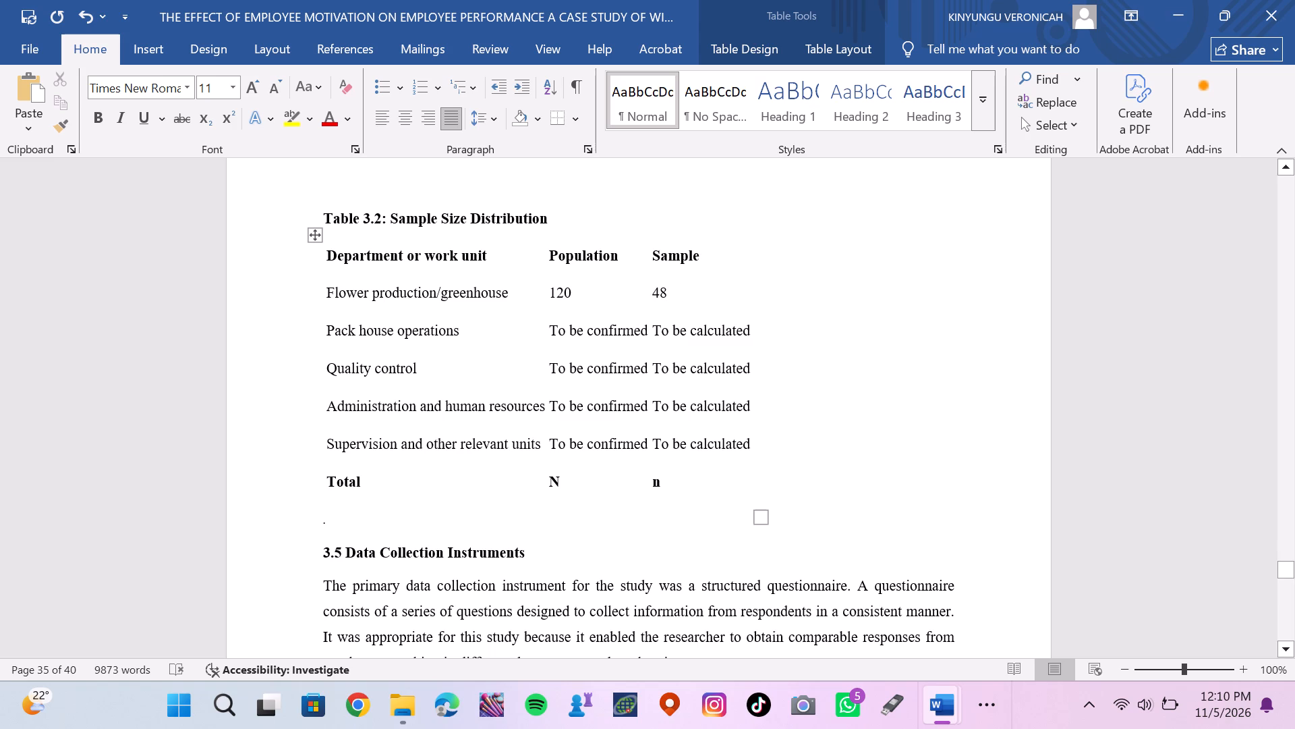
pyautogui.click(645, 328)
pyautogui.press('BackSpace')
pyautogui.press('BackSpace')
pyautogui.press('BackSpace')
pyautogui.press('BackSpace')
pyautogui.press('BackSpace')
pyautogui.press('BackSpace')
pyautogui.press('BackSpace')
pyautogui.press('BackSpace')
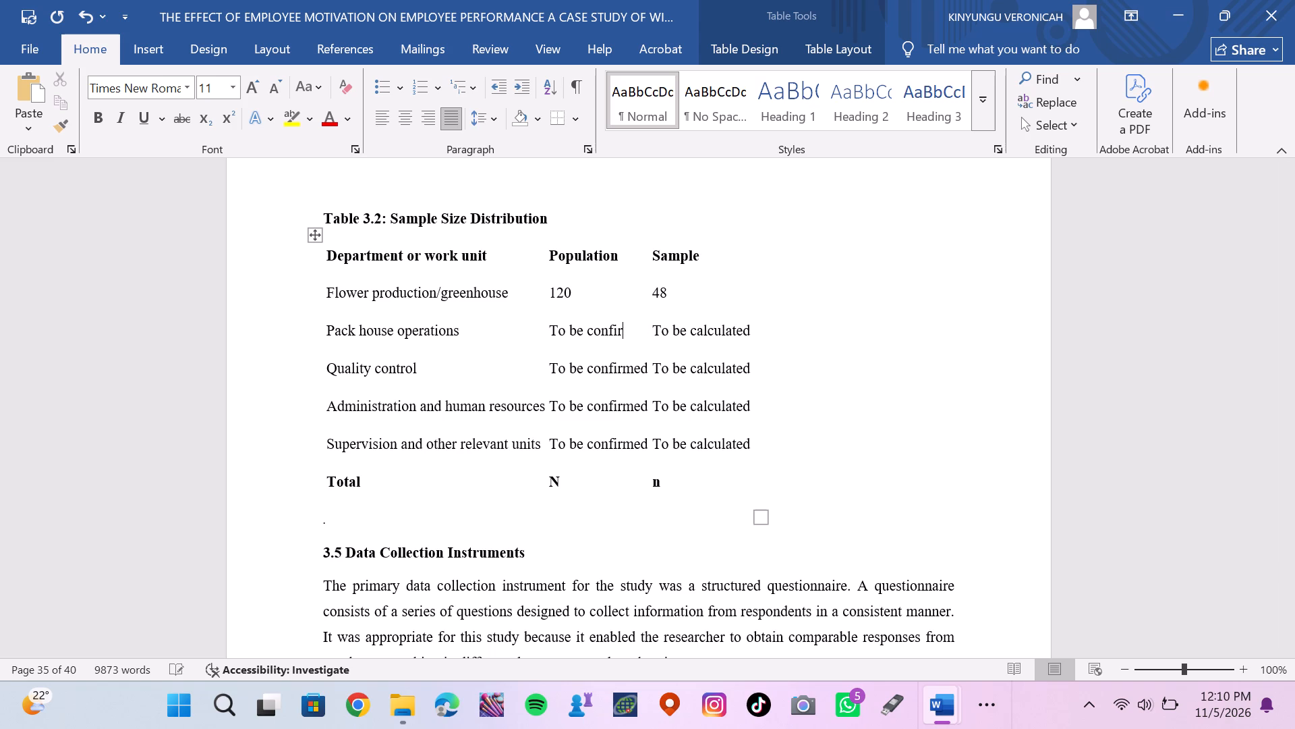
pyautogui.press('BackSpace')
pyautogui.press('BackSpace')
pyautogui.press('BackSpace')
pyautogui.press('BackSpace')
pyautogui.press('BackSpace')
pyautogui.press('BackSpace')
pyautogui.press('BackSpace')
pyautogui.write('130')
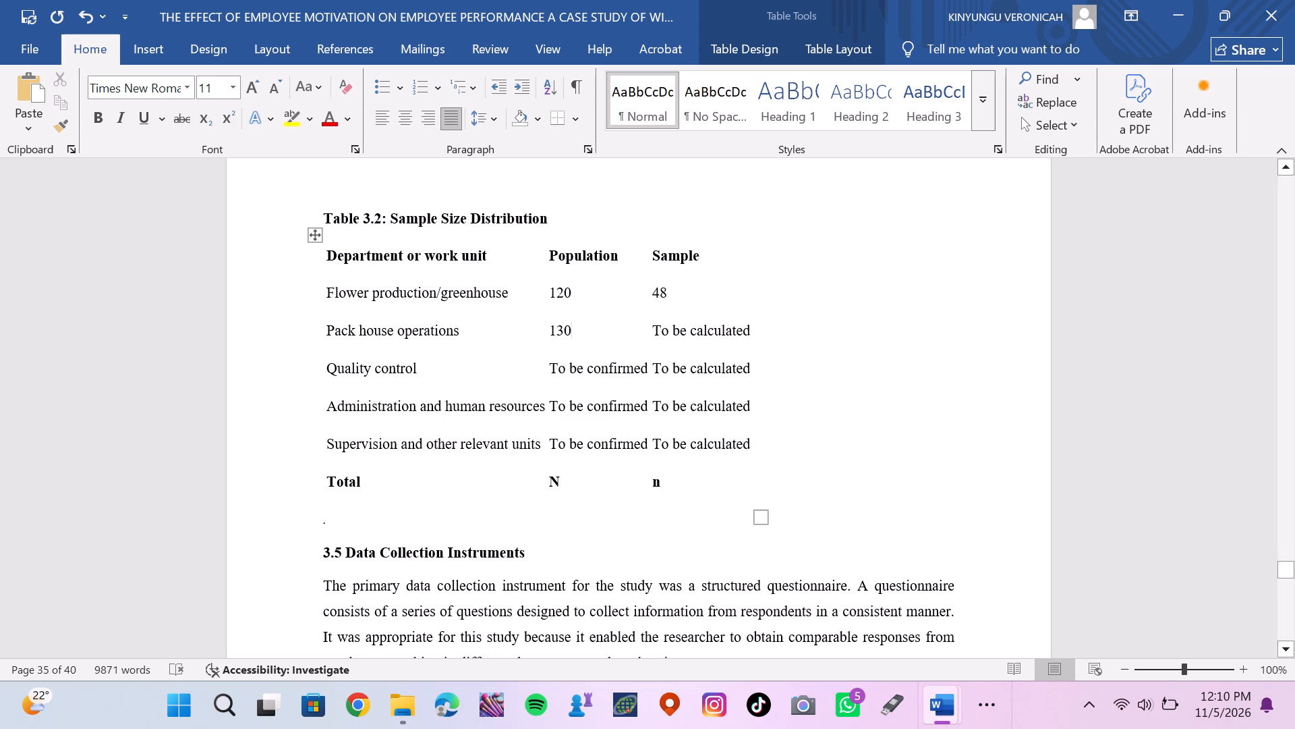
# Replace the Sample placeholder for Pack house operations in Table 3.2 with 52.
pyautogui.click(751, 333)
pyautogui.press('BackSpace')
pyautogui.press('BackSpace')
pyautogui.press('BackSpace')
pyautogui.press('BackSpace')
pyautogui.press('BackSpace')
pyautogui.press('BackSpace')
pyautogui.press('BackSpace')
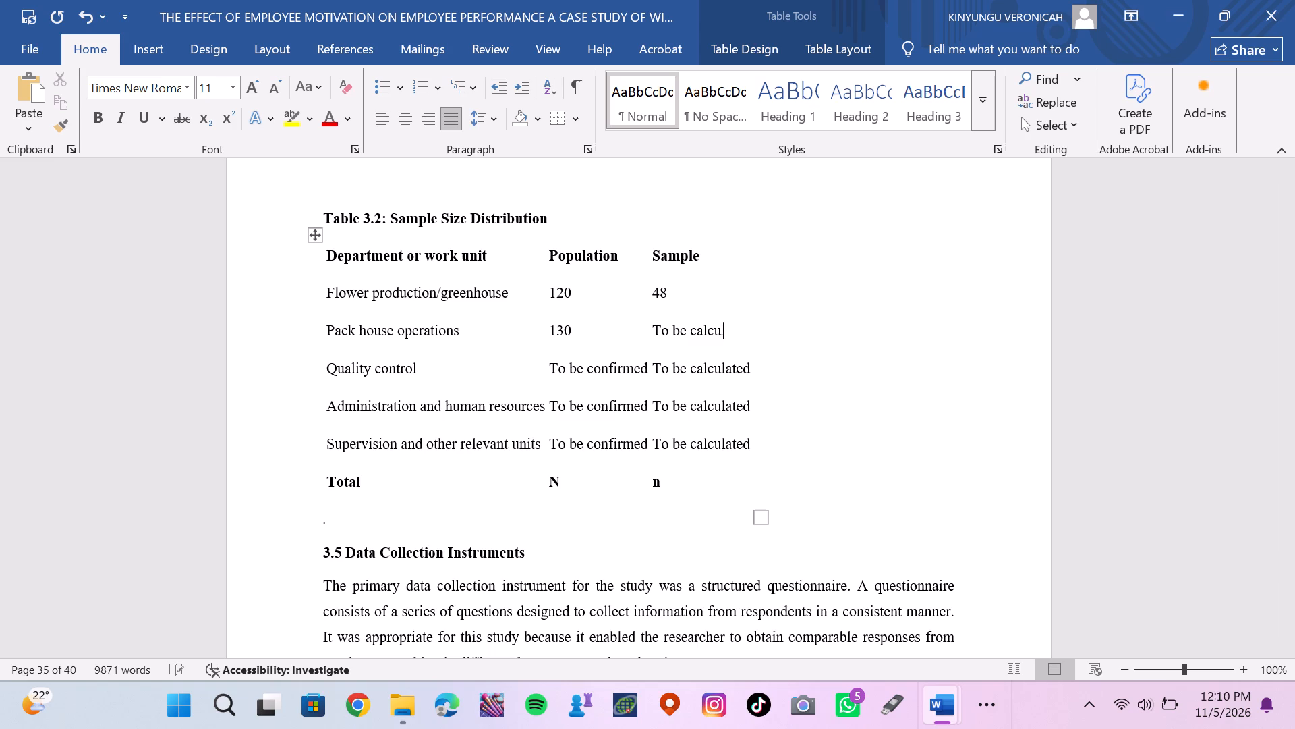
pyautogui.press('BackSpace')
pyautogui.press('BackSpace')
pyautogui.press('BackSpace')
pyautogui.press('BackSpace')
pyautogui.press('BackSpace')
pyautogui.press('BackSpace')
pyautogui.press('BackSpace')
pyautogui.press('BackSpace')
pyautogui.press('BackSpace')
pyautogui.press('BackSpace')
pyautogui.write('52')
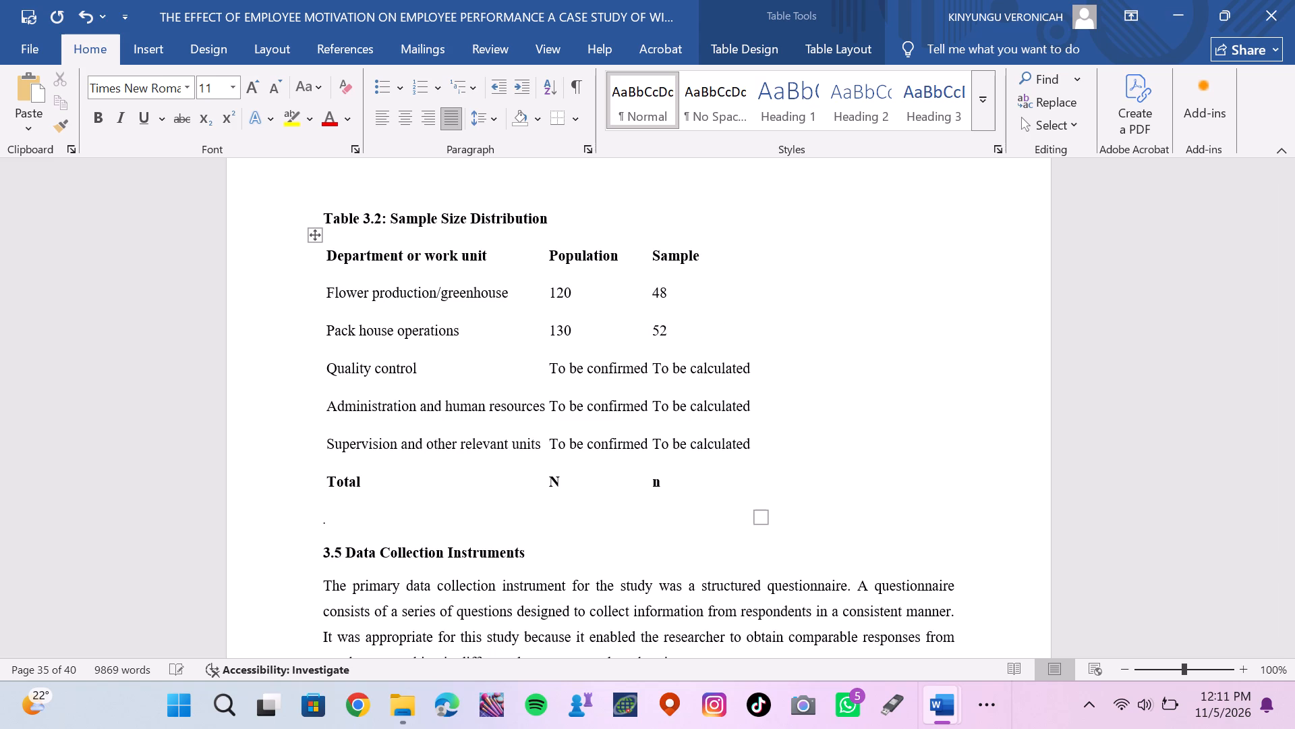
# Replace the Sample placeholder for Quality control in Table 3.2 with 46.
pyautogui.click(649, 364)
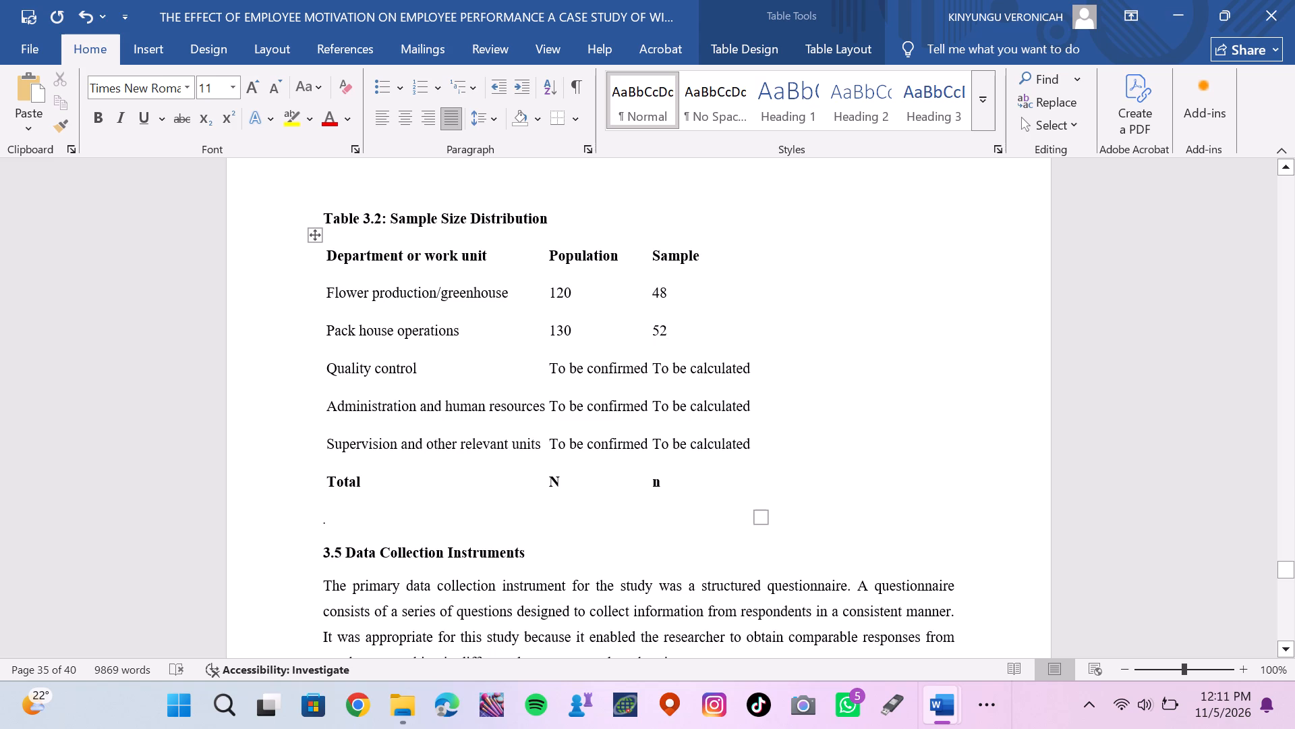
pyautogui.click(755, 371)
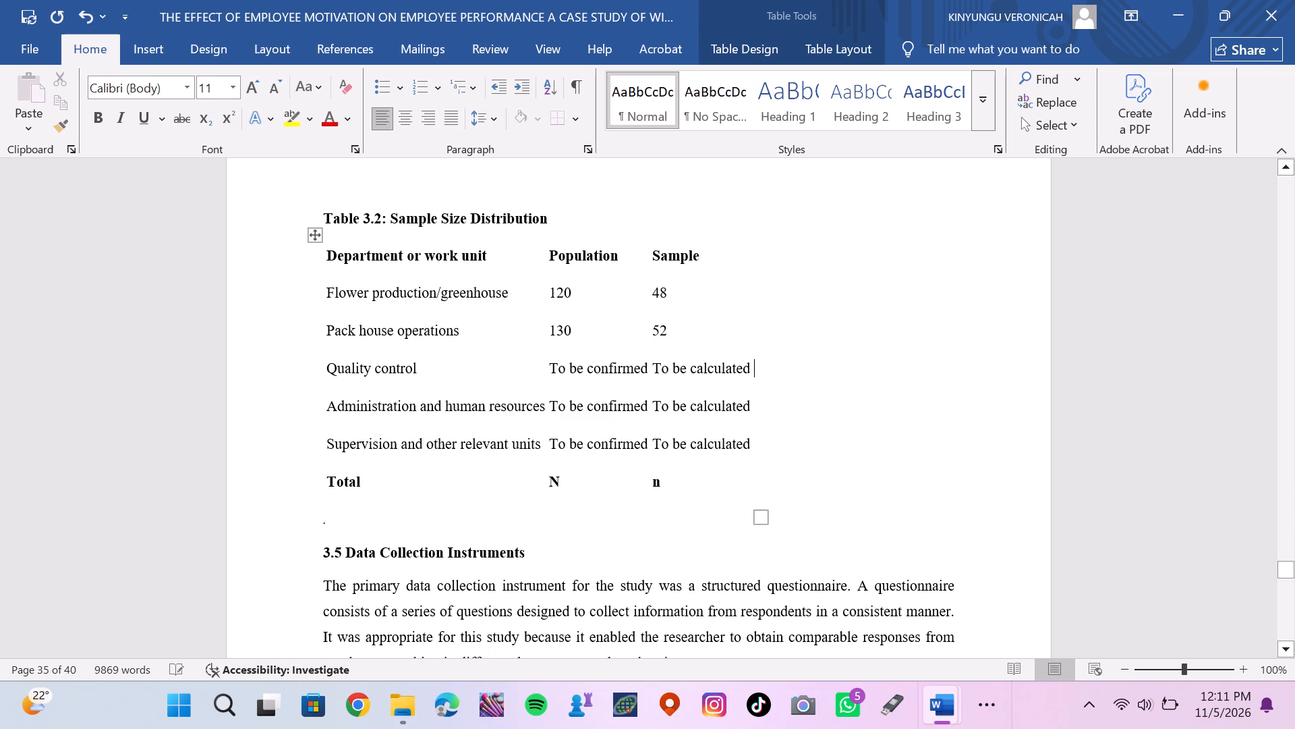
pyautogui.press('BackSpace')
pyautogui.press('BackSpace')
pyautogui.press('BackSpace')
pyautogui.click(746, 366)
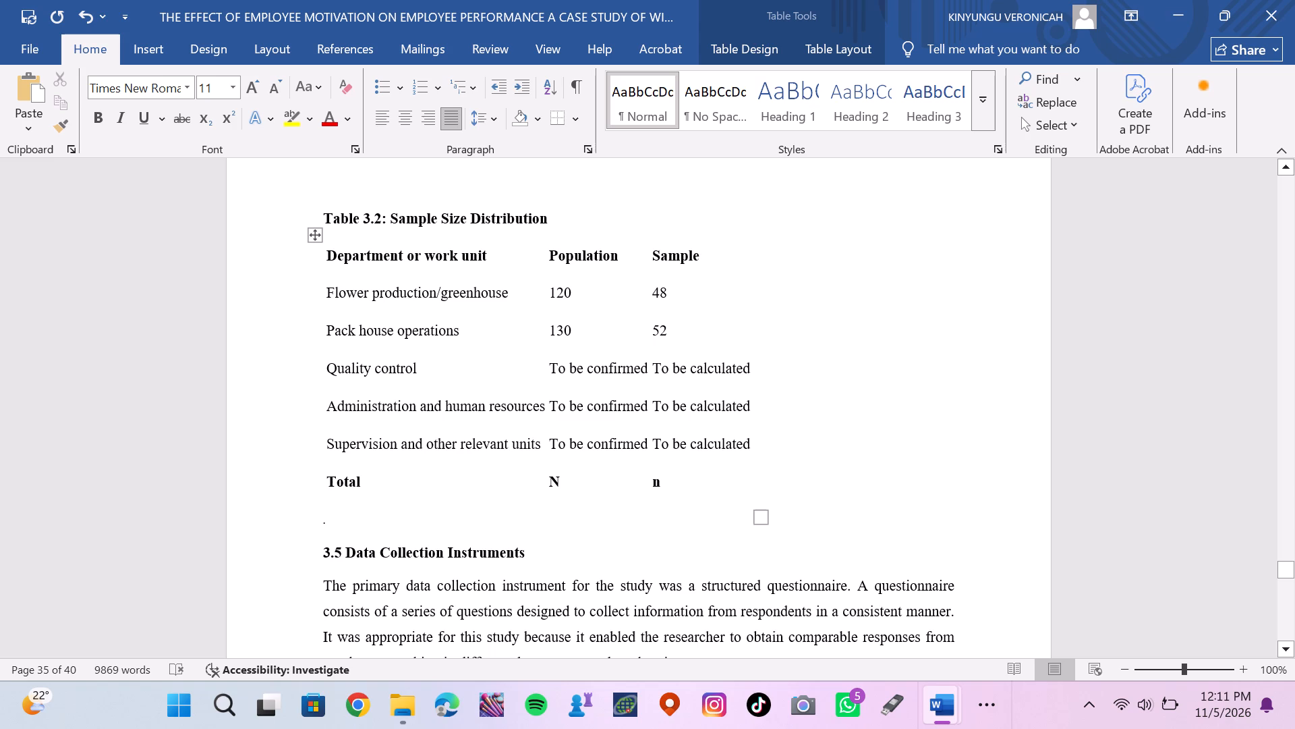
pyautogui.click(749, 367)
pyautogui.press('BackSpace')
pyautogui.press('BackSpace')
pyautogui.press('BackSpace')
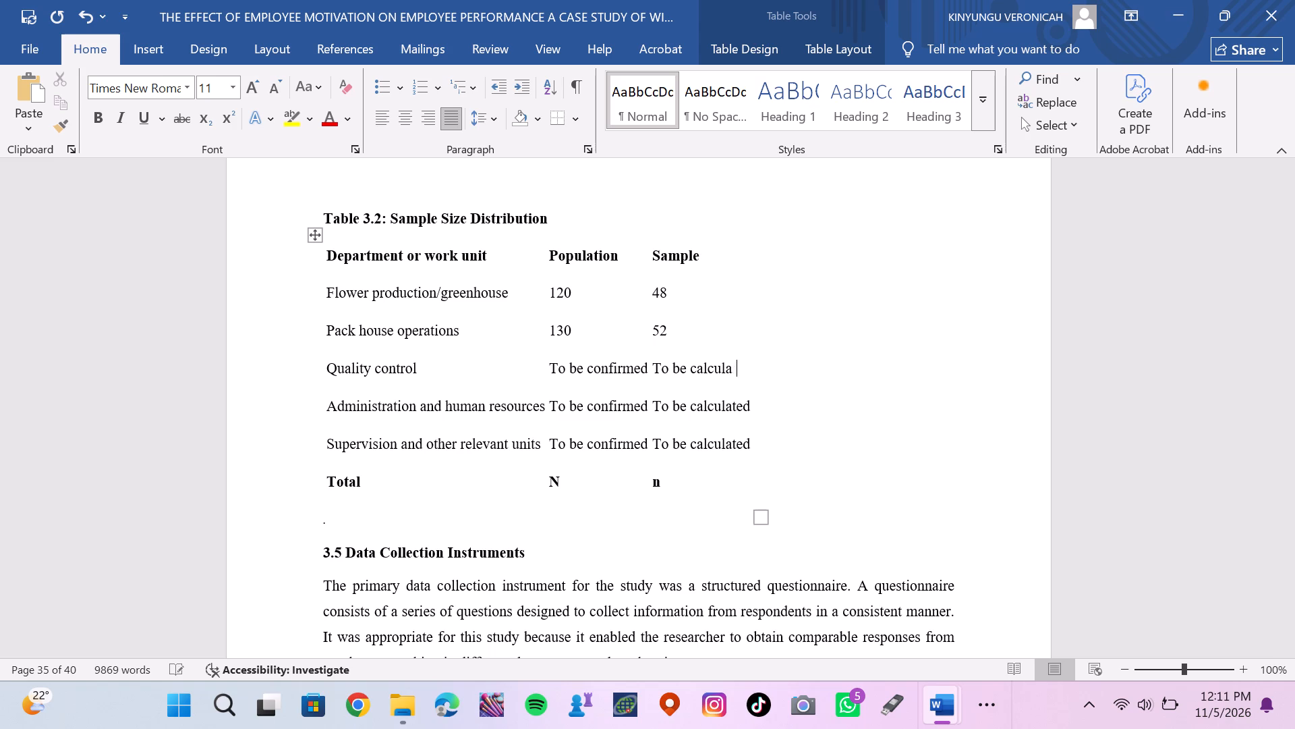
pyautogui.press('BackSpace')
pyautogui.press('BackSpace')
pyautogui.press('BackSpace')
pyautogui.press('BackSpace')
pyautogui.press('BackSpace')
pyautogui.press('BackSpace')
pyautogui.press('BackSpace')
pyautogui.press('BackSpace')
pyautogui.press('BackSpace')
pyautogui.press('BackSpace')
pyautogui.press('BackSpace')
pyautogui.press('BackSpace')
pyautogui.press('BackSpace')
pyautogui.write('46')
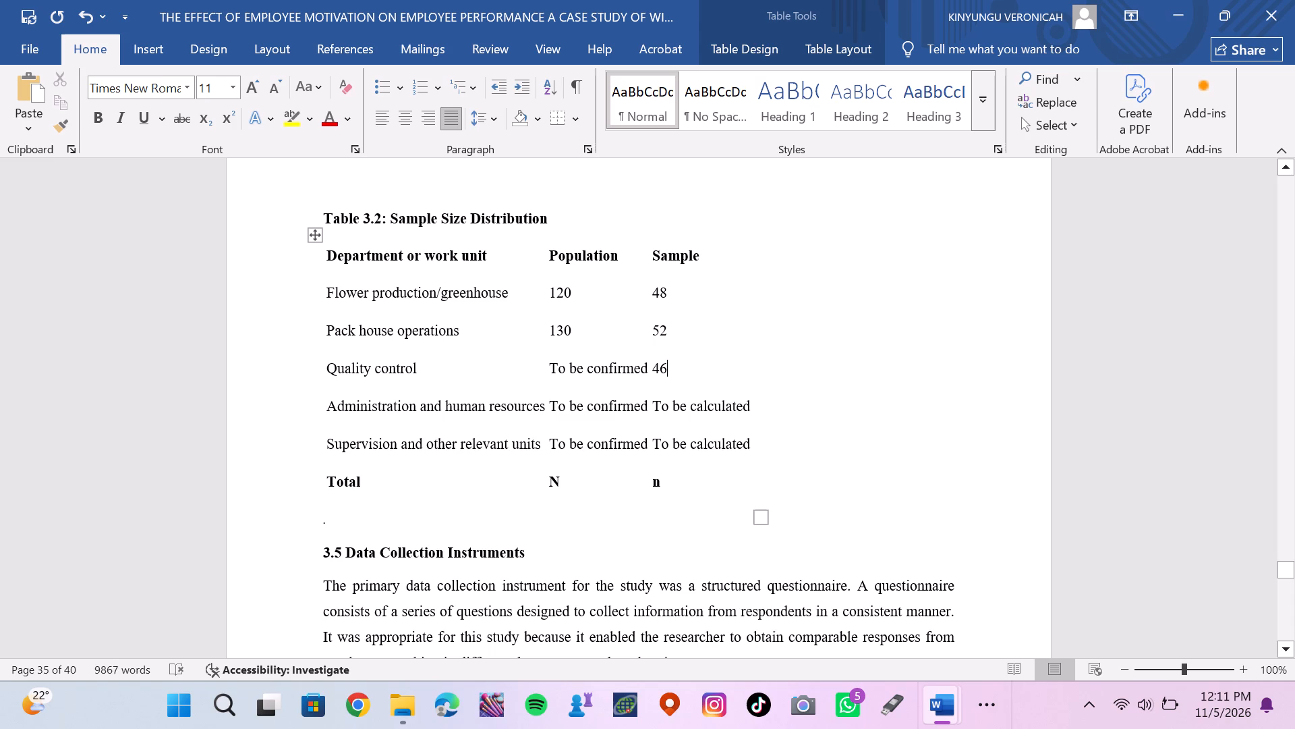
# Replace the Population placeholder for Quality control in Table 3.2 with 115.
pyautogui.click(644, 364)
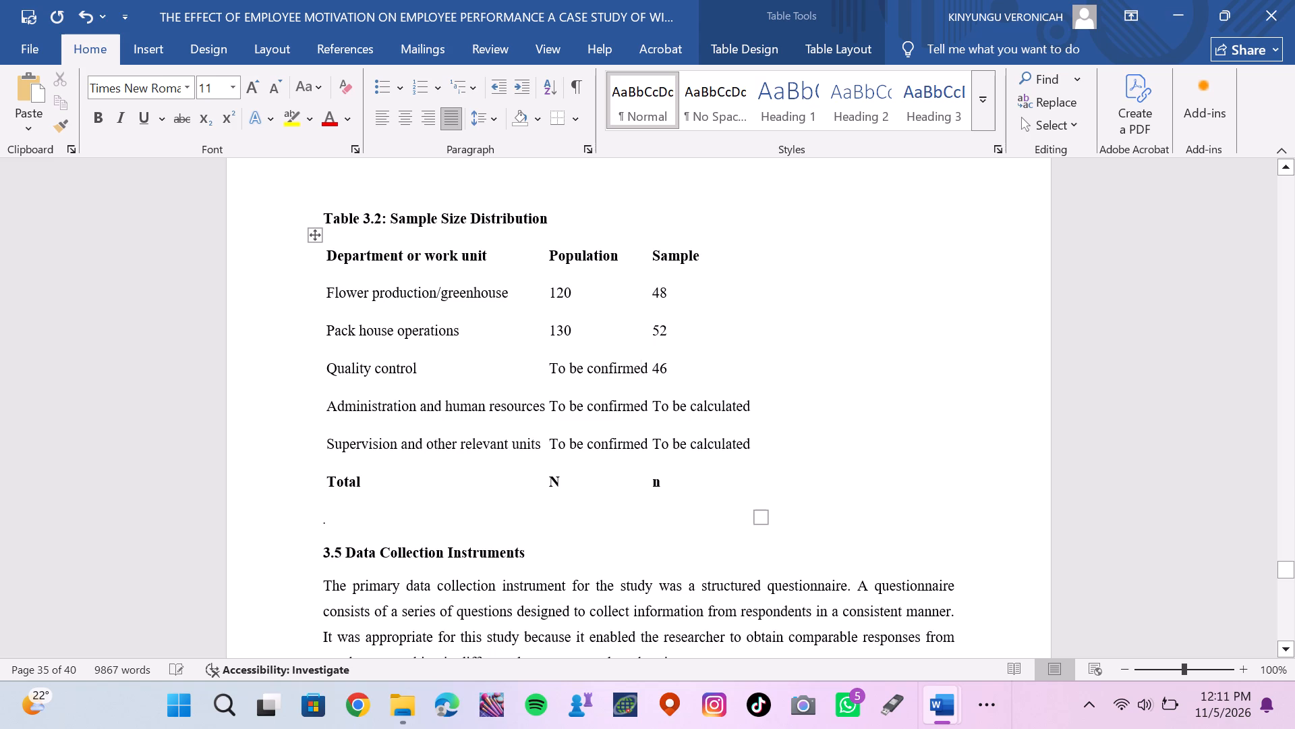
pyautogui.click(651, 364)
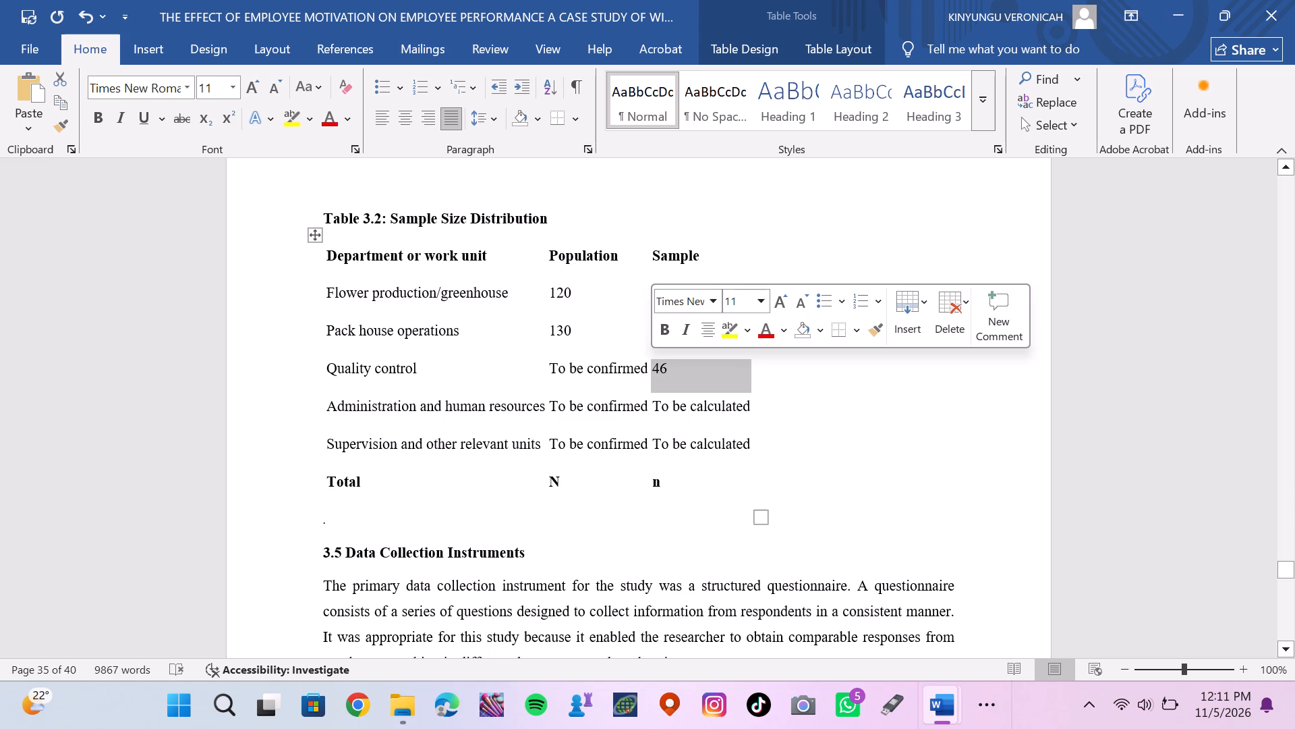
pyautogui.moveTo(617, 303); pyautogui.dragTo(648, 367)
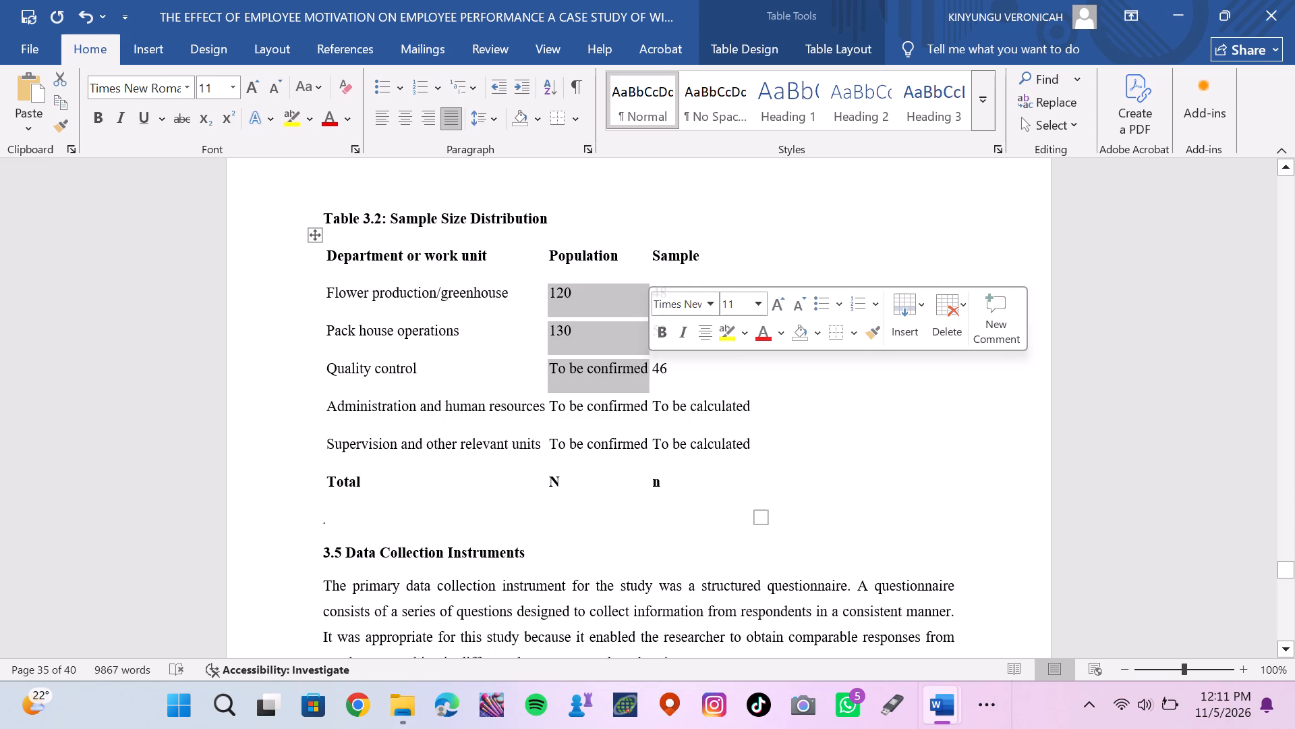
pyautogui.moveTo(680, 383); pyautogui.dragTo(645, 366)
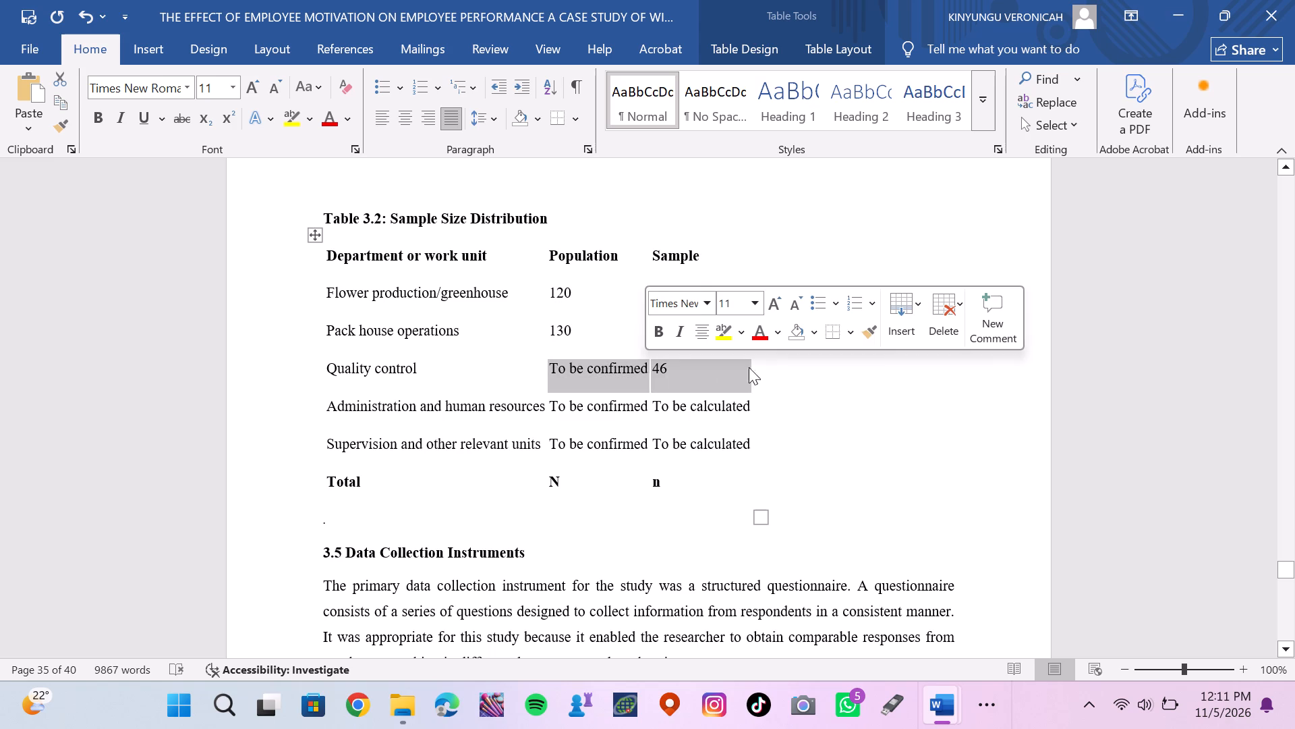
pyautogui.moveTo(795, 384); pyautogui.dragTo(642, 360)
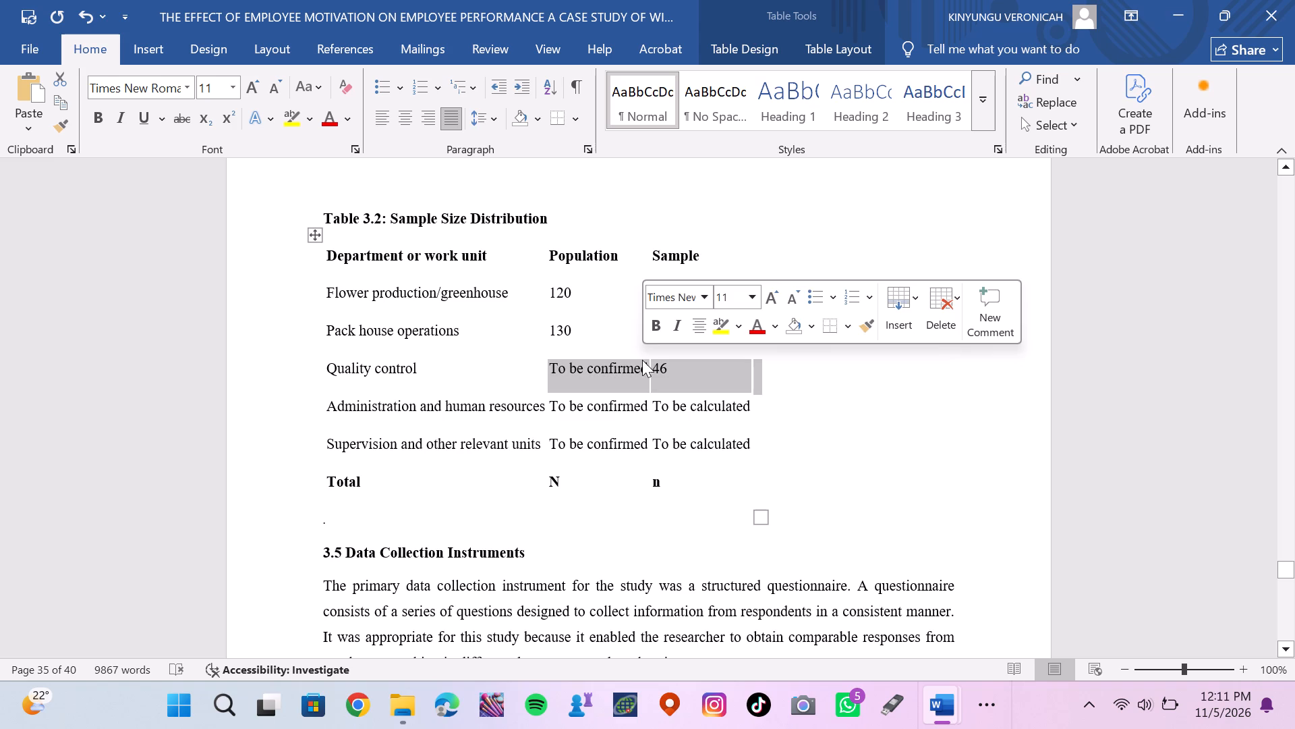
pyautogui.moveTo(617, 322); pyautogui.dragTo(644, 366)
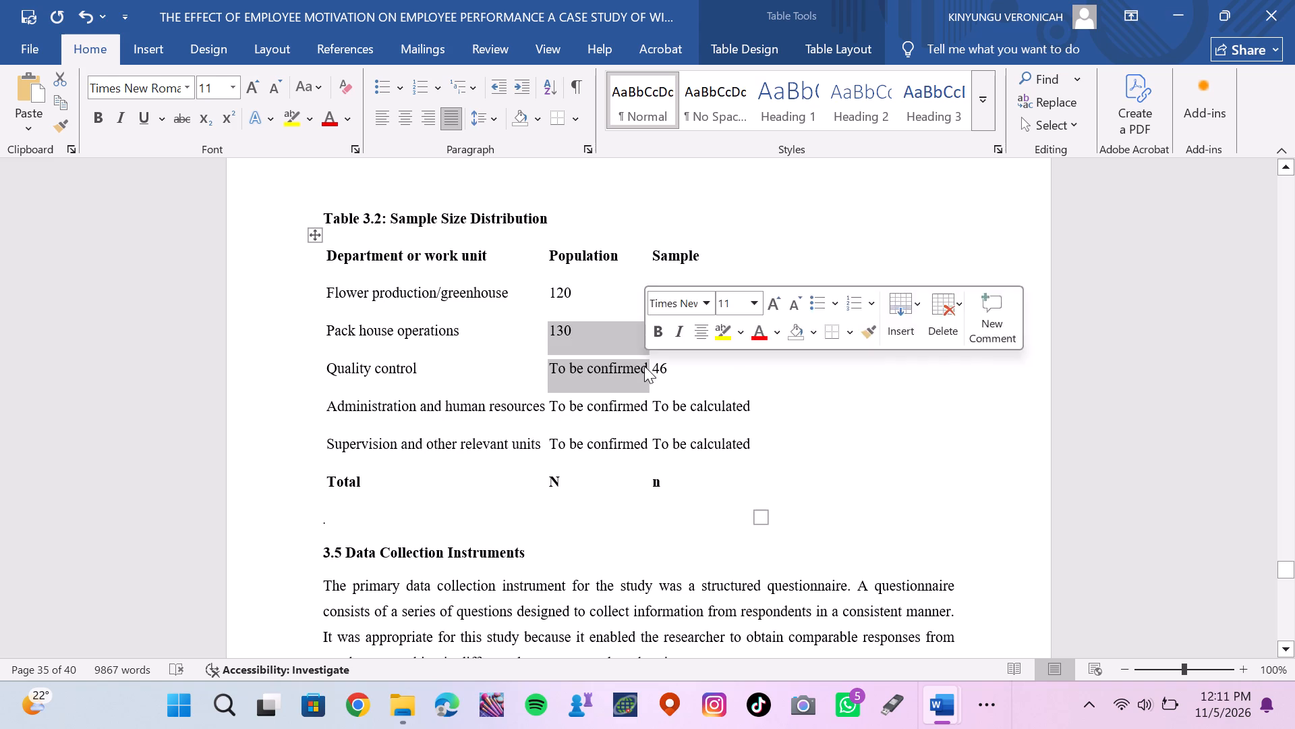
pyautogui.click(644, 366)
pyautogui.press('BackSpace')
pyautogui.press('BackSpace')
pyautogui.press('BackSpace')
pyautogui.press('BackSpace')
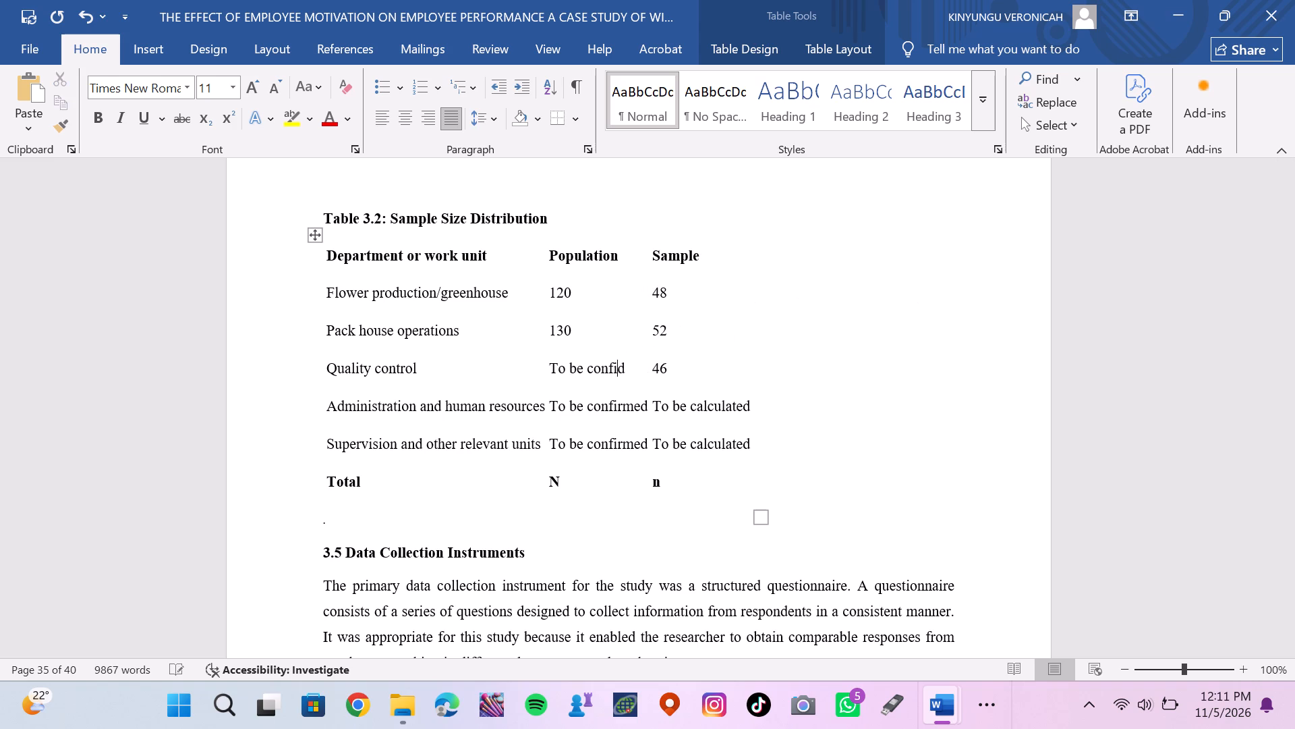
pyautogui.press('BackSpace')
pyautogui.doubleClick(618, 375)
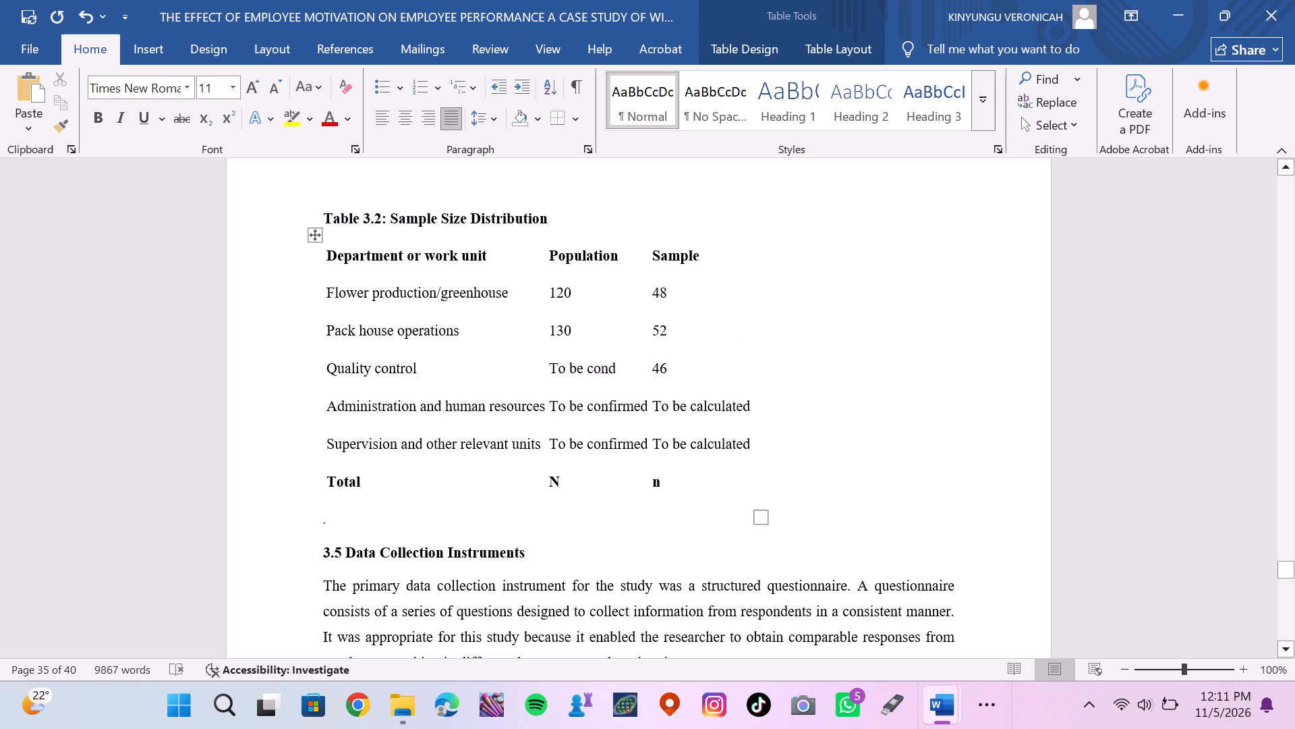
pyautogui.press('BackSpace')
pyautogui.press('BackSpace')
pyautogui.press('BackSpace')
pyautogui.press('BackSpace')
pyautogui.press('BackSpace')
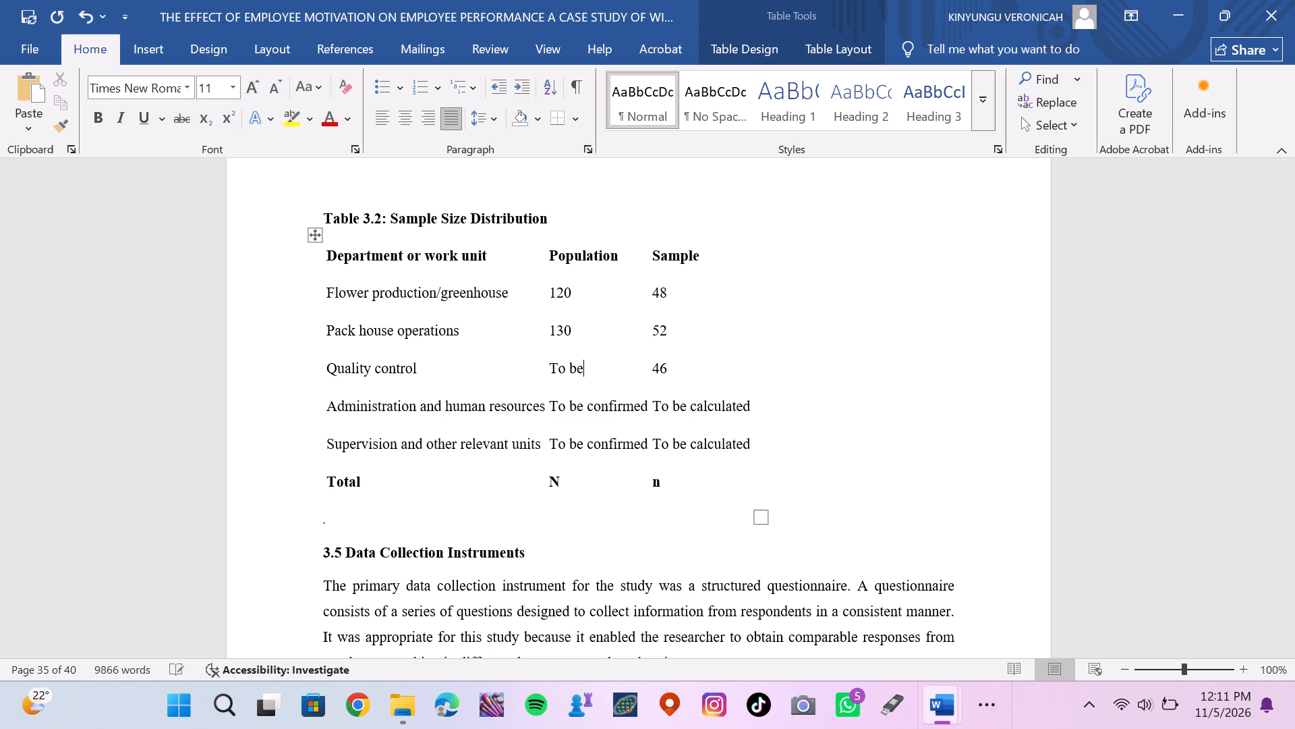
pyautogui.press('BackSpace')
pyautogui.press('BackSpace')
pyautogui.press('BackSpace')
pyautogui.press('BackSpace')
pyautogui.press('BackSpace')
pyautogui.write('115')
# Replace the Population placeholder for Administration and human resources in Table 3.2 with 95.
pyautogui.click(649, 404)
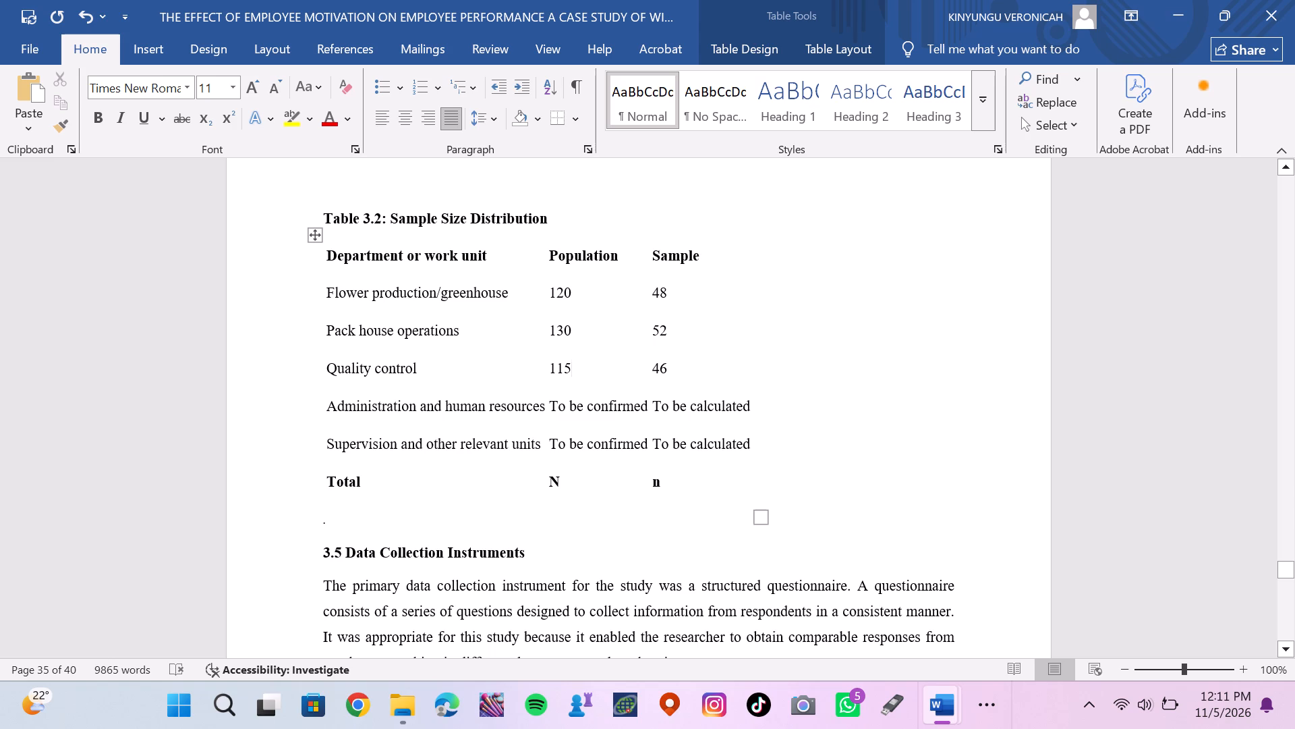
pyautogui.click(644, 402)
pyautogui.press('BackSpace')
pyautogui.press('BackSpace')
pyautogui.press('BackSpace')
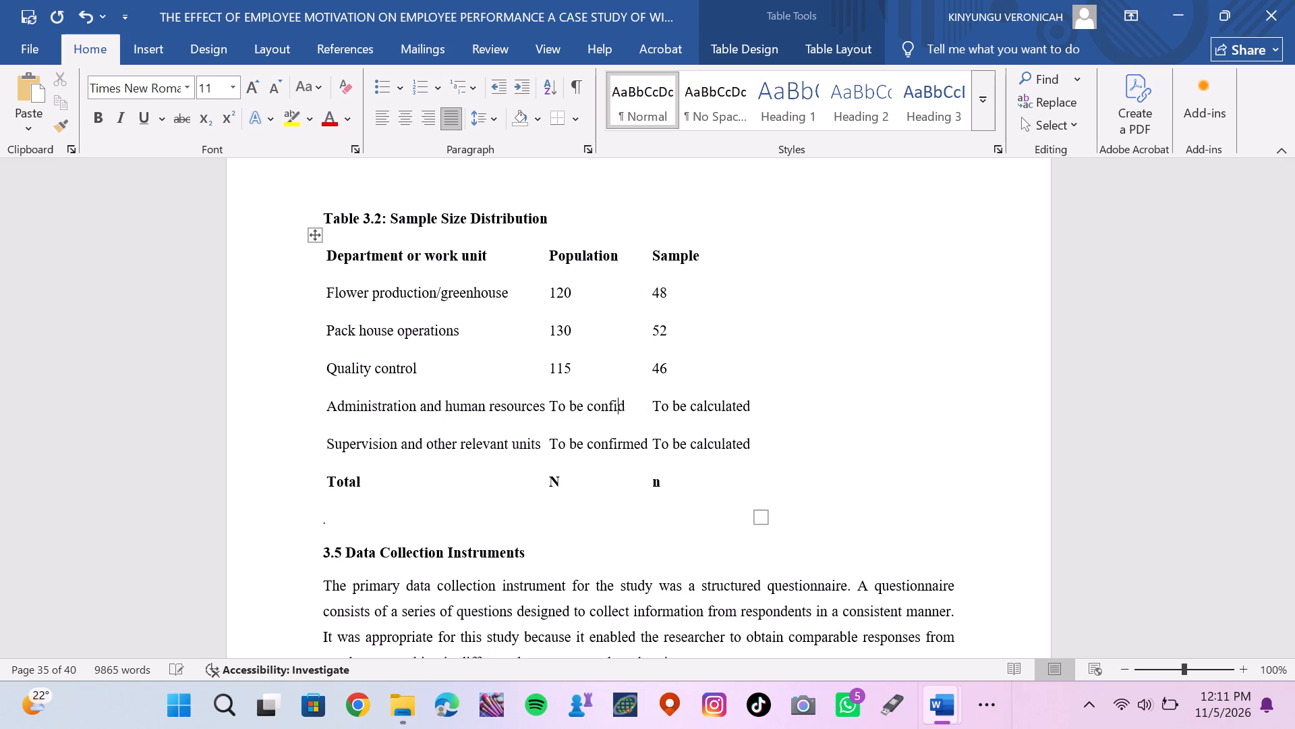
pyautogui.press('BackSpace')
pyautogui.press('BackSpace')
pyautogui.press('BackSpace')
pyautogui.press('BackSpace')
pyautogui.press('BackSpace')
pyautogui.press('BackSpace')
pyautogui.press('BackSpace')
pyautogui.press('BackSpace')
pyautogui.press('BackSpace')
pyautogui.press('BackSpace')
pyautogui.press('BackSpace')
pyautogui.click(567, 410)
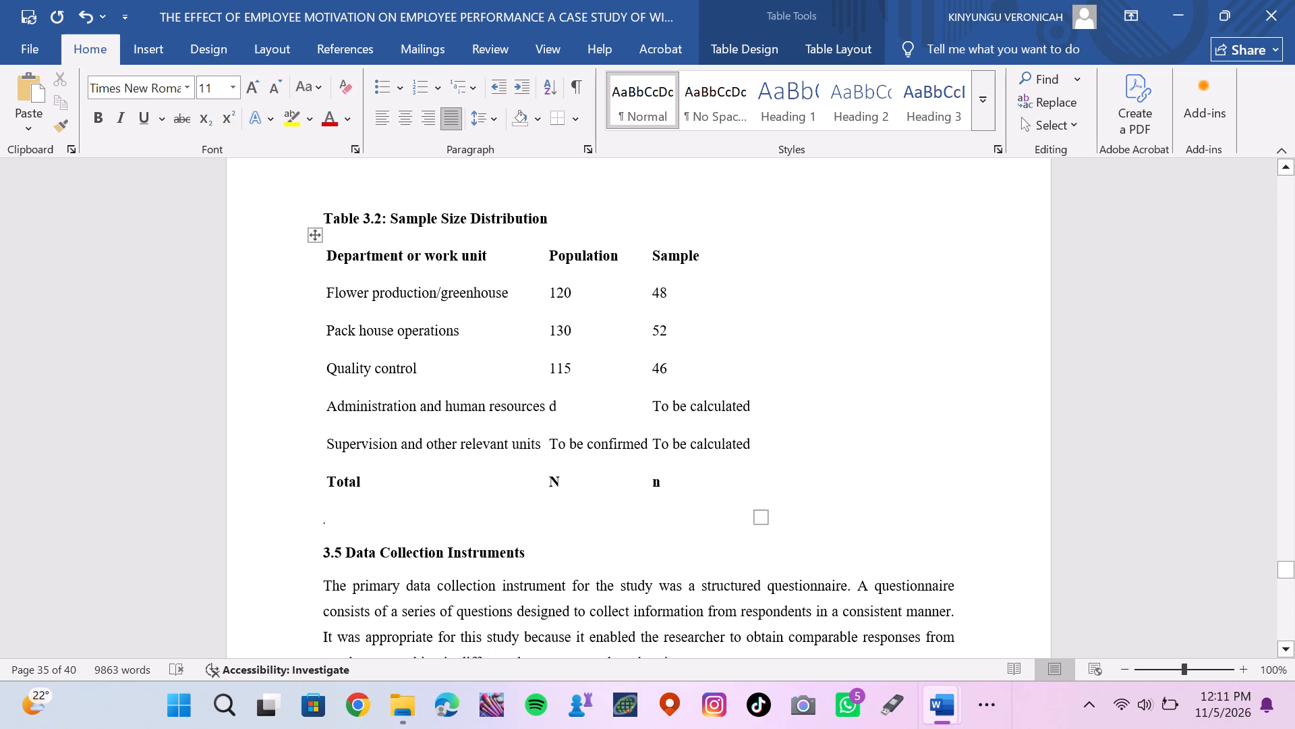
pyautogui.press('BackSpace')
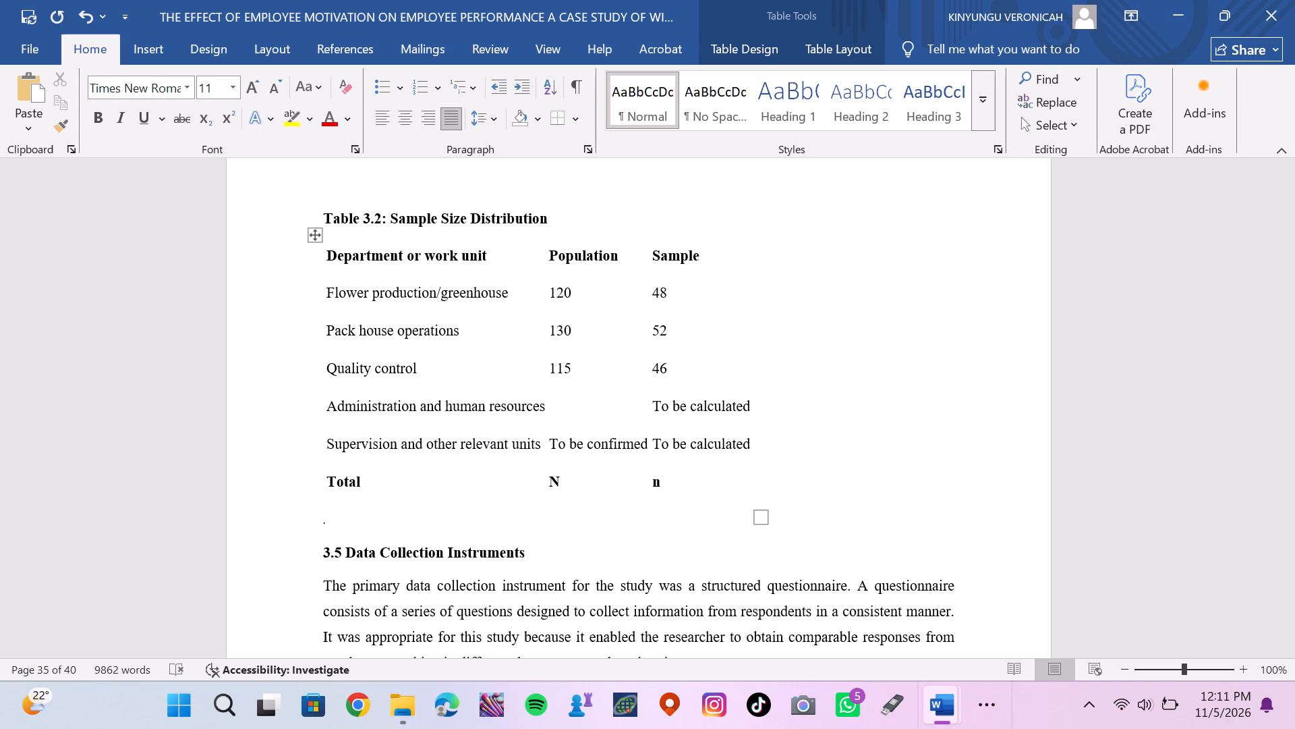
pyautogui.write('95')
# Replace the Population placeholder for Supervision and other relevant units in Table 3.2 with 140.
pyautogui.click(646, 442)
pyautogui.press('BackSpace')
pyautogui.press('BackSpace')
pyautogui.press('BackSpace')
pyautogui.press('BackSpace')
pyautogui.press('BackSpace')
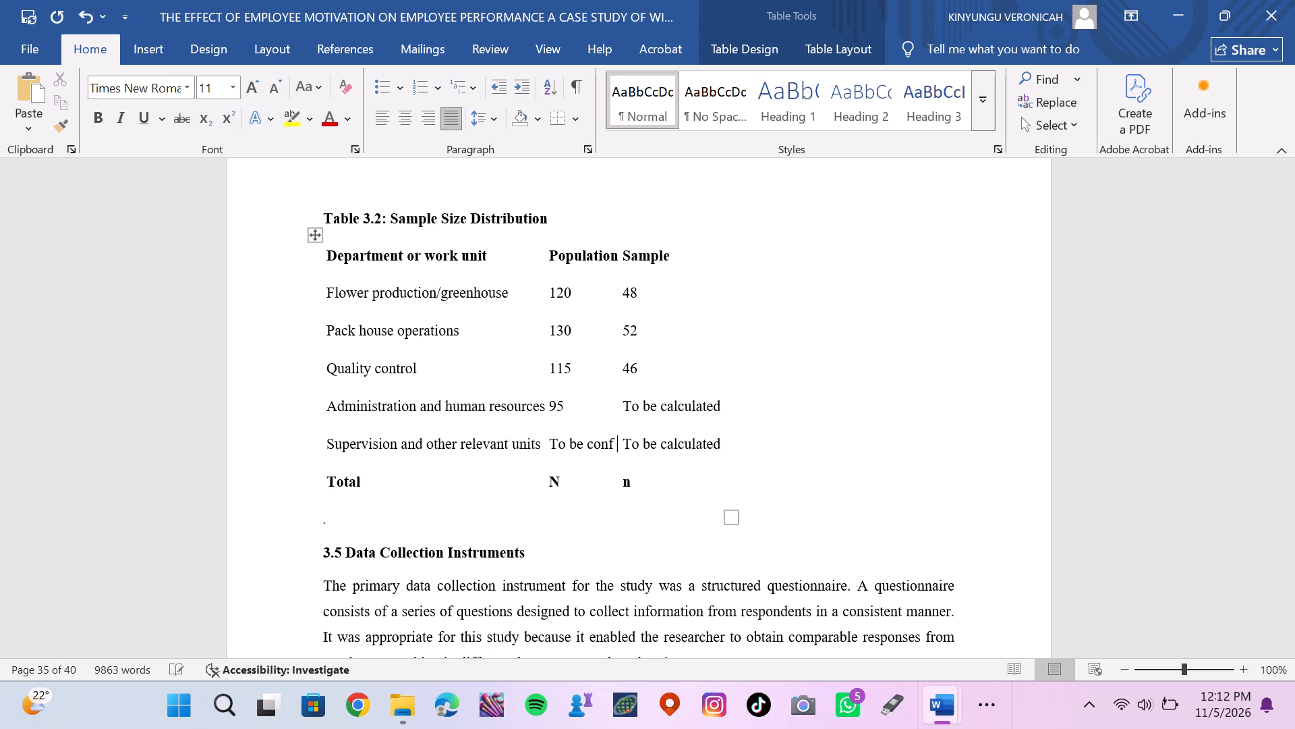
pyautogui.press('BackSpace')
pyautogui.press('BackSpace')
pyautogui.press('BackSpace')
pyautogui.press('BackSpace')
pyautogui.press('BackSpace')
pyautogui.press('BackSpace')
pyautogui.press('BackSpace')
pyautogui.press('BackSpace')
pyautogui.press('BackSpace')
pyautogui.press('BackSpace')
pyautogui.write('140')
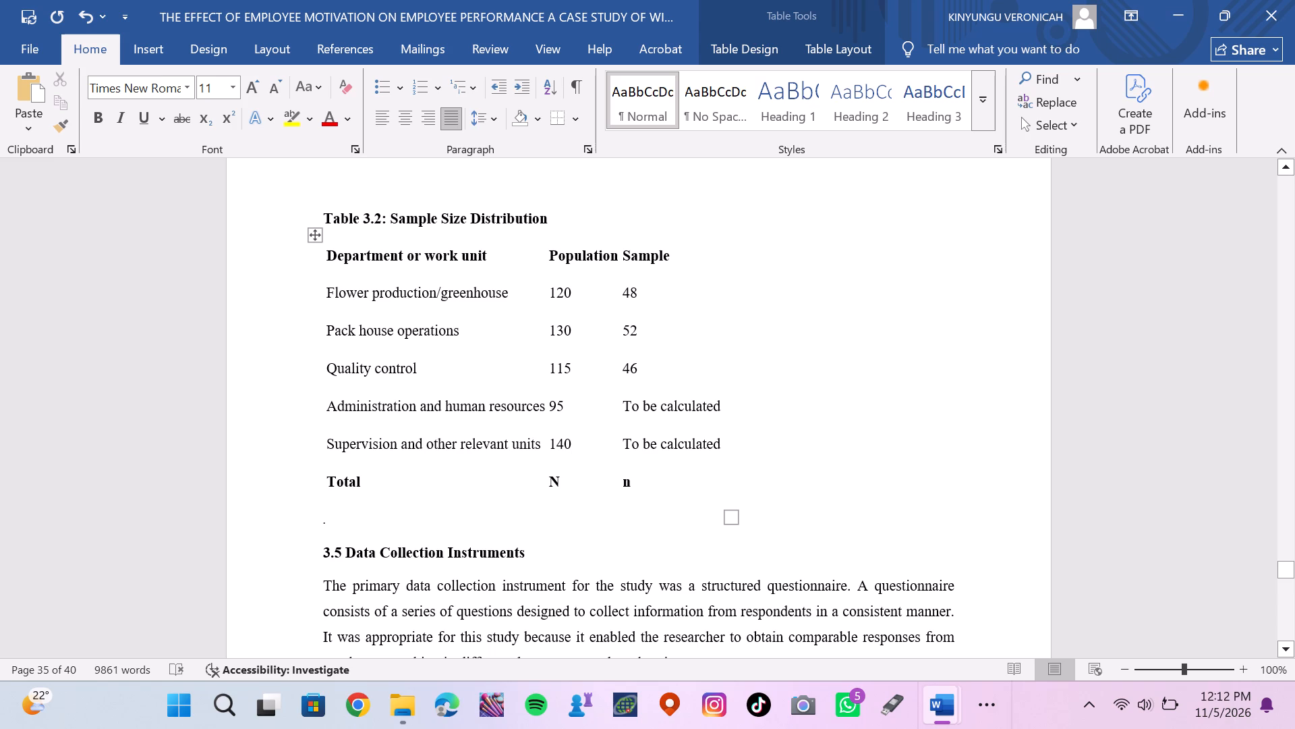
# Widen the Population column of Table 3.2 slightly to leave a gap before the Sample column.
pyautogui.moveTo(619, 253); pyautogui.dragTo(629, 253)
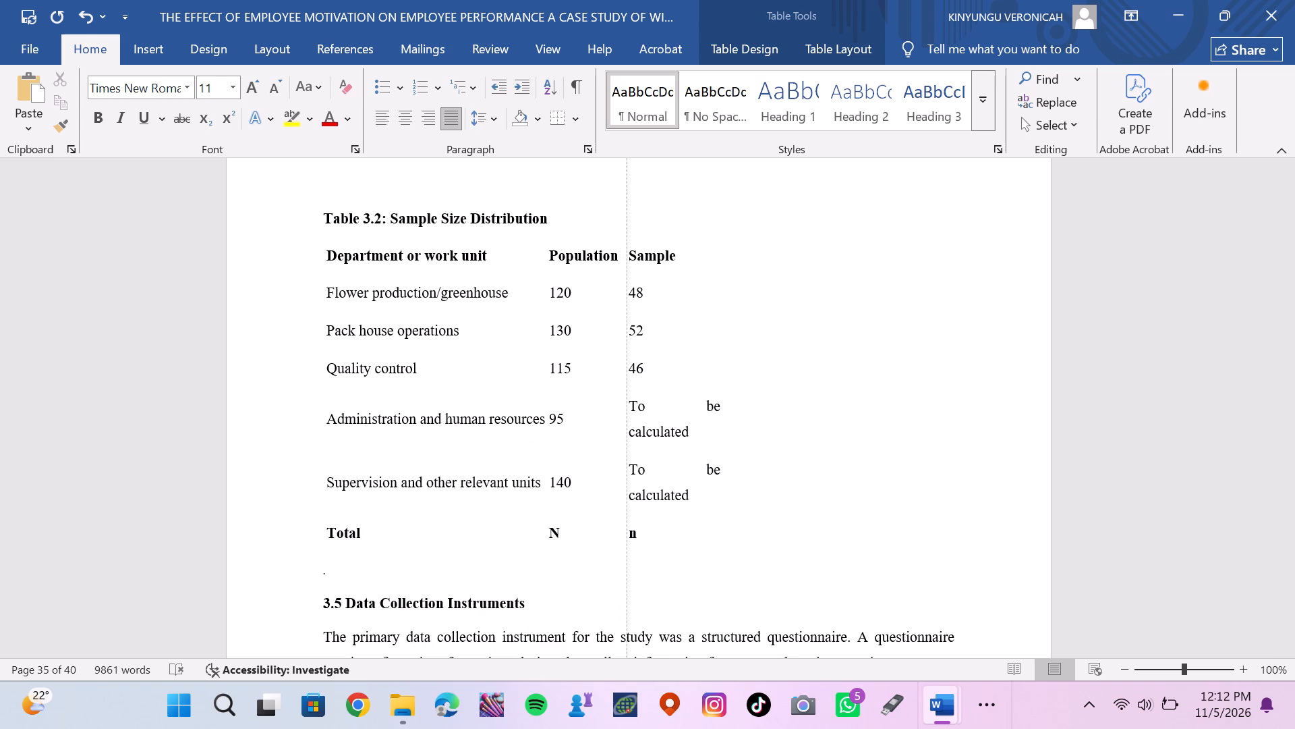
pyautogui.moveTo(629, 253); pyautogui.dragTo(639, 252)
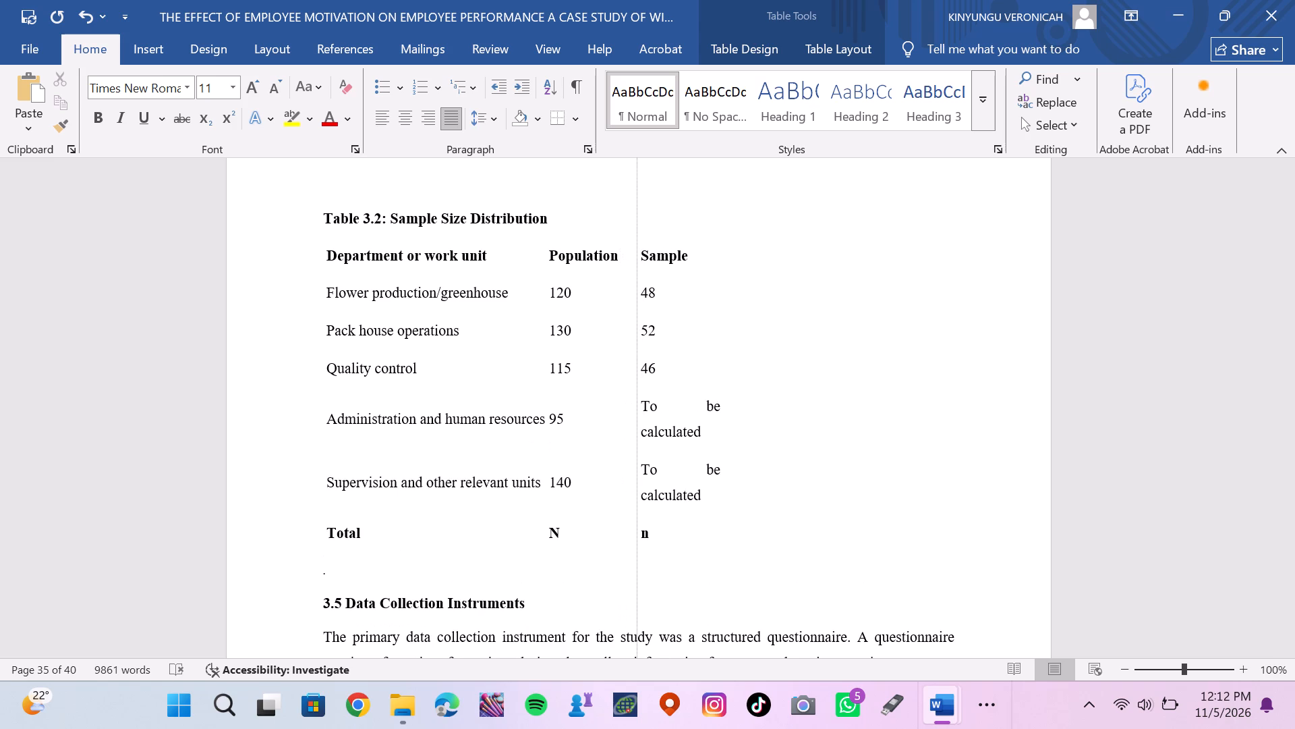
pyautogui.moveTo(639, 252); pyautogui.dragTo(639, 251)
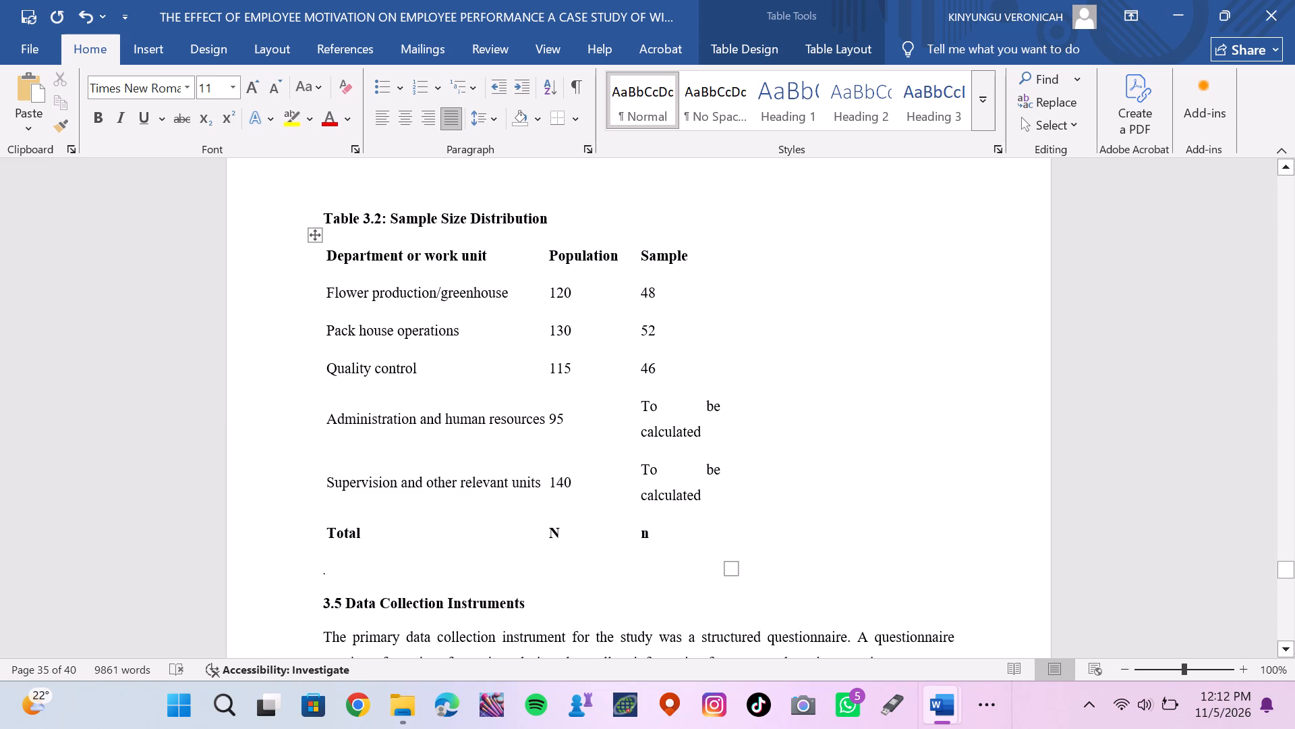
# Replace the Sample placeholder for Administration and human resources in Table 3.2 with 38.
pyautogui.moveTo(715, 416); pyautogui.dragTo(701, 435)
pyautogui.click(701, 435)
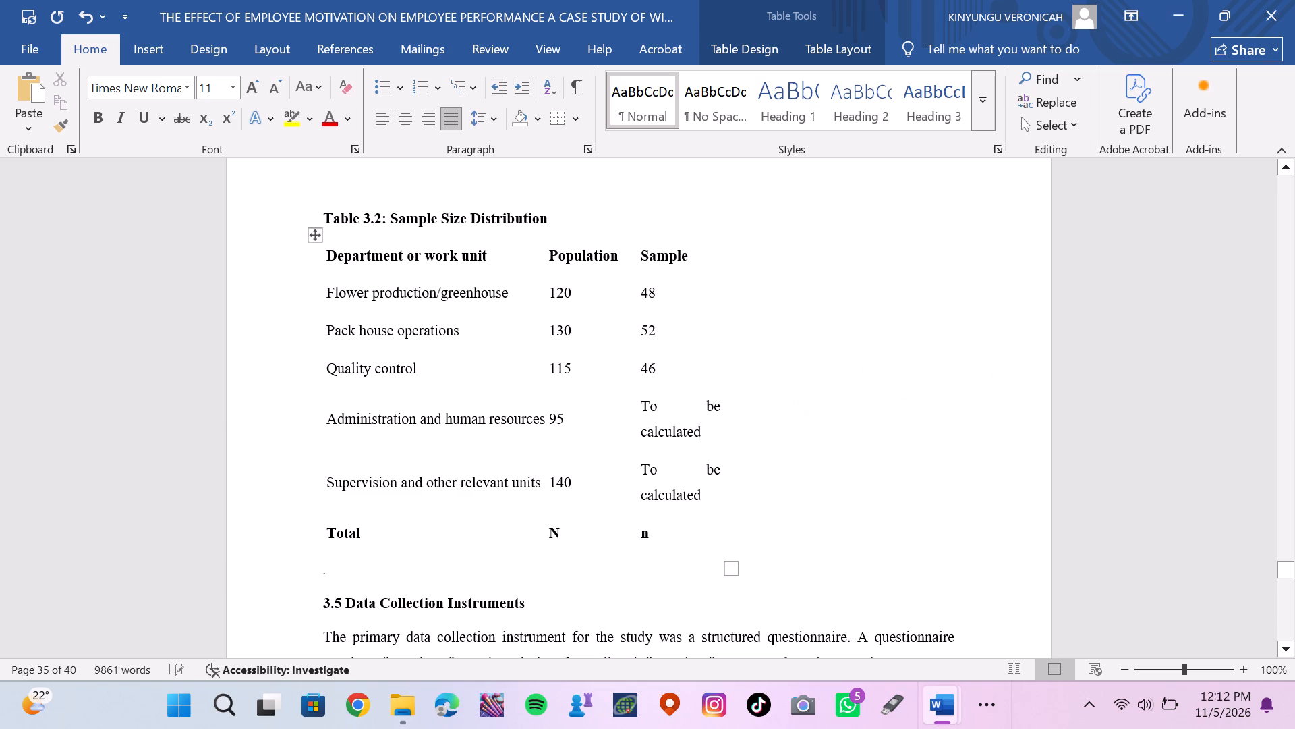
pyautogui.click(701, 435)
pyautogui.press('BackSpace')
pyautogui.press('BackSpace')
pyautogui.press('BackSpace')
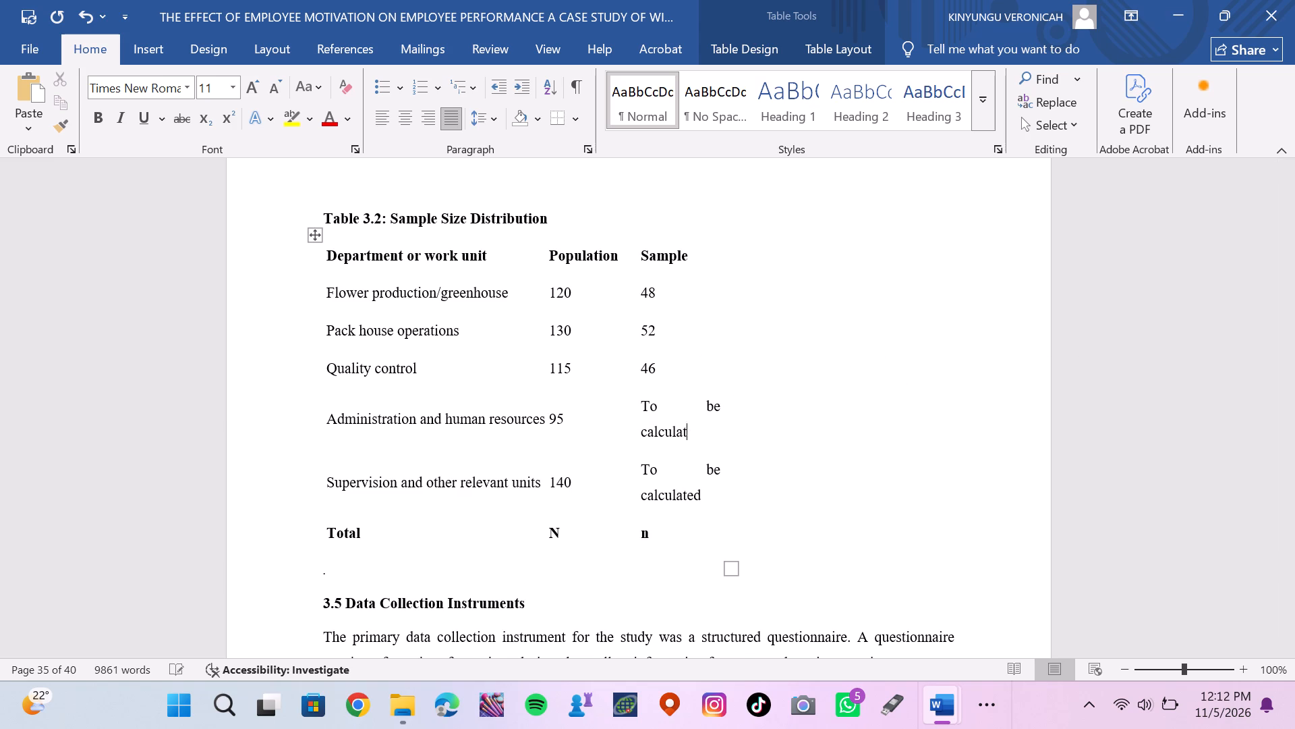
pyautogui.press('BackSpace')
pyautogui.press('BackSpace')
pyautogui.press('BackSpace')
pyautogui.press('BackSpace')
pyautogui.press('BackSpace')
pyautogui.press('BackSpace')
pyautogui.press('BackSpace')
pyautogui.press('BackSpace')
pyautogui.press('BackSpace')
pyautogui.press('BackSpace')
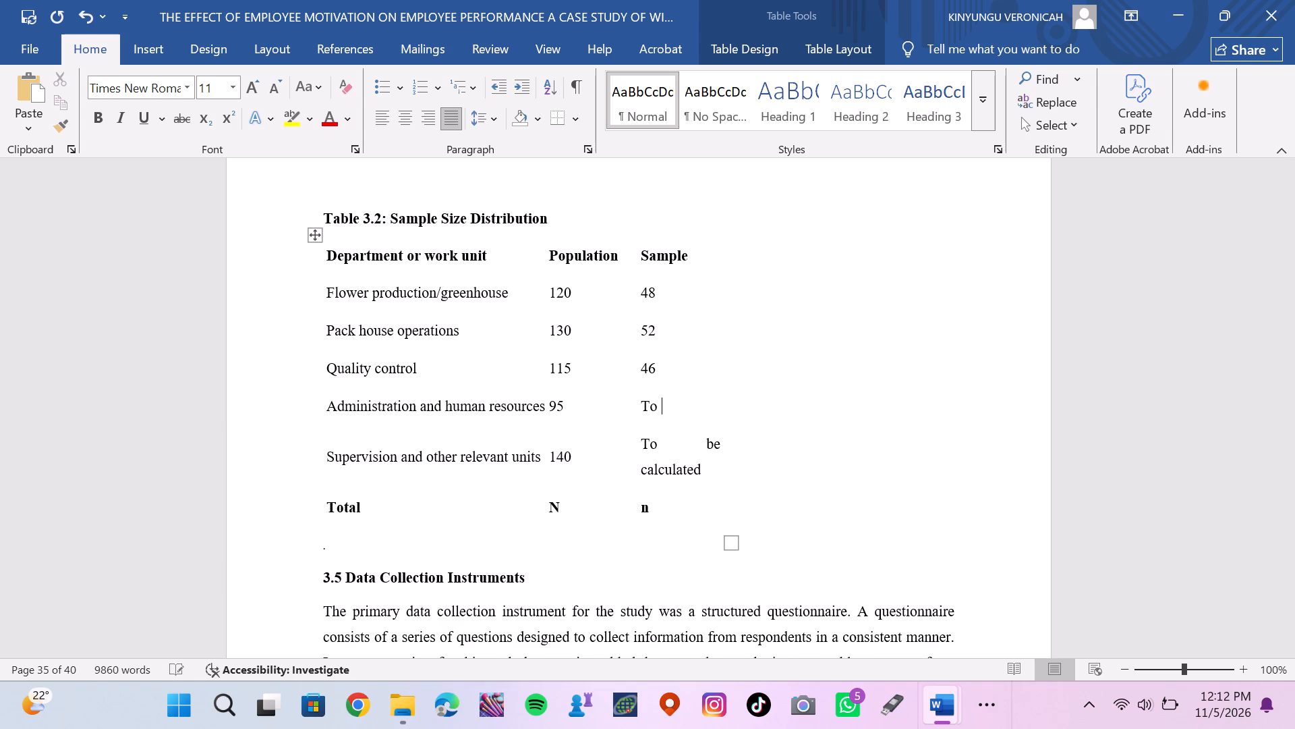
pyautogui.press('BackSpace')
pyautogui.press('BackSpace')
pyautogui.press('BackSpace')
pyautogui.write('38')
# Replace the Sample placeholder for Supervision and other relevant units in Table 3.2 with 56.
pyautogui.click(709, 466)
pyautogui.press('BackSpace')
pyautogui.press('BackSpace')
pyautogui.press('BackSpace')
pyautogui.press('BackSpace')
pyautogui.press('BackSpace')
pyautogui.press('BackSpace')
pyautogui.press('BackSpace')
pyautogui.press('BackSpace')
pyautogui.press('BackSpace')
pyautogui.press('BackSpace')
pyautogui.press('BackSpace')
pyautogui.press('BackSpace')
pyautogui.press('BackSpace')
pyautogui.press('BackSpace')
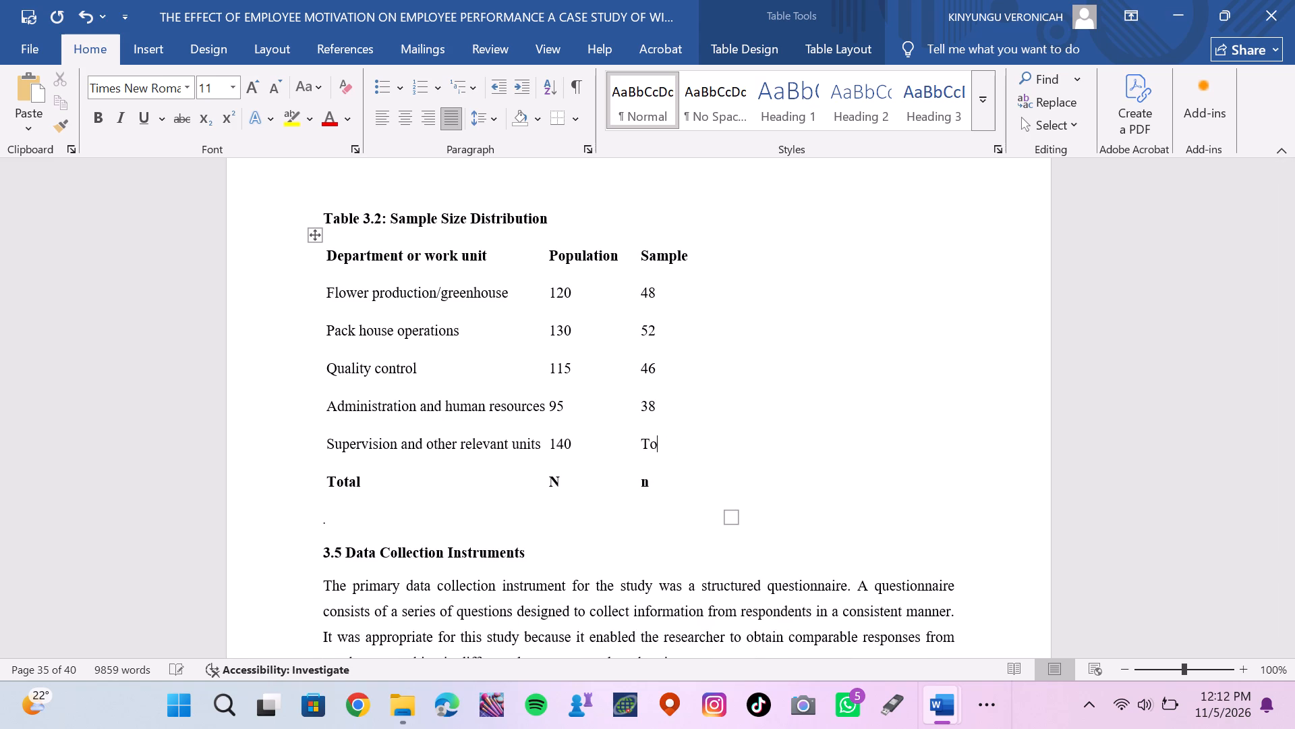
pyautogui.press('BackSpace')
pyautogui.press('BackSpace')
pyautogui.press('BackSpace')
pyautogui.write('56')
# Complete the Population cell in the Total row of Table 3.2 so it reads N=600.
pyautogui.click(564, 483)
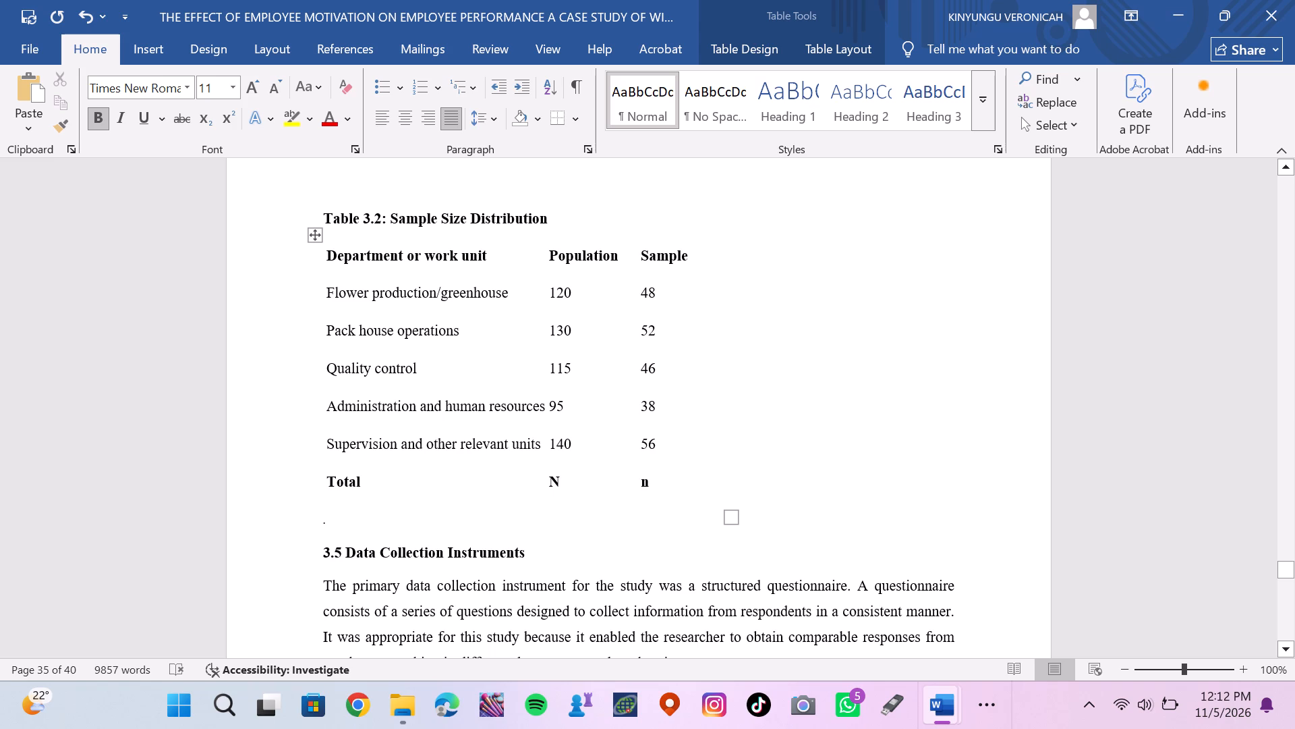
pyautogui.hotkey('shift', '+')
pyautogui.press('BackSpace')
pyautogui.press('=')
pyautogui.press('6')
pyautogui.write('00')
# Add =240 after the n in the Sample cell of the Total row in Table 3.2.
pyautogui.click(660, 478)
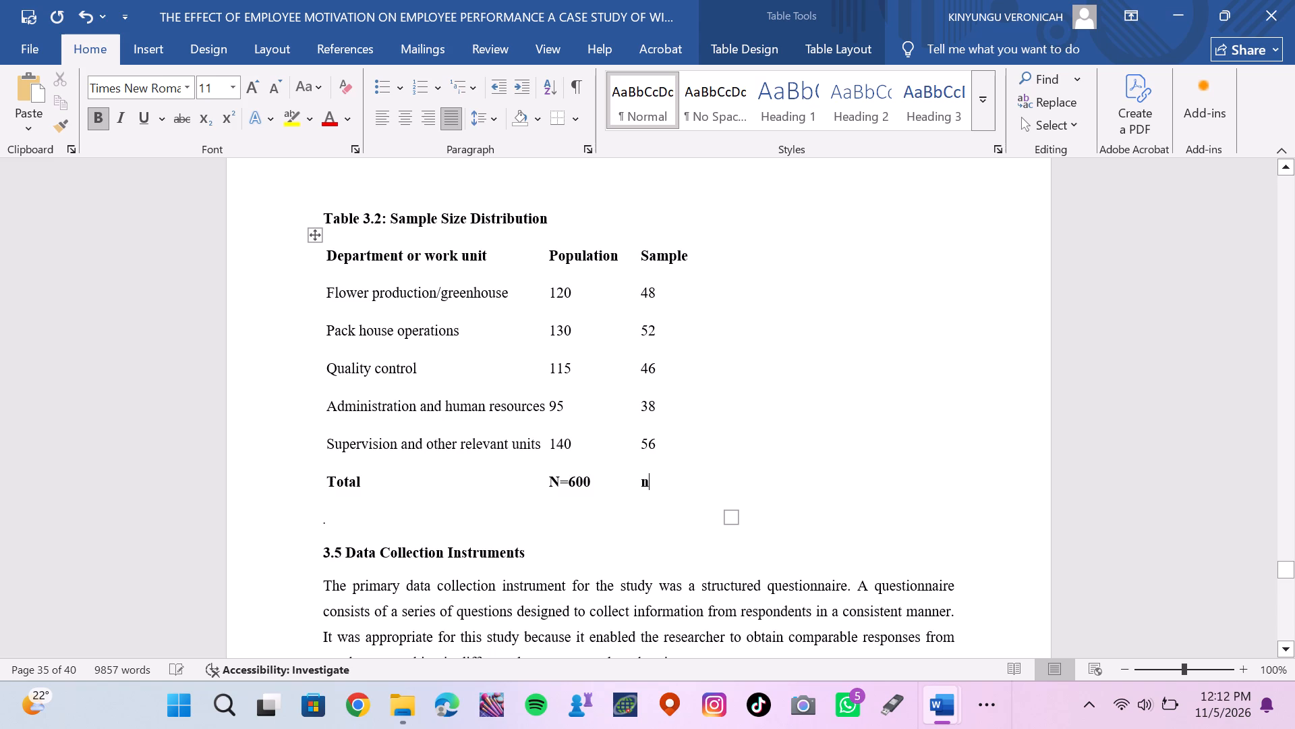
pyautogui.press('=')
pyautogui.write('2140')
pyautogui.press('BackSpace')
pyautogui.press('BackSpace')
pyautogui.press('BackSpace')
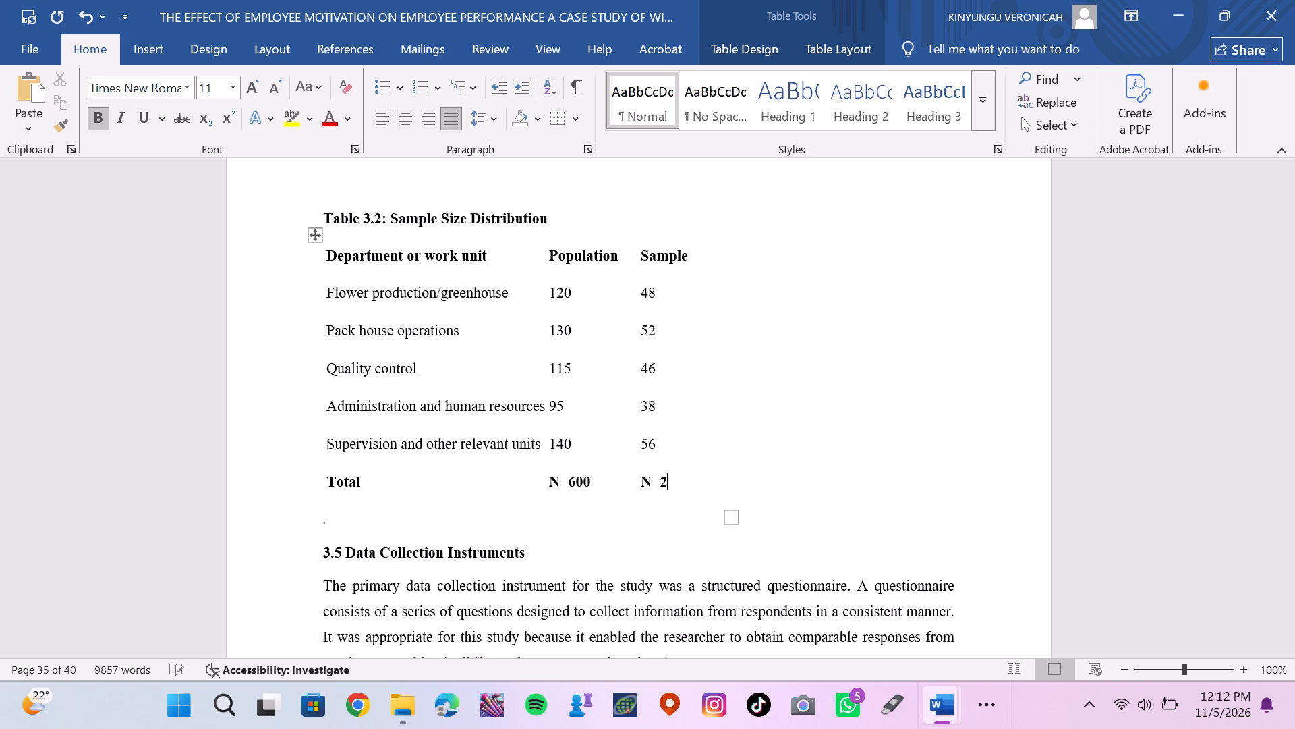
pyautogui.write('40')
# Review the text of section 3.5 Data Collection Instruments following Table 3.2.
pyautogui.tripleClick(1286, 647)
pyautogui.click(1286, 647)
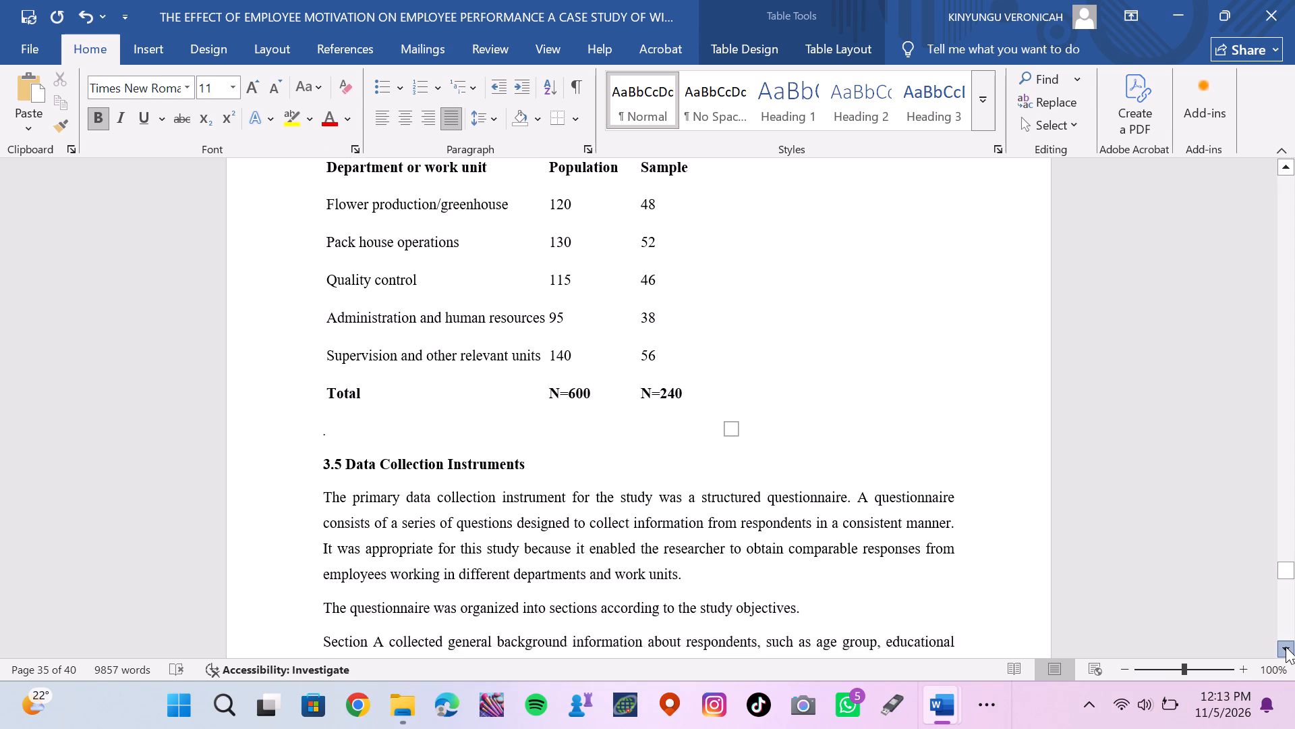
pyautogui.click(1286, 647)
pyautogui.click(1286, 647)
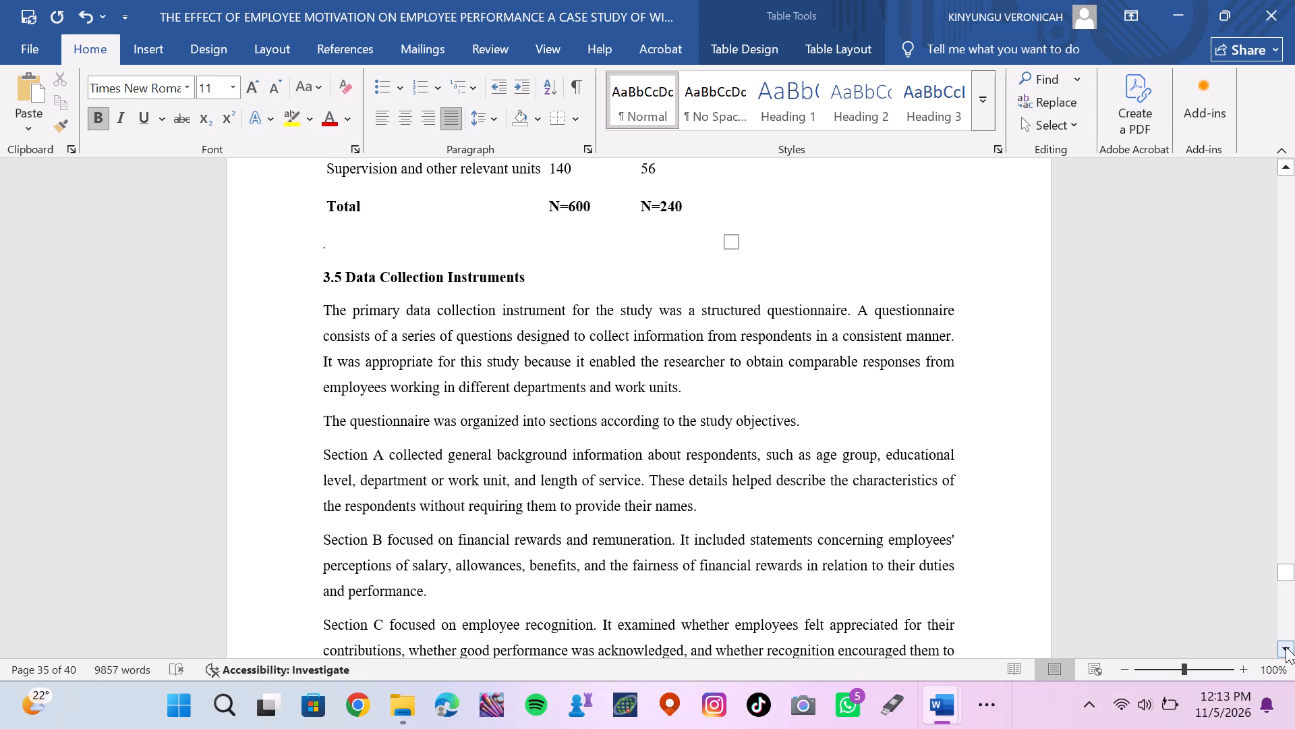
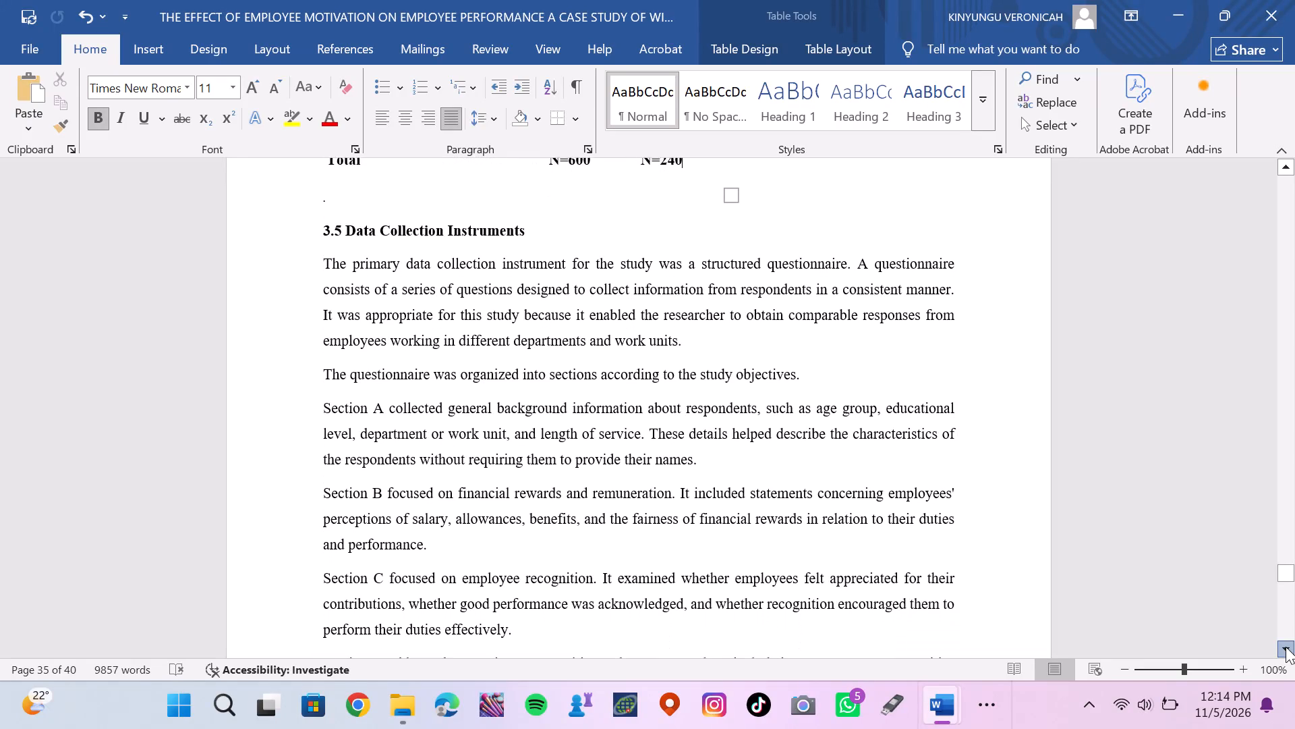
# Read through the questionnaire section descriptions in 3.5 Data Collection Instruments, from Section A up to the start of 3.6 Pilot Study.
pyautogui.tripleClick(1286, 647)
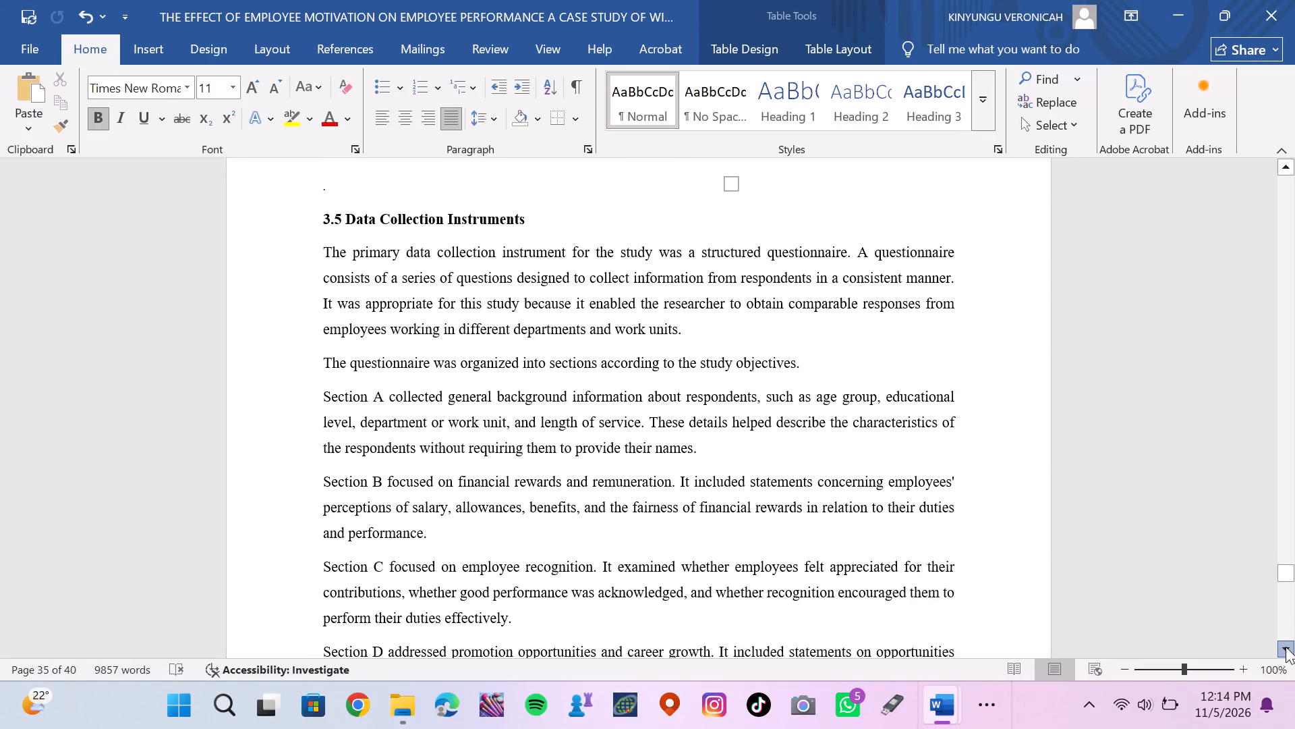
pyautogui.tripleClick(1286, 647)
pyautogui.tripleClick(1286, 647)
pyautogui.doubleClick(1286, 647)
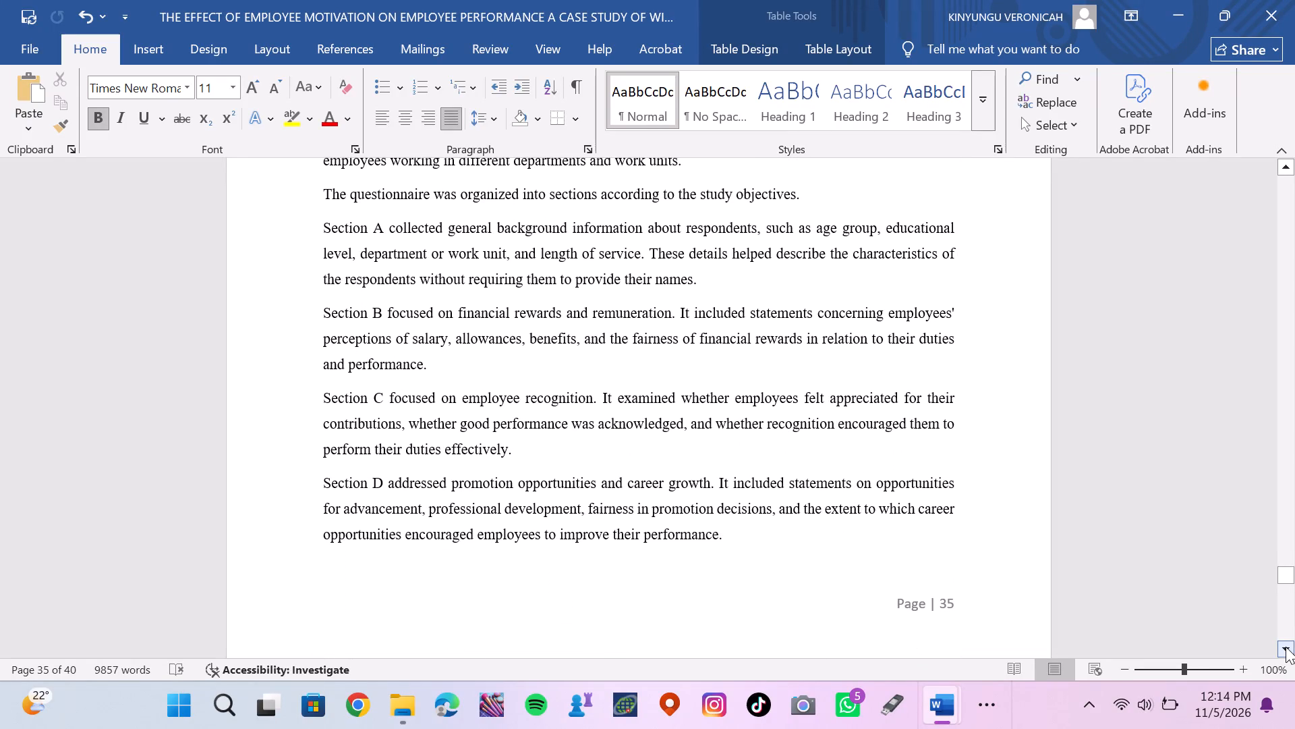
pyautogui.click(1286, 647)
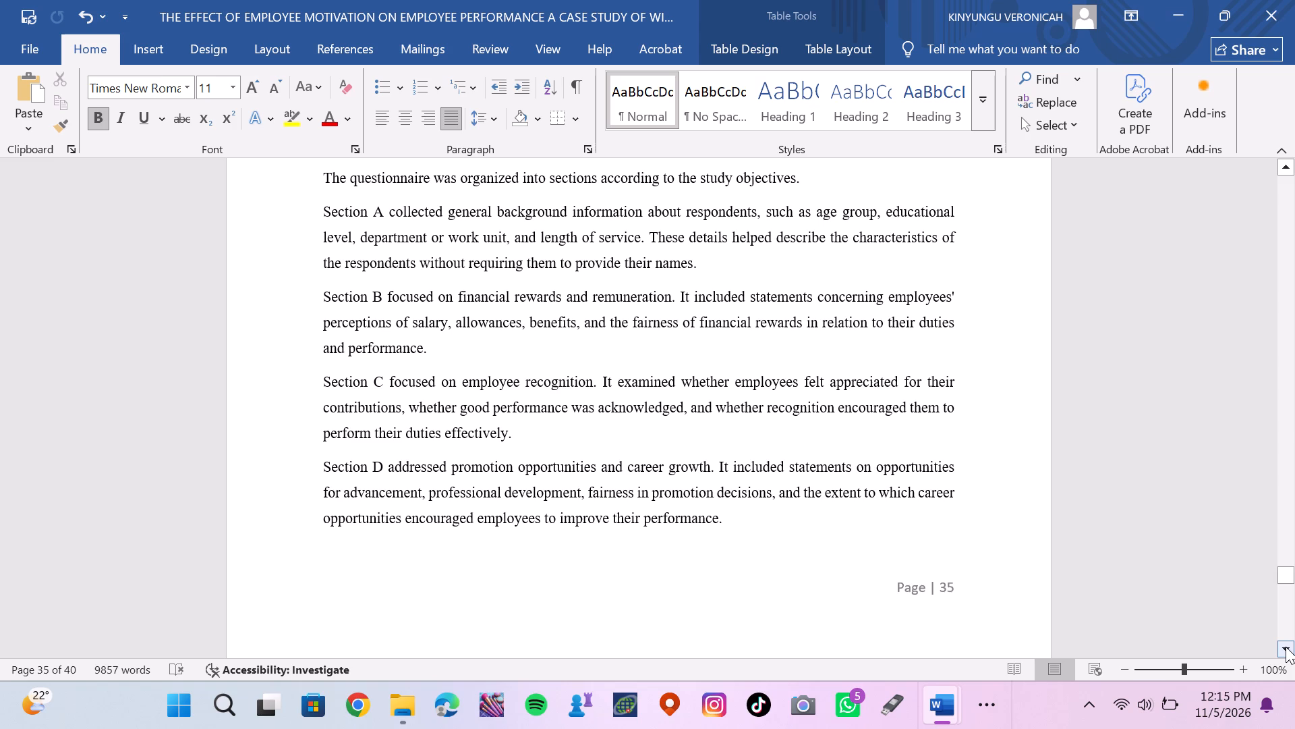
pyautogui.tripleClick(1286, 647)
pyautogui.tripleClick(1286, 647)
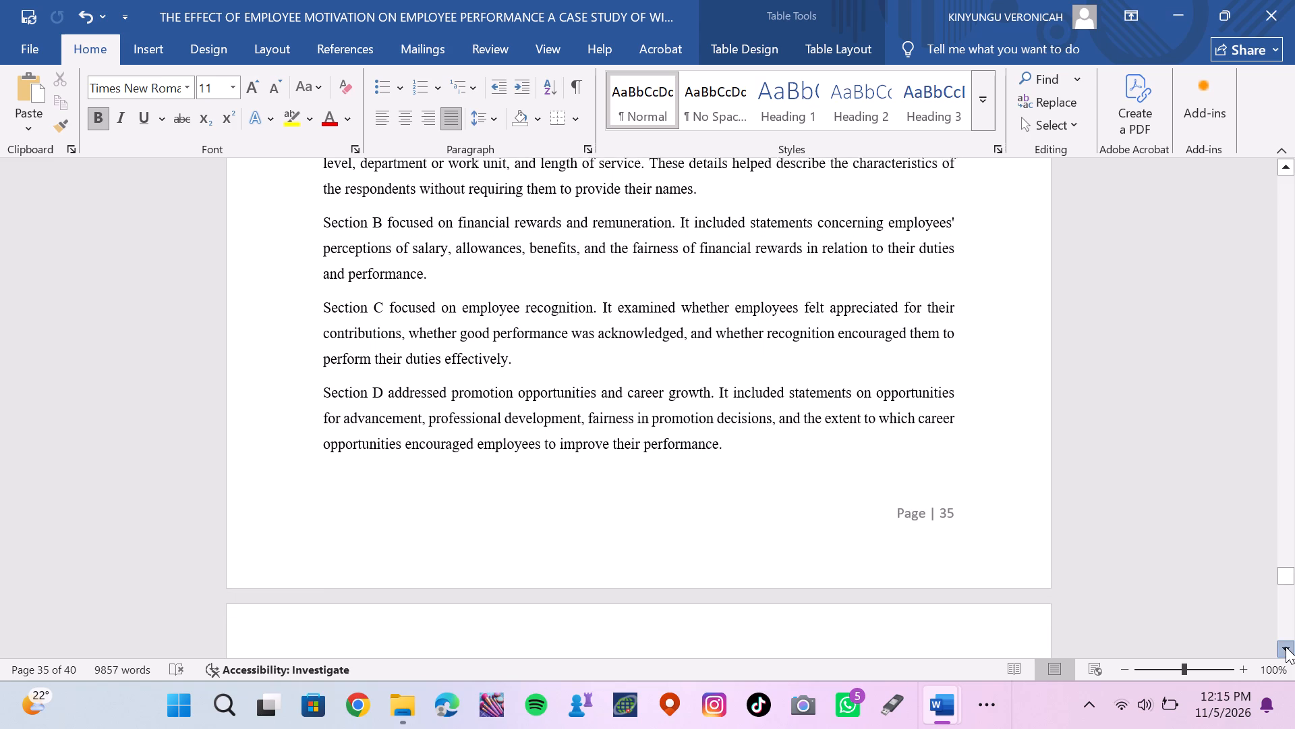
pyautogui.tripleClick(1286, 647)
pyautogui.tripleClick(1286, 647)
pyautogui.tripleClick(1286, 647)
pyautogui.moveTo(1286, 647); pyautogui.dragTo(1292, 654)
pyautogui.doubleClick(1292, 654)
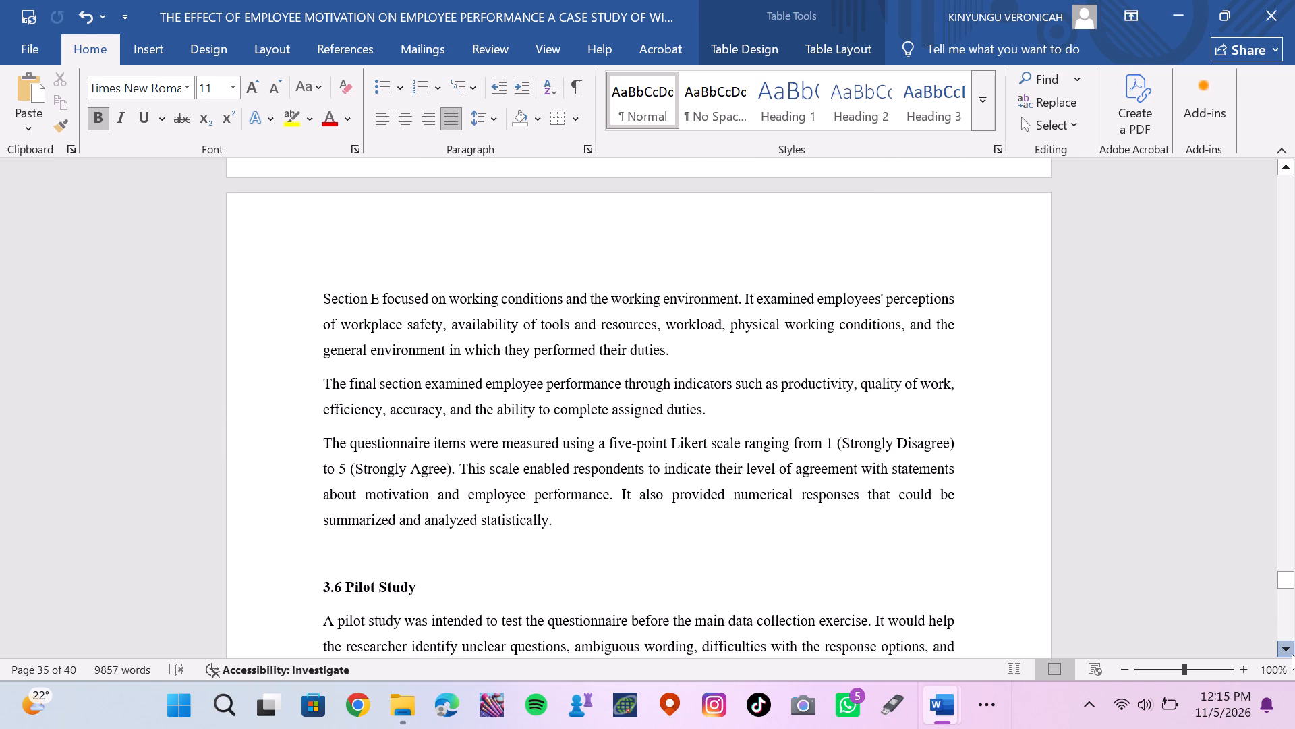
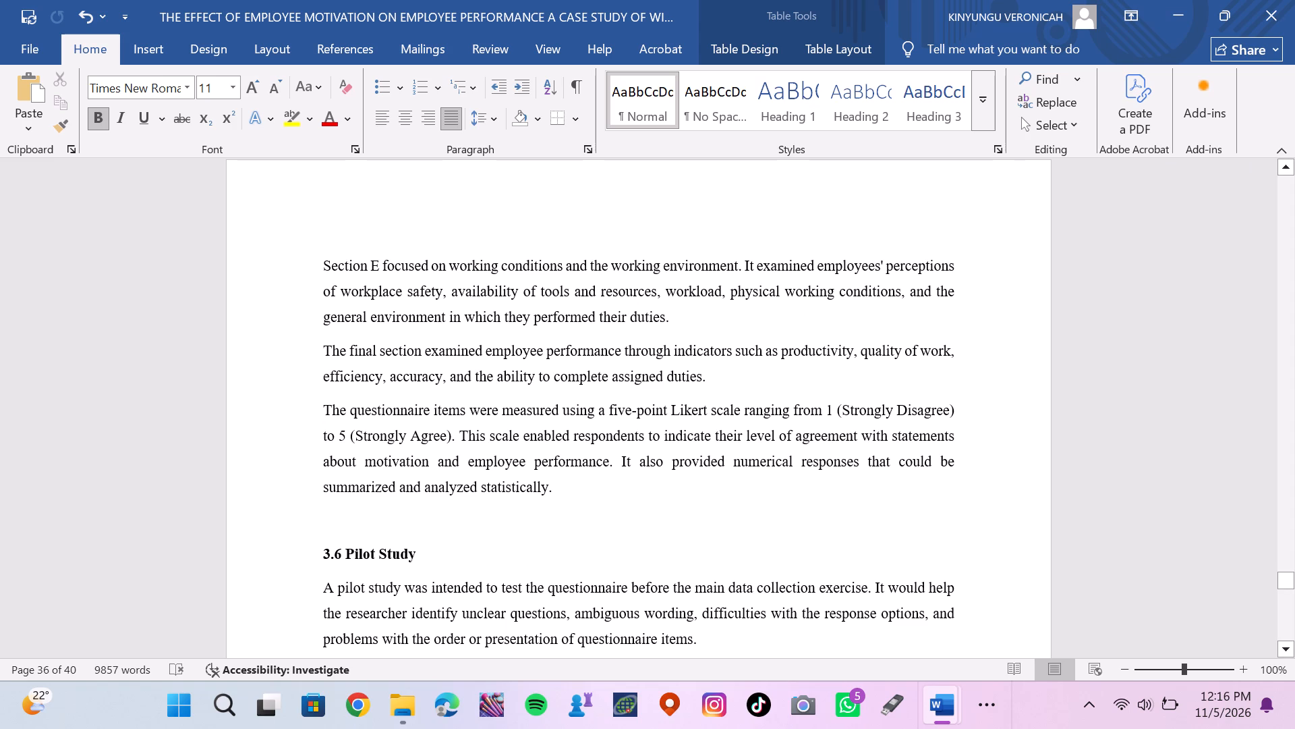
pyautogui.click(362, 698)
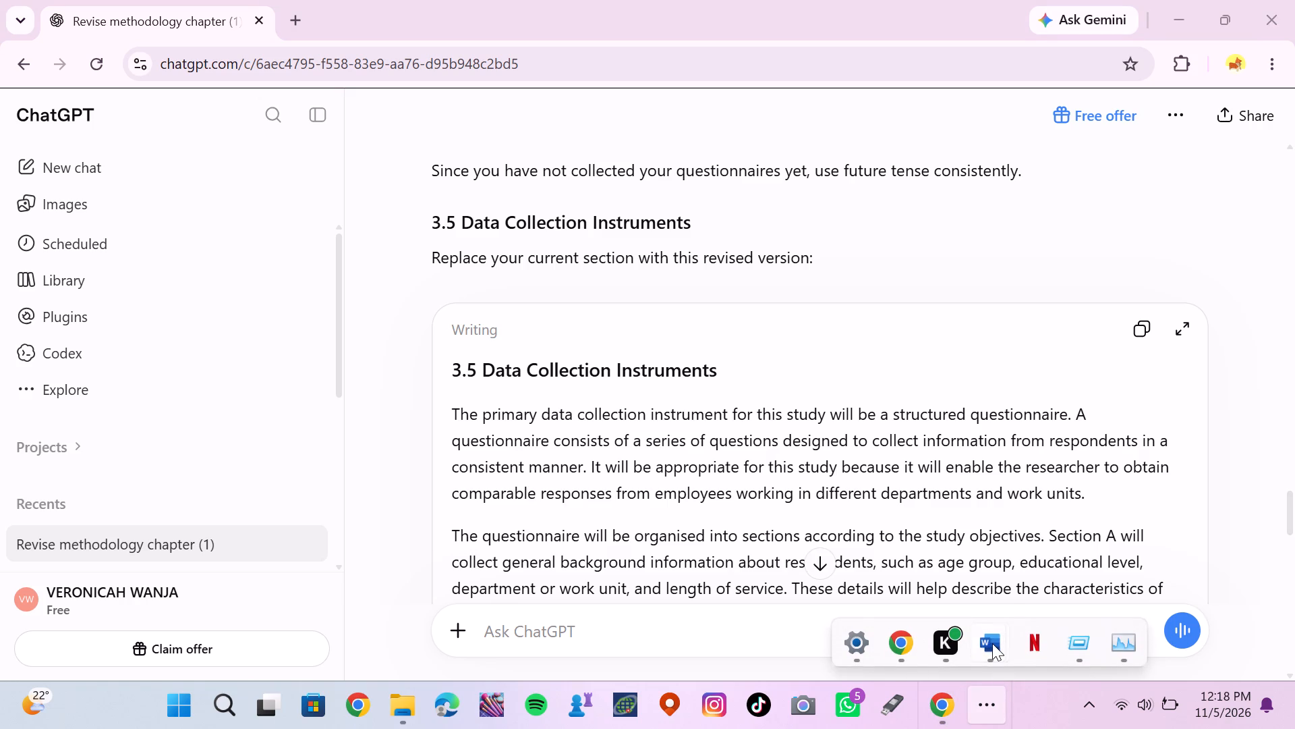
pyautogui.click(1043, 585)
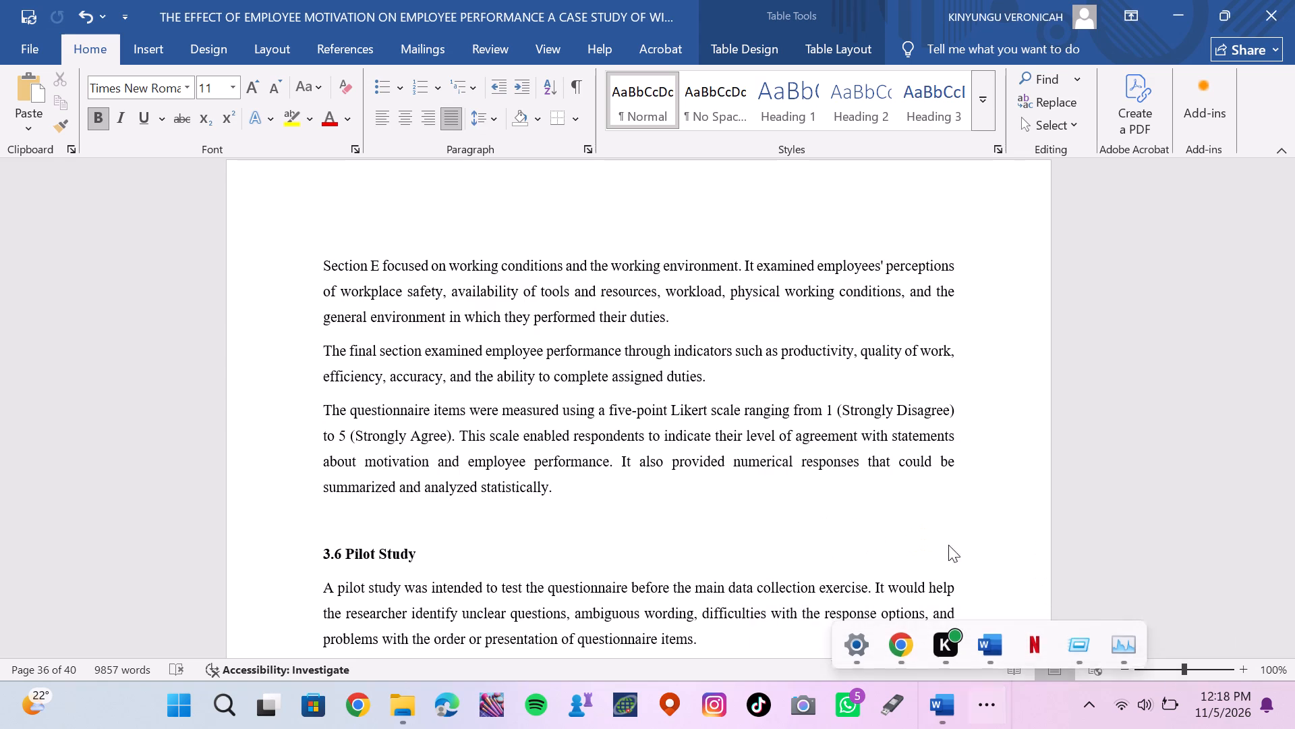
pyautogui.click(1228, 207)
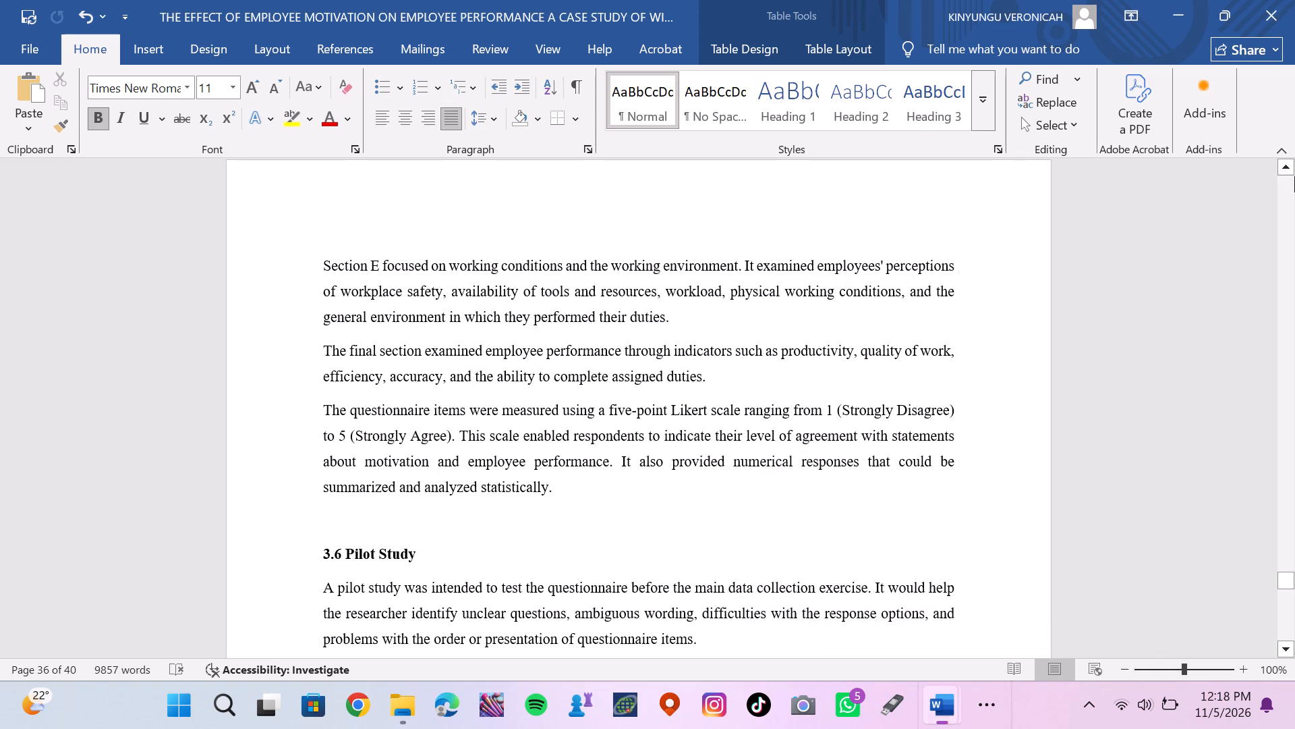
pyautogui.doubleClick(1287, 165)
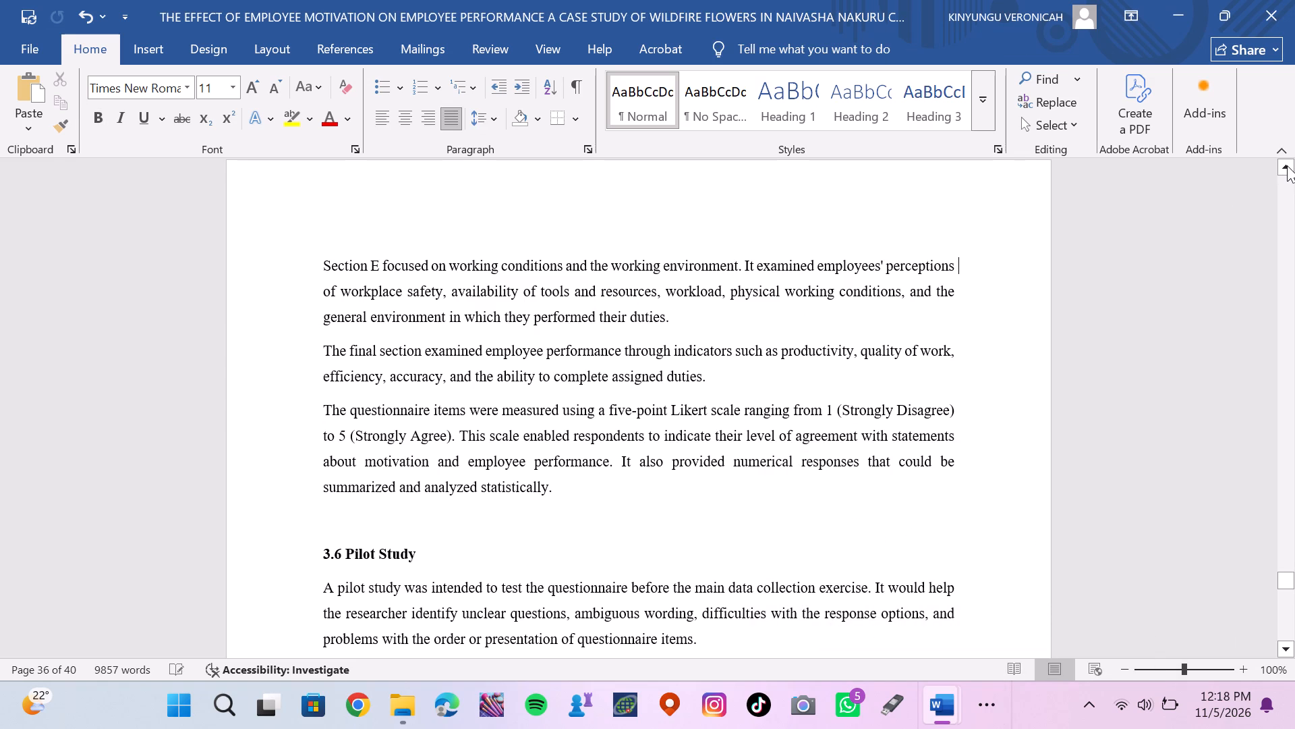
pyautogui.doubleClick(1287, 165)
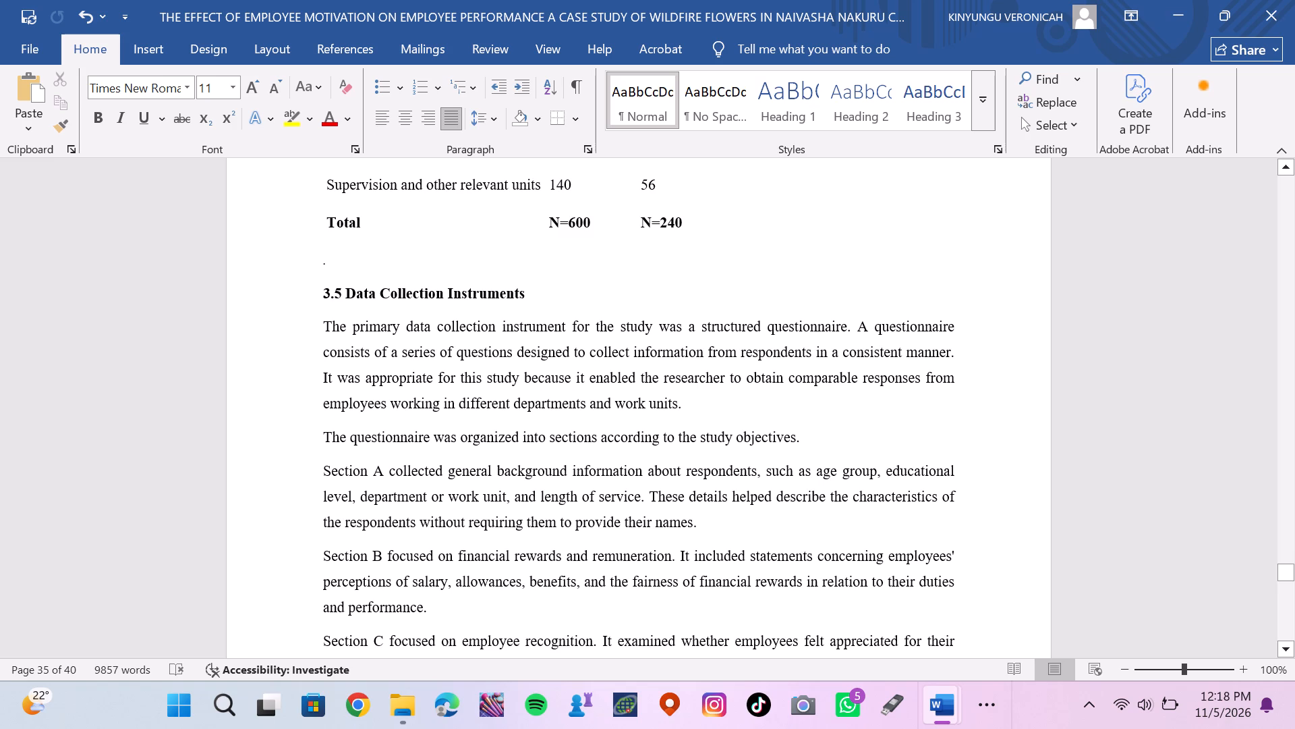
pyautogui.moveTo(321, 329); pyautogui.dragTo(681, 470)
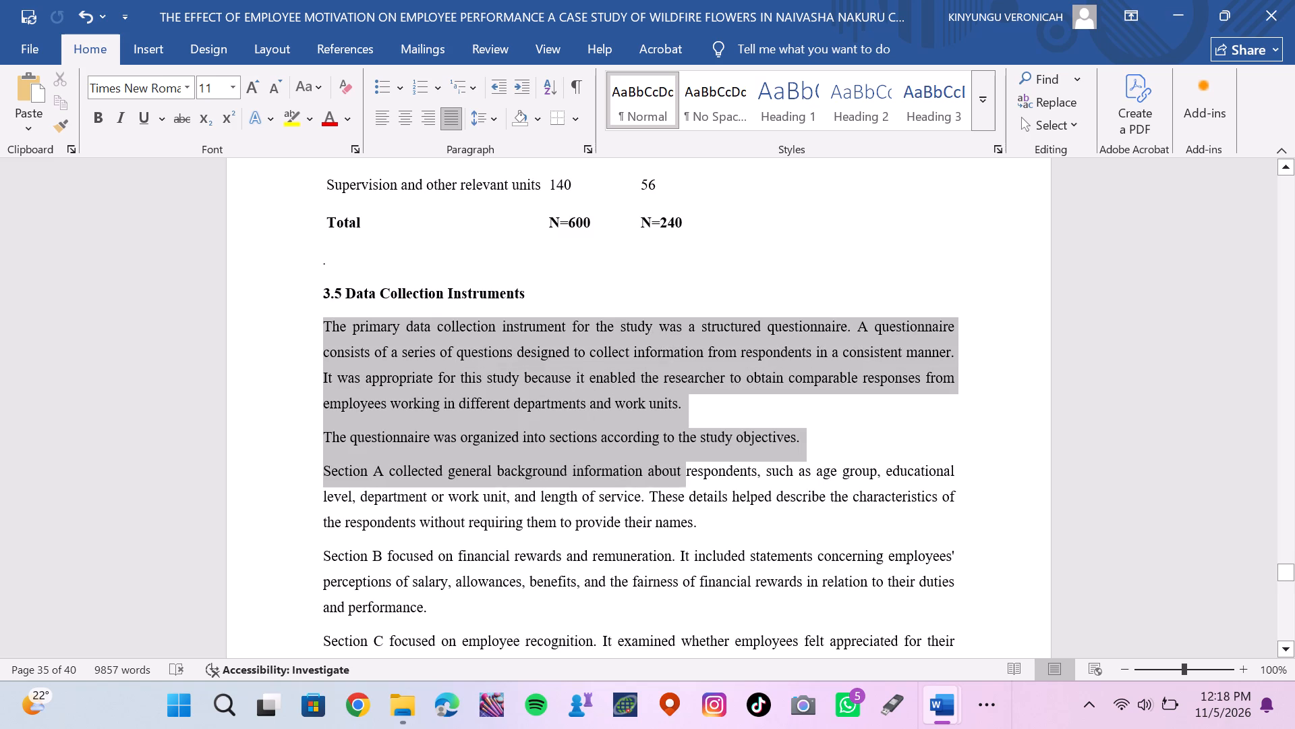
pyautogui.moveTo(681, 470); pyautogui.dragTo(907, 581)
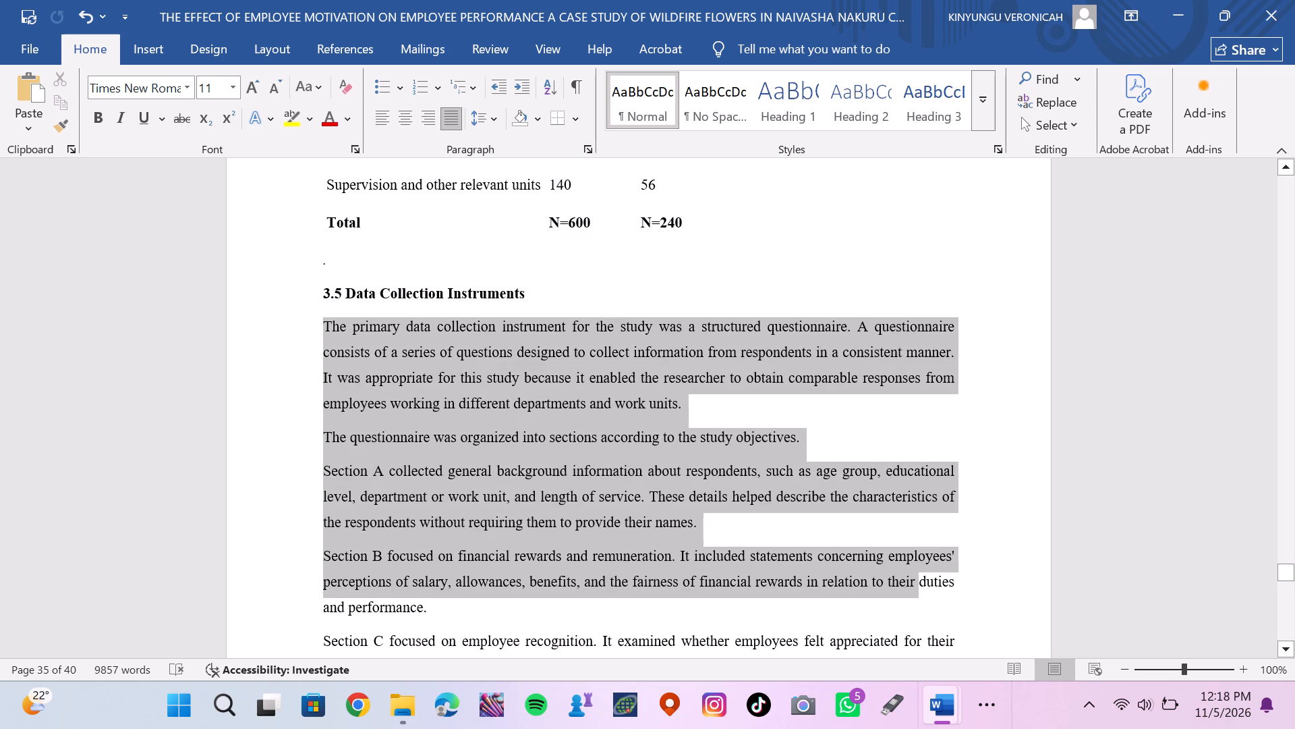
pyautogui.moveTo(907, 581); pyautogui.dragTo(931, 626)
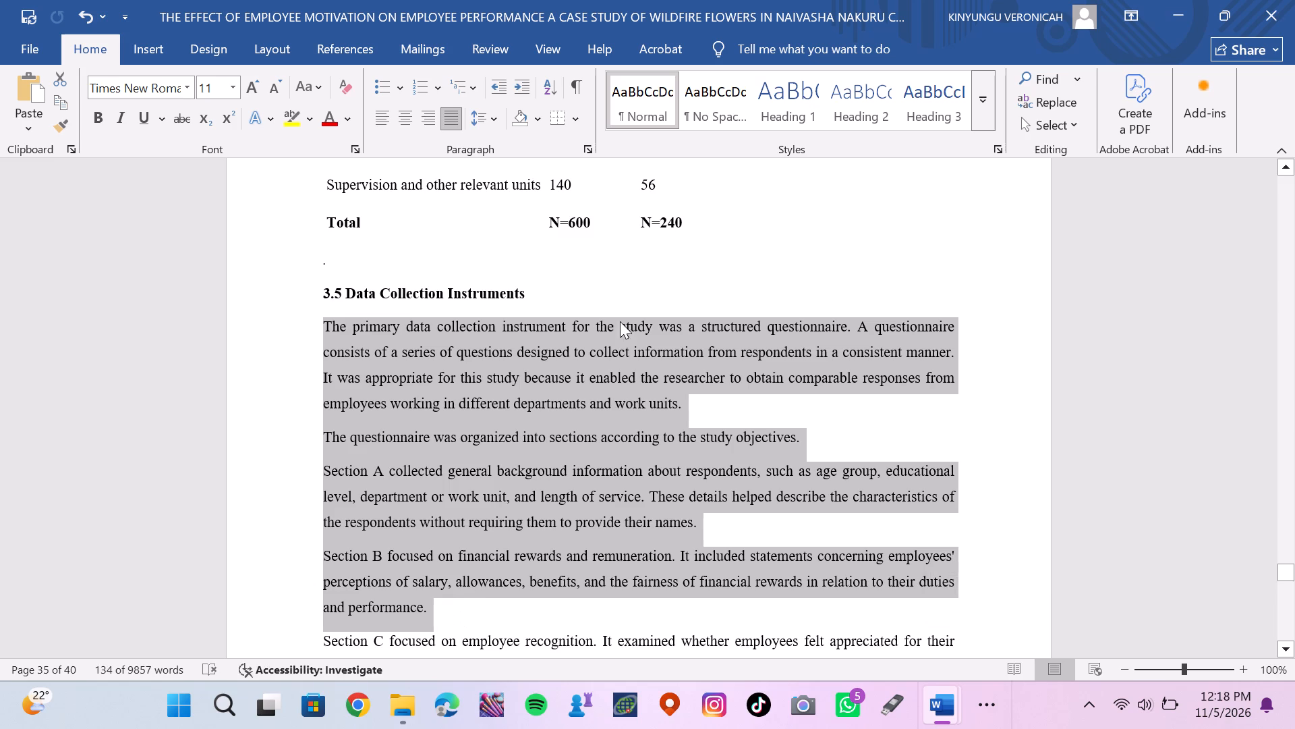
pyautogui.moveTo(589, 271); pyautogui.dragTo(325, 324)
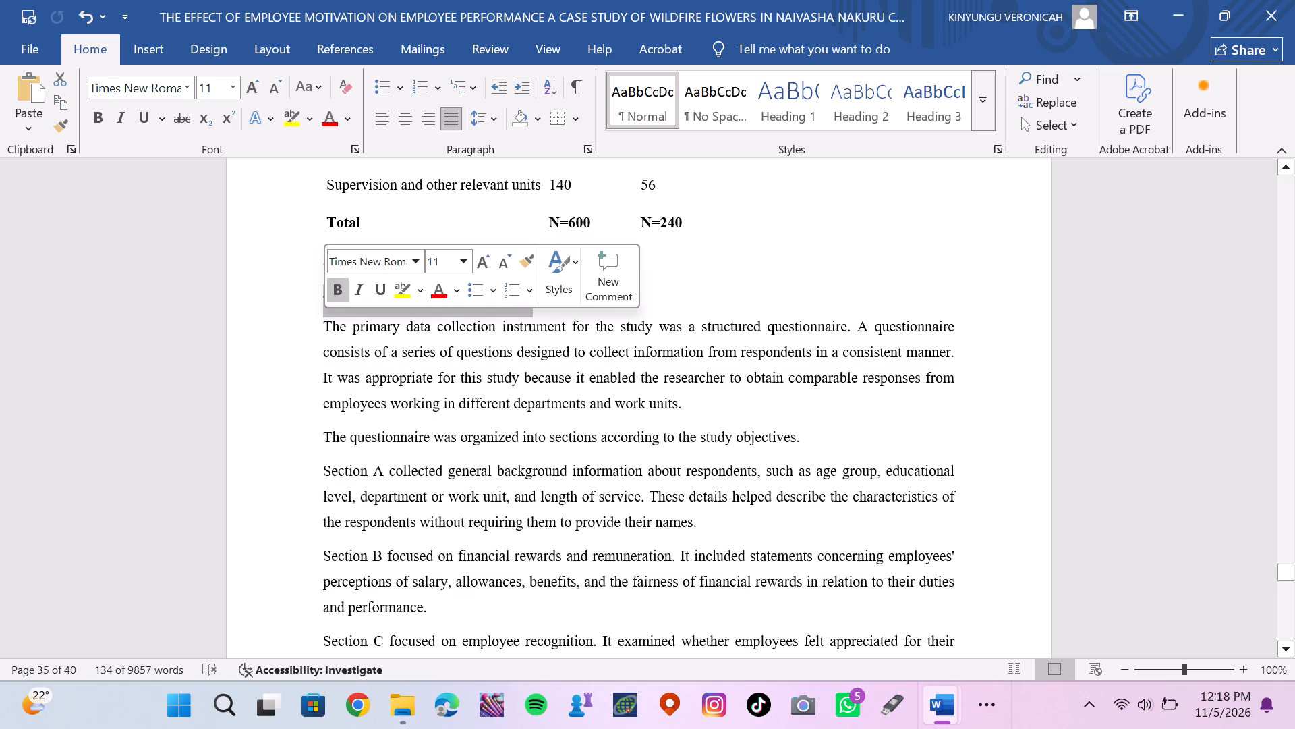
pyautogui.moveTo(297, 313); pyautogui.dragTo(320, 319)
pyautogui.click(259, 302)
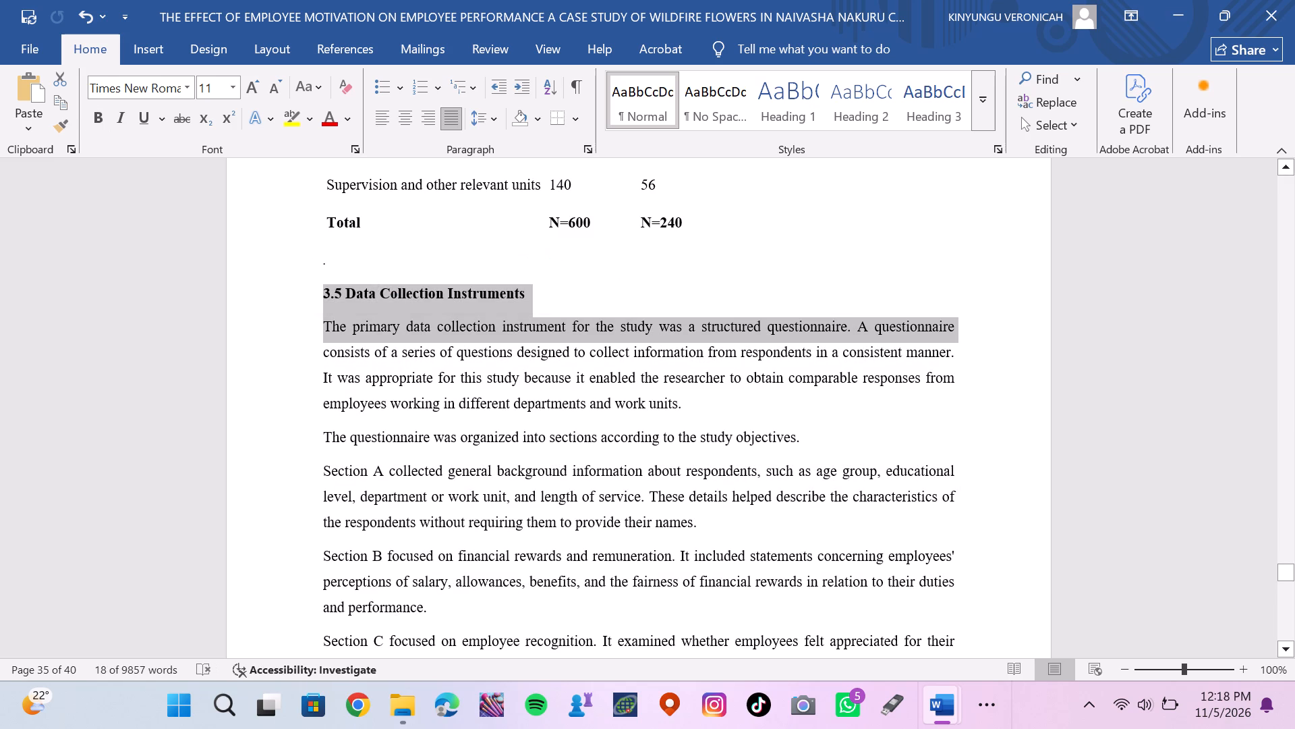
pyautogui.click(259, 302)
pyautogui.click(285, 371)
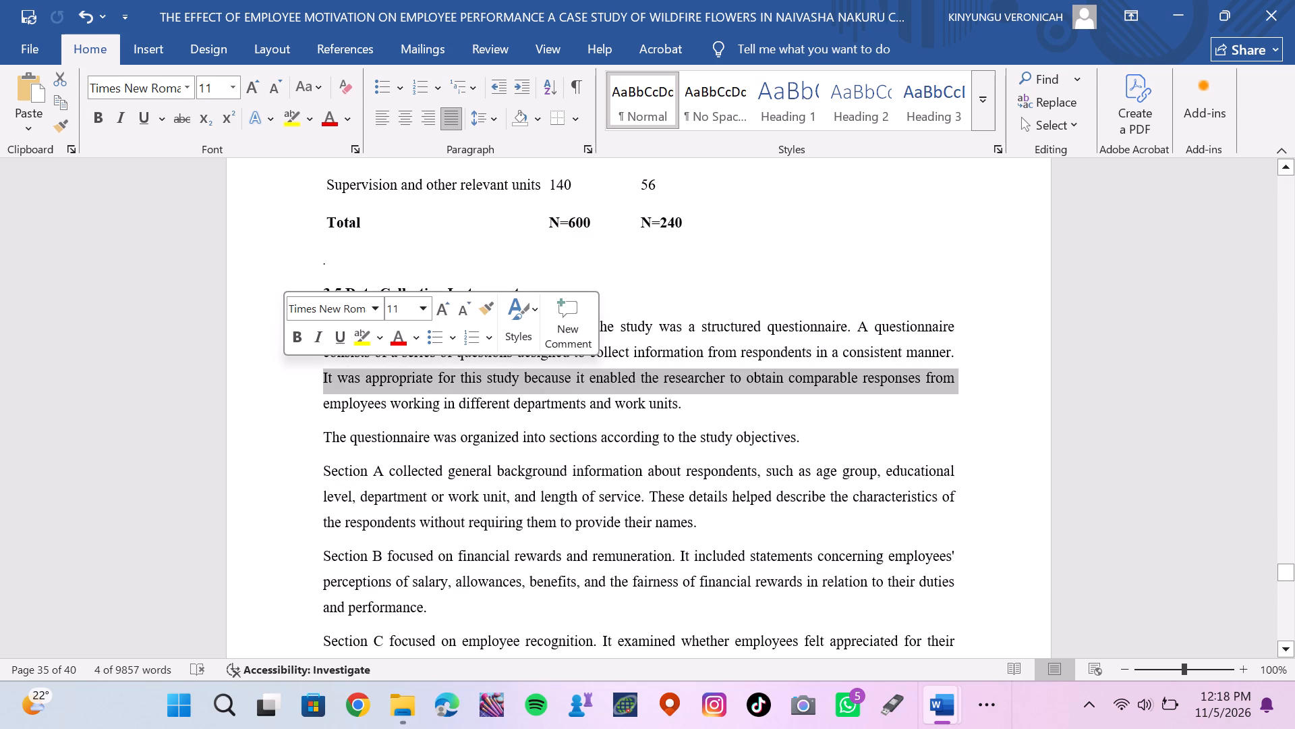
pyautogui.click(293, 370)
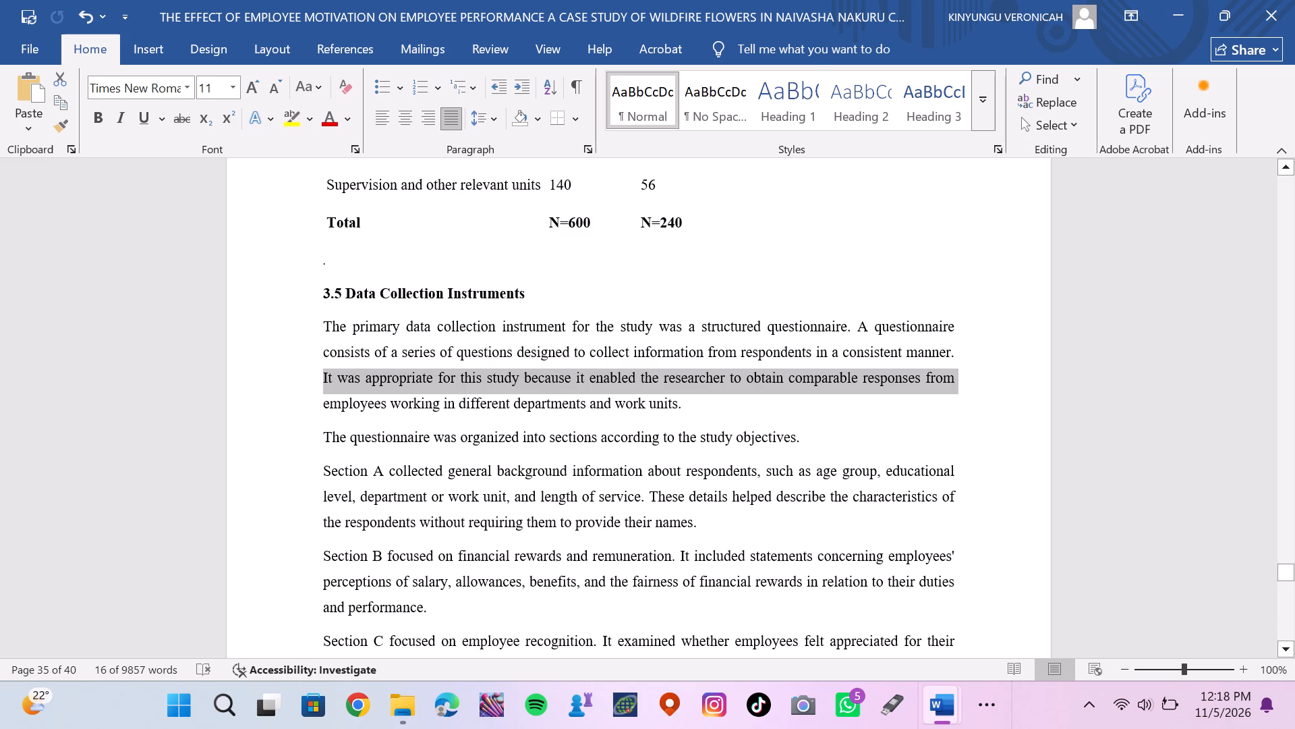
# Replace all body text under the 3.5 Data Collection Instruments heading, up to 3.6 Pilot Study, with the copied revised version.
pyautogui.moveTo(322, 325); pyautogui.dragTo(531, 547)
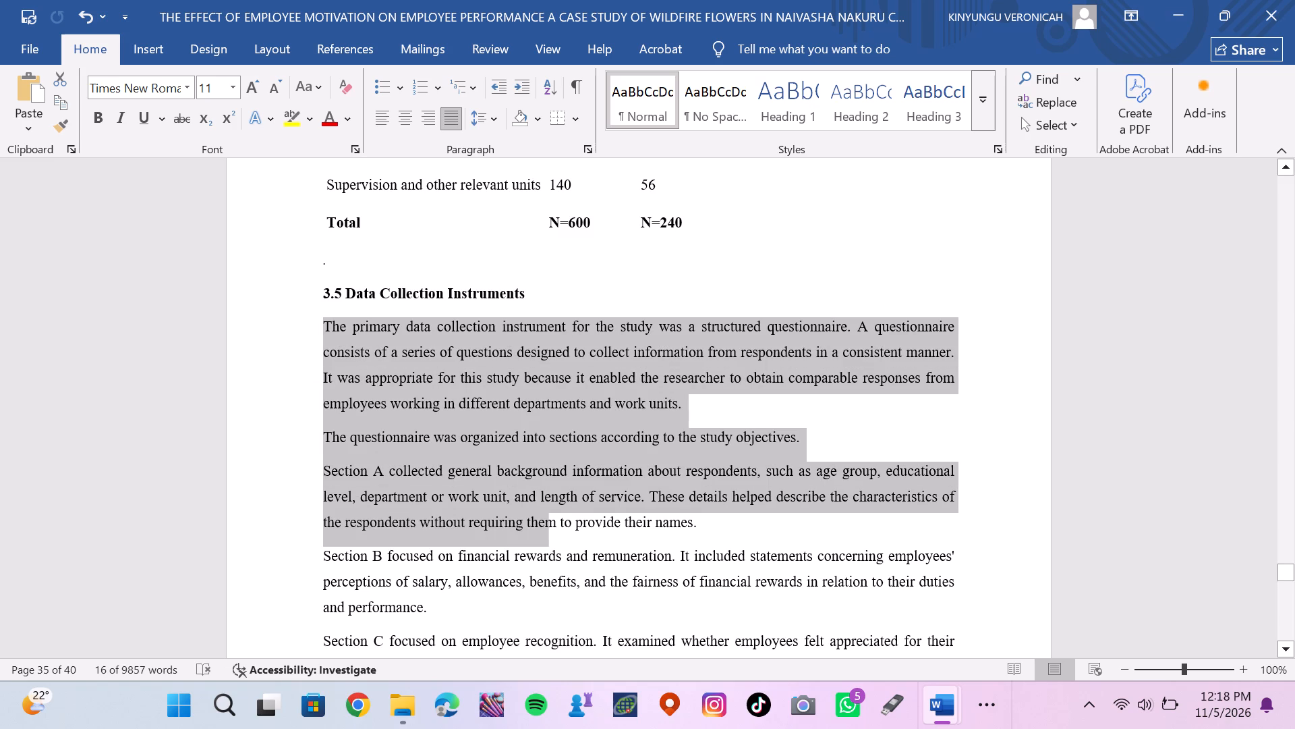
pyautogui.moveTo(531, 547); pyautogui.dragTo(615, 681)
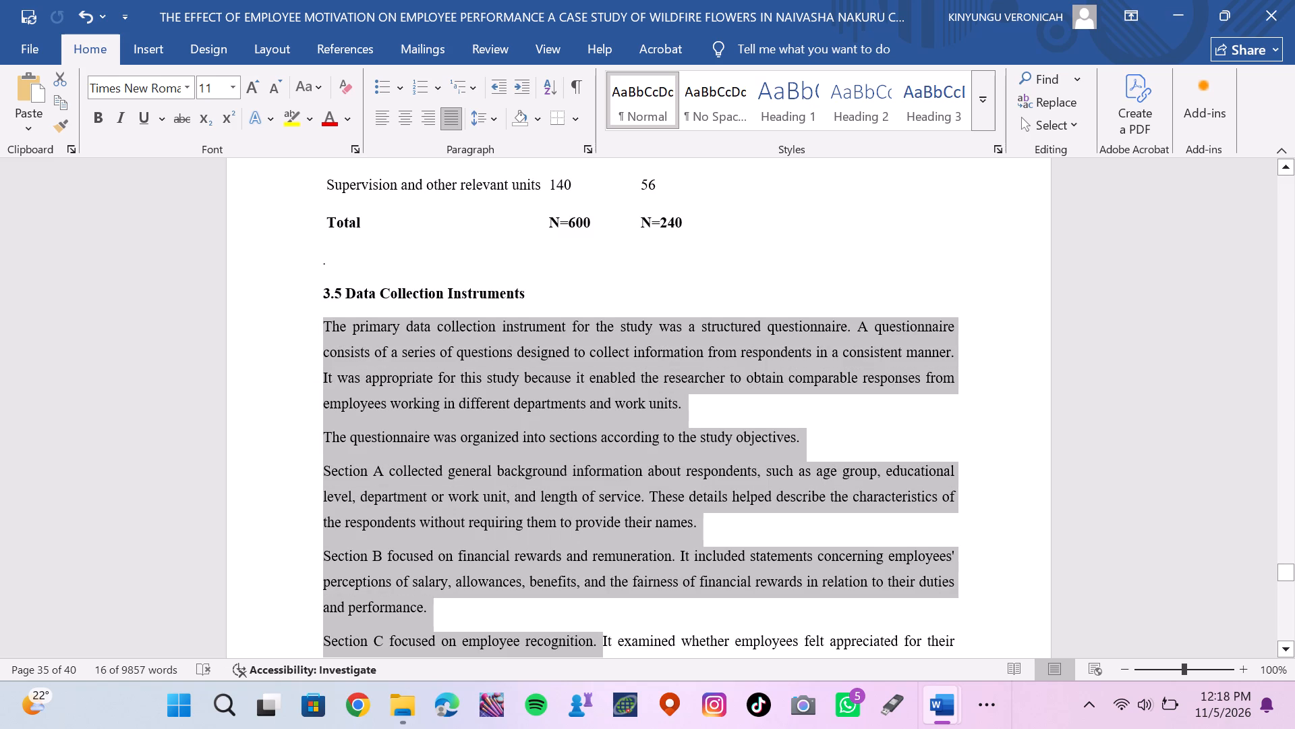
pyautogui.moveTo(615, 681); pyautogui.dragTo(769, 643)
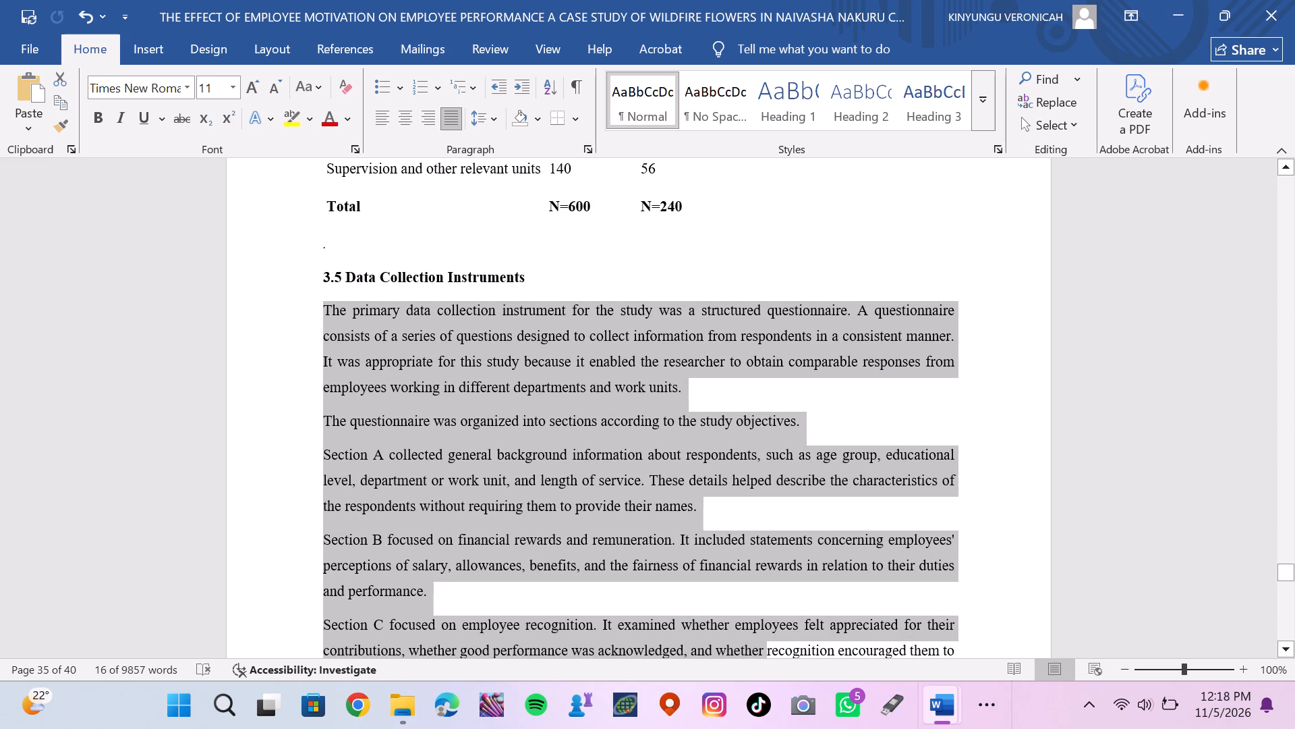
pyautogui.moveTo(769, 643); pyautogui.dragTo(811, 664)
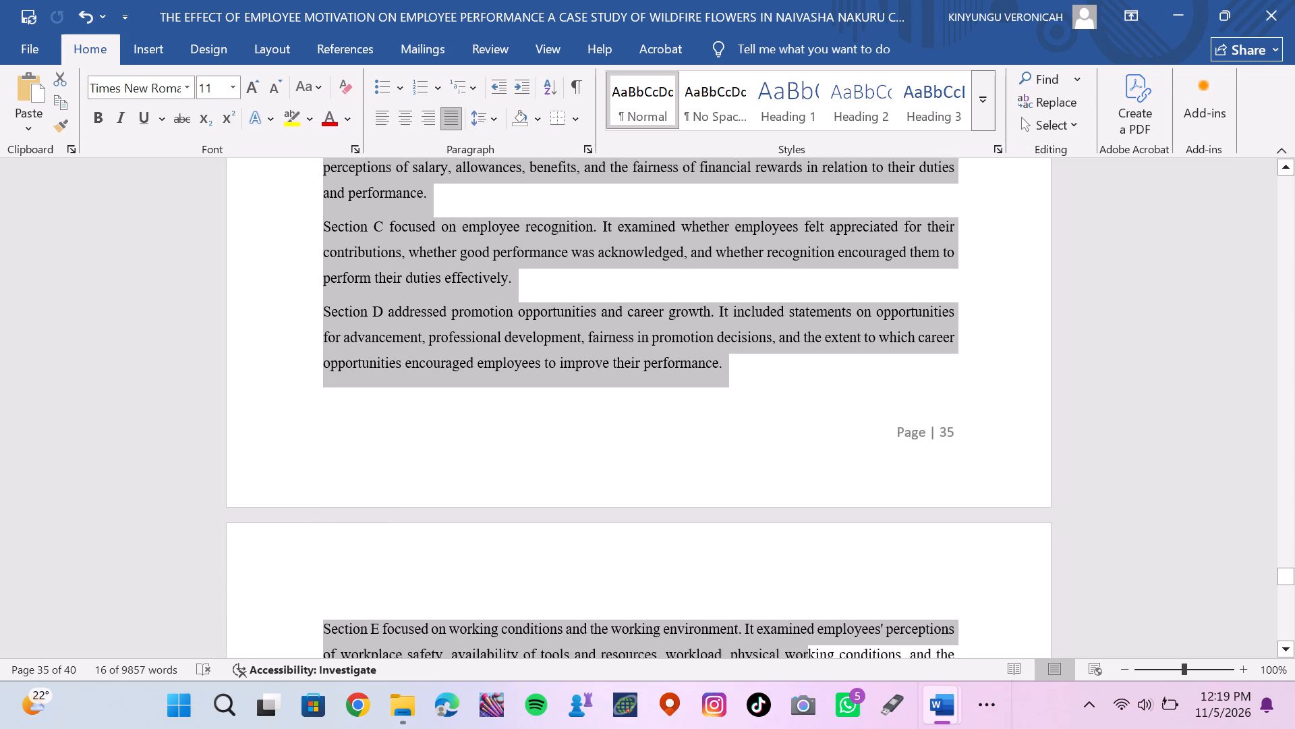
pyautogui.moveTo(811, 664); pyautogui.dragTo(746, 512)
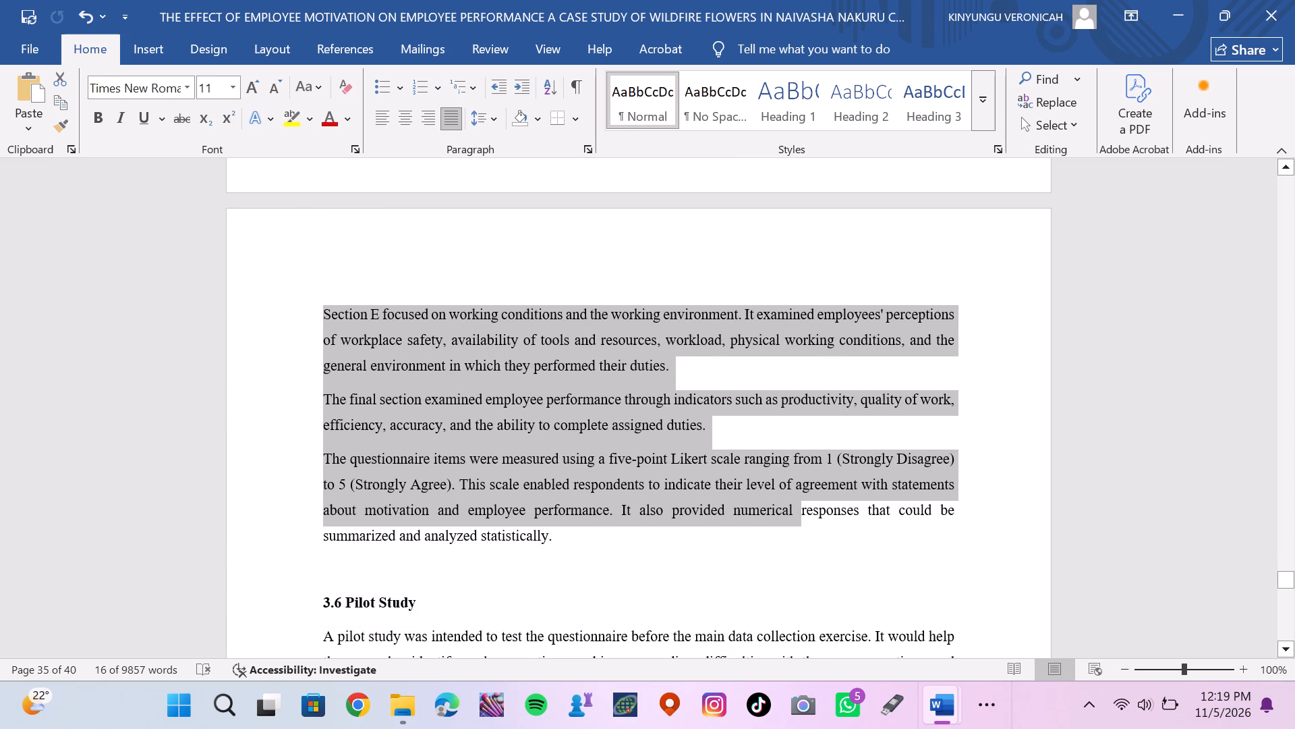
pyautogui.moveTo(746, 512); pyautogui.dragTo(695, 539)
pyautogui.press('BackSpace')
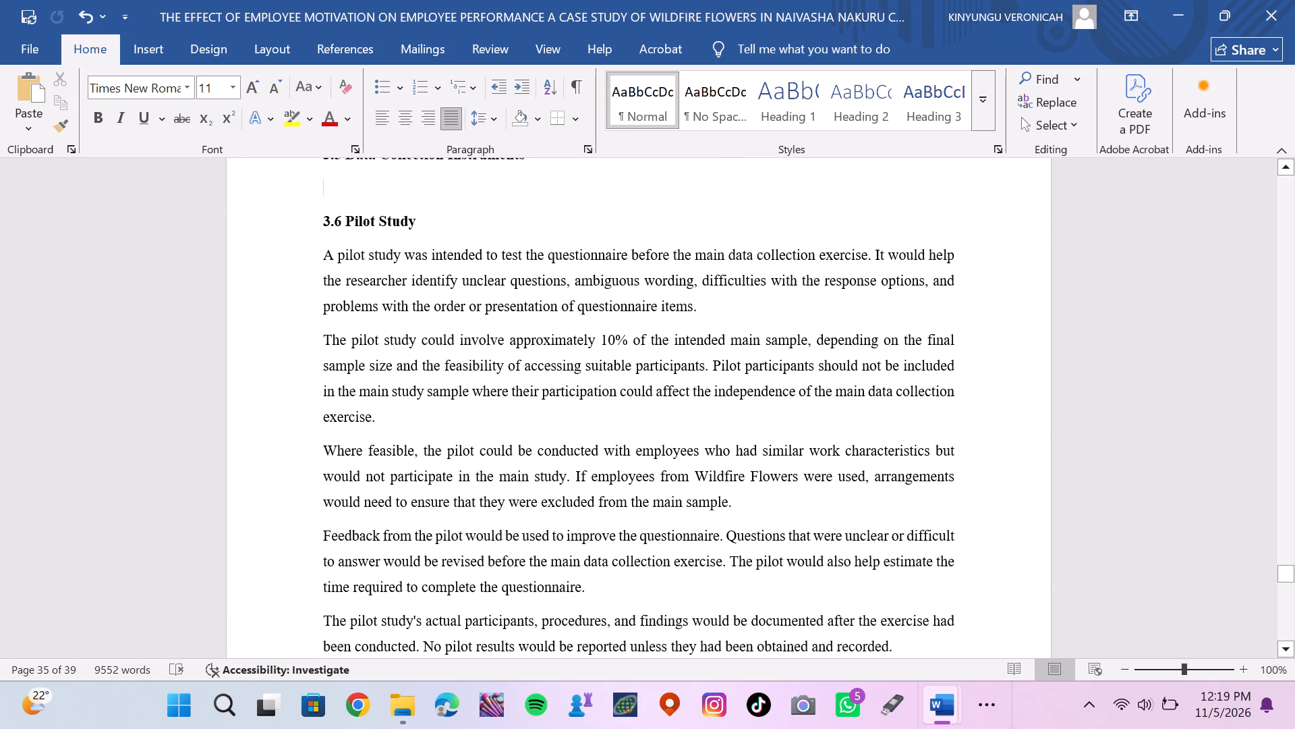
pyautogui.hotkey('ctrl', 'v')
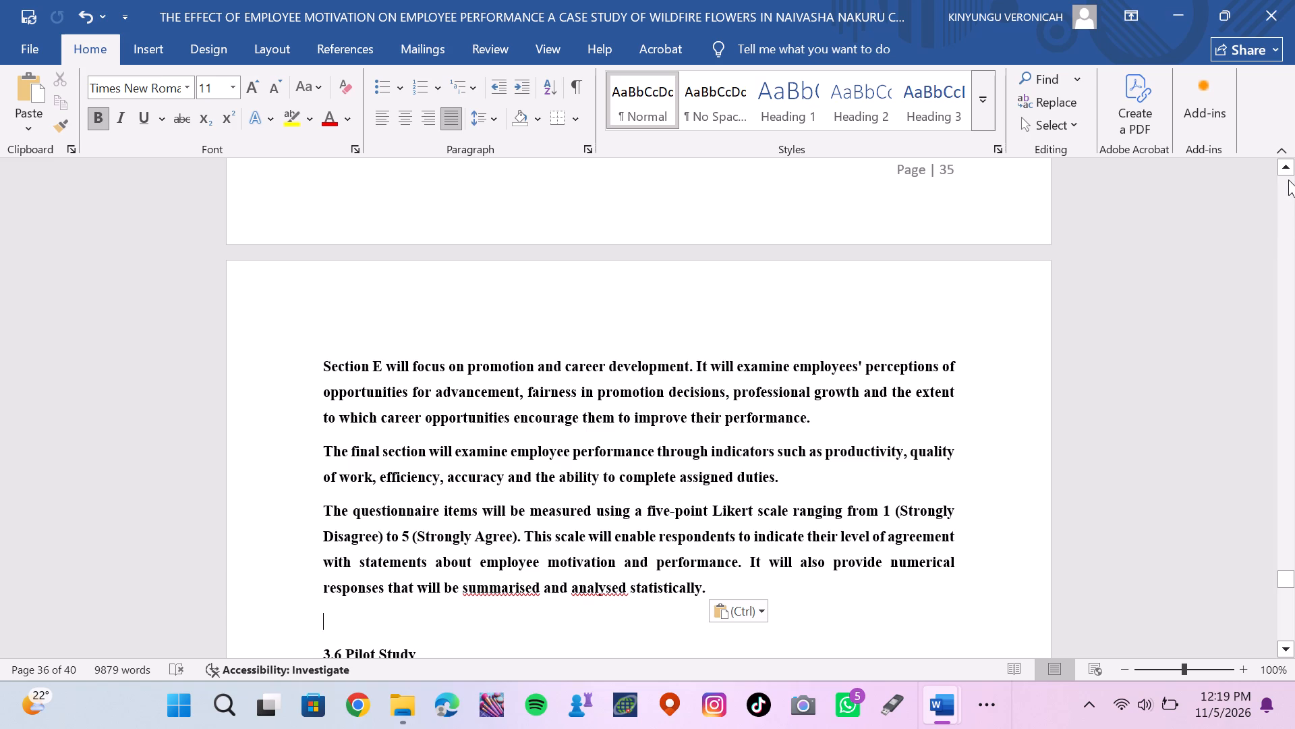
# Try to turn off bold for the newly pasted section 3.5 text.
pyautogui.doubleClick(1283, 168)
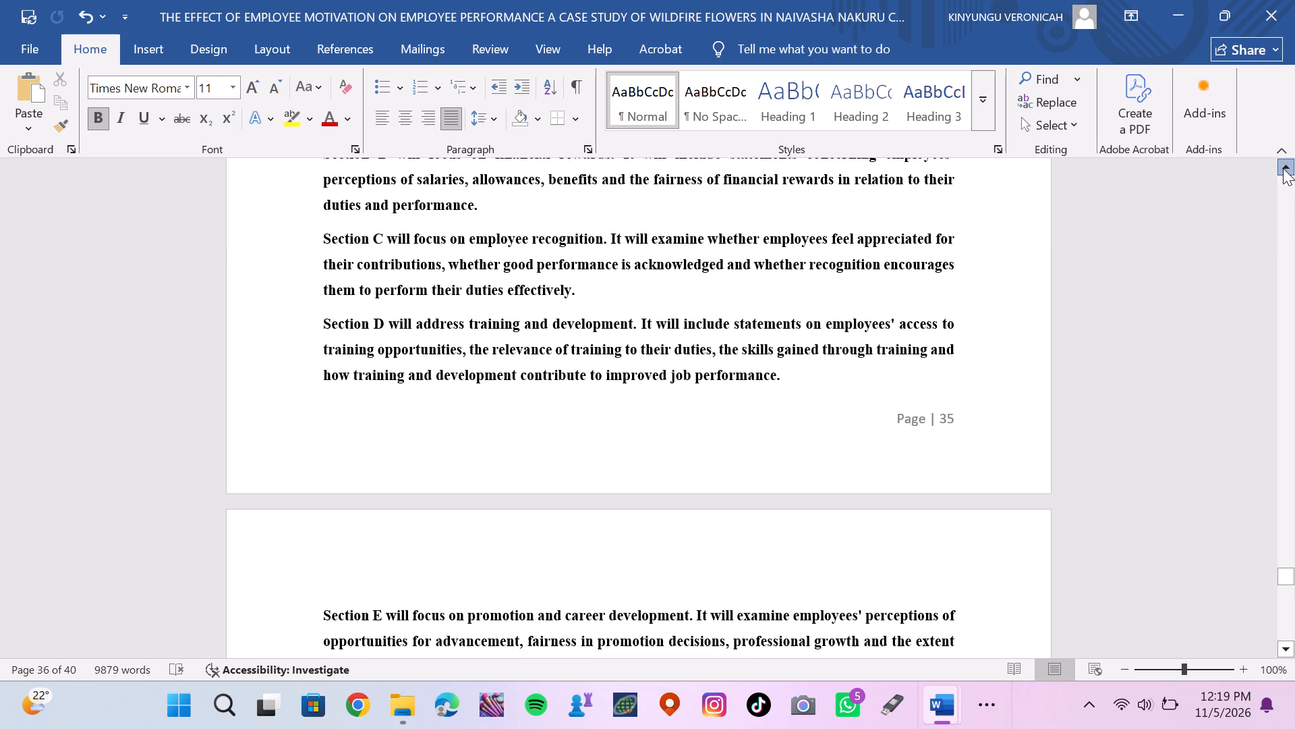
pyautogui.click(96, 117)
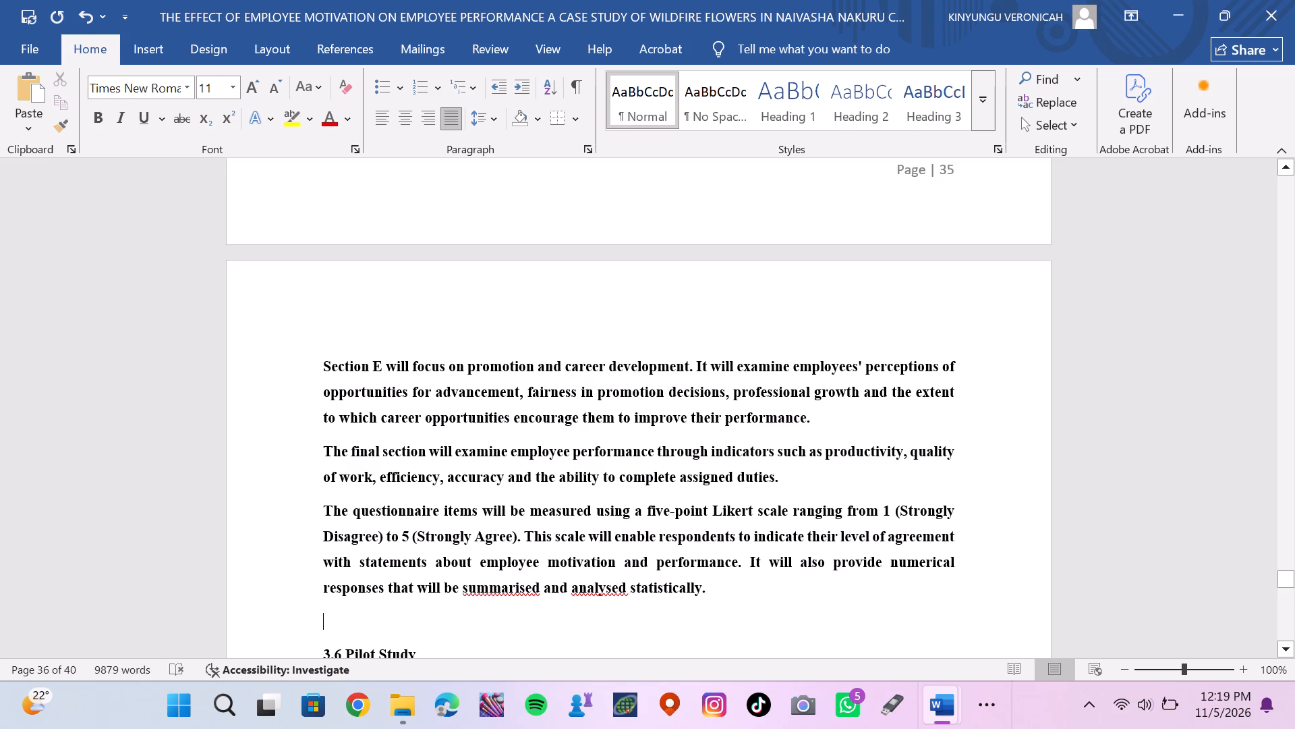
# Delete the duplicate 3.5 Data Collection Instruments heading line directly above the section's body text.
pyautogui.click(1282, 654)
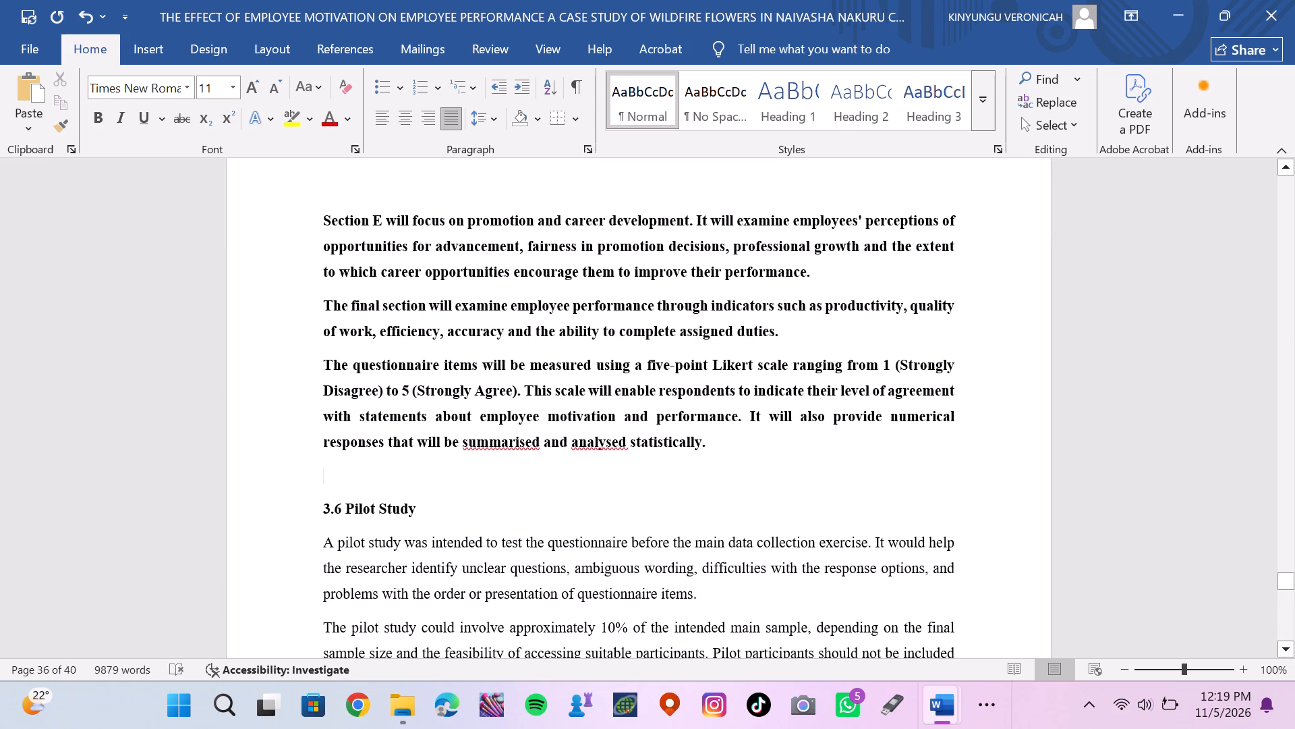
pyautogui.doubleClick(1285, 169)
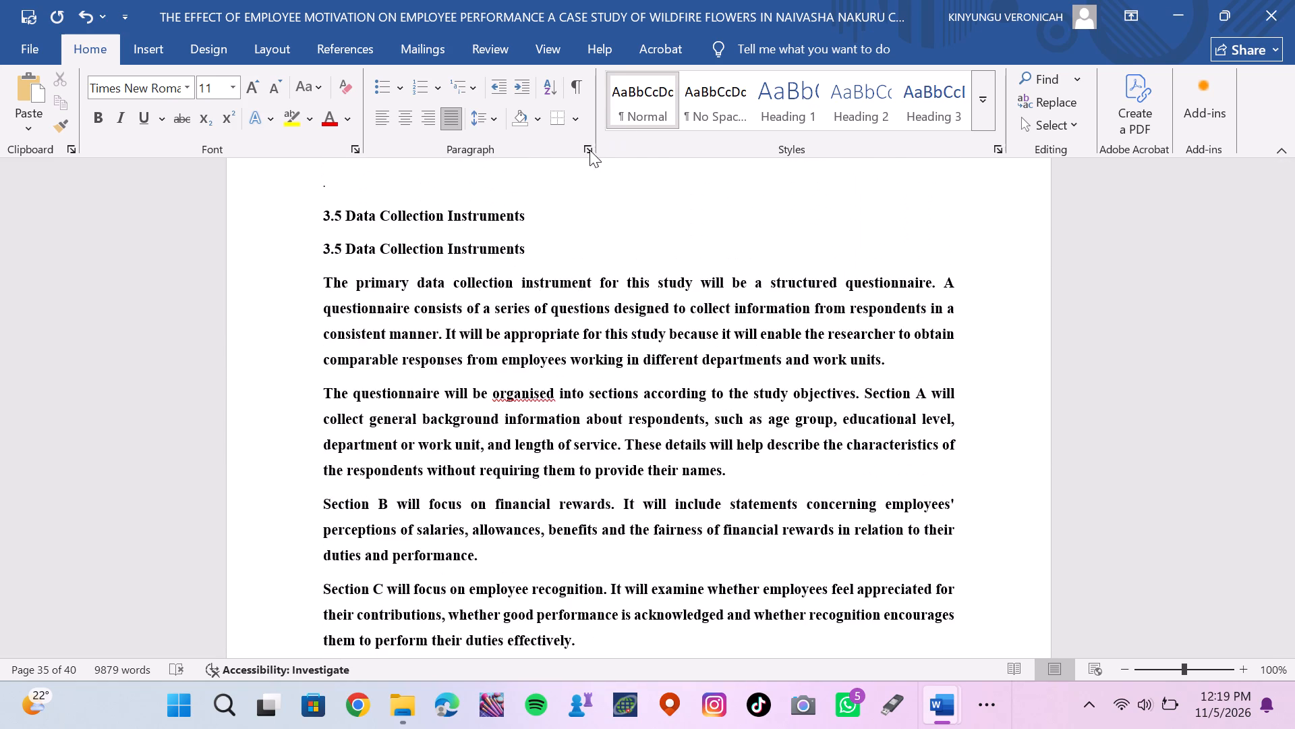
pyautogui.click(531, 251)
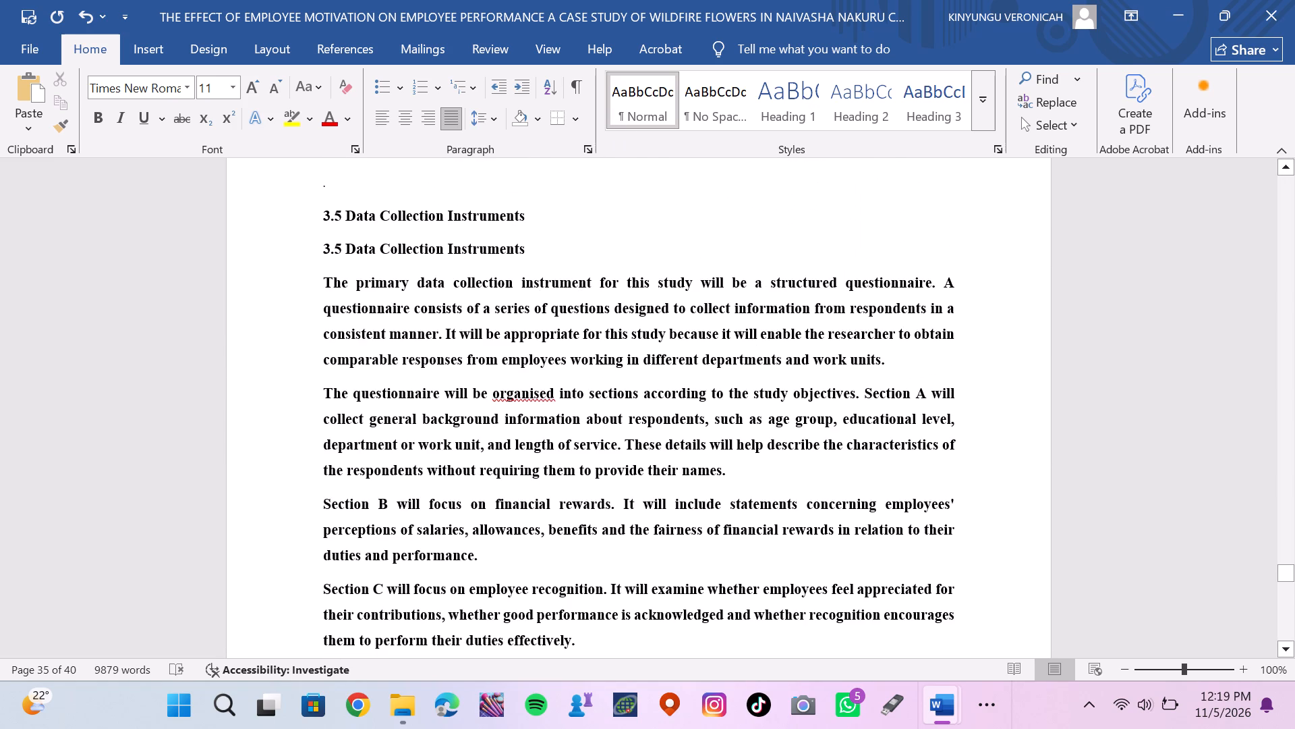
pyautogui.press('BackSpace')
pyautogui.press('BackSpace')
pyautogui.press('BackSpace')
pyautogui.press('BackSpace')
pyautogui.press('BackSpace')
pyautogui.press('BackSpace')
pyautogui.press('BackSpace')
pyautogui.press('BackSpace')
pyautogui.press('BackSpace')
pyautogui.press('BackSpace')
pyautogui.press('BackSpace')
pyautogui.press('BackSpace')
pyautogui.press('BackSpace')
pyautogui.press('BackSpace')
pyautogui.press('BackSpace')
pyautogui.press('BackSpace')
pyautogui.press('BackSpace')
pyautogui.press('BackSpace')
pyautogui.press('BackSpace')
pyautogui.press('BackSpace')
pyautogui.press('BackSpace')
pyautogui.press('BackSpace')
pyautogui.press('BackSpace')
pyautogui.press('BackSpace')
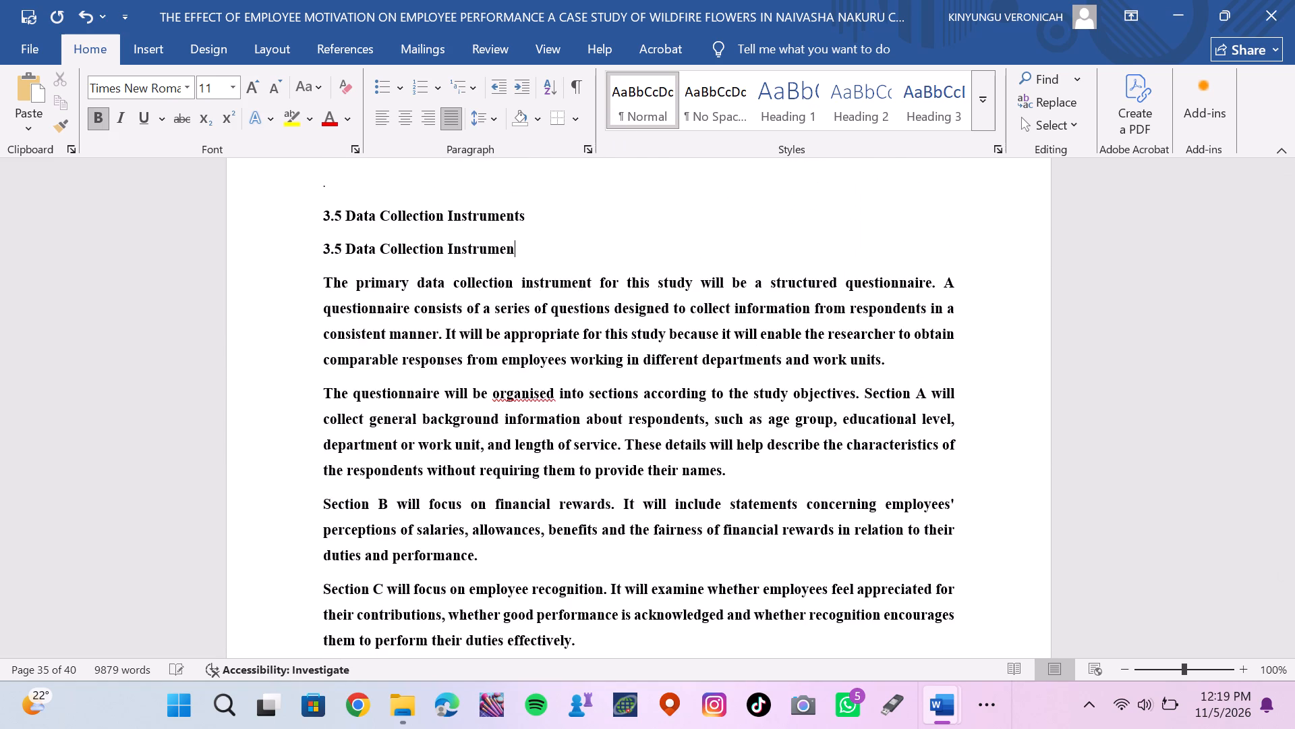
pyautogui.press('BackSpace')
pyautogui.press('BackSpace')
pyautogui.press('BackSpace')
pyautogui.press('BackSpace')
pyautogui.press('BackSpace')
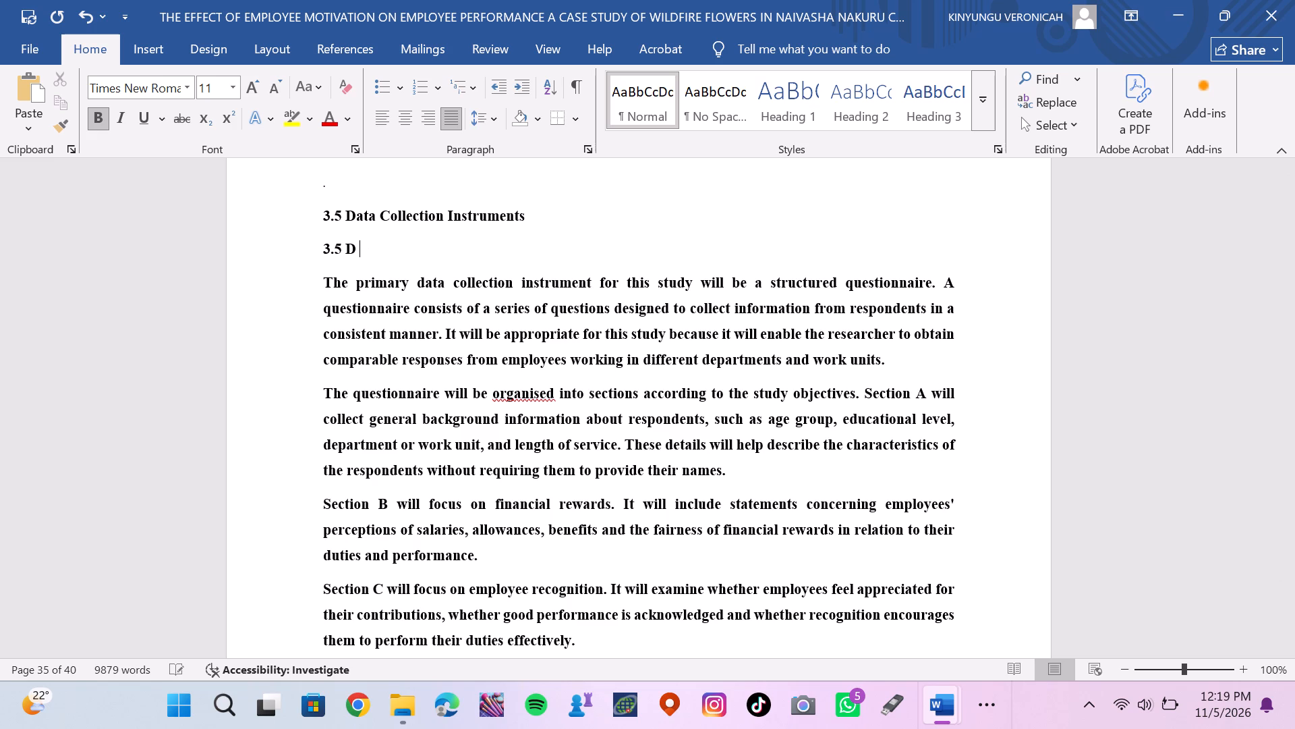
pyautogui.press('BackSpace')
pyautogui.press('BackSpace')
pyautogui.press('BackSpace')
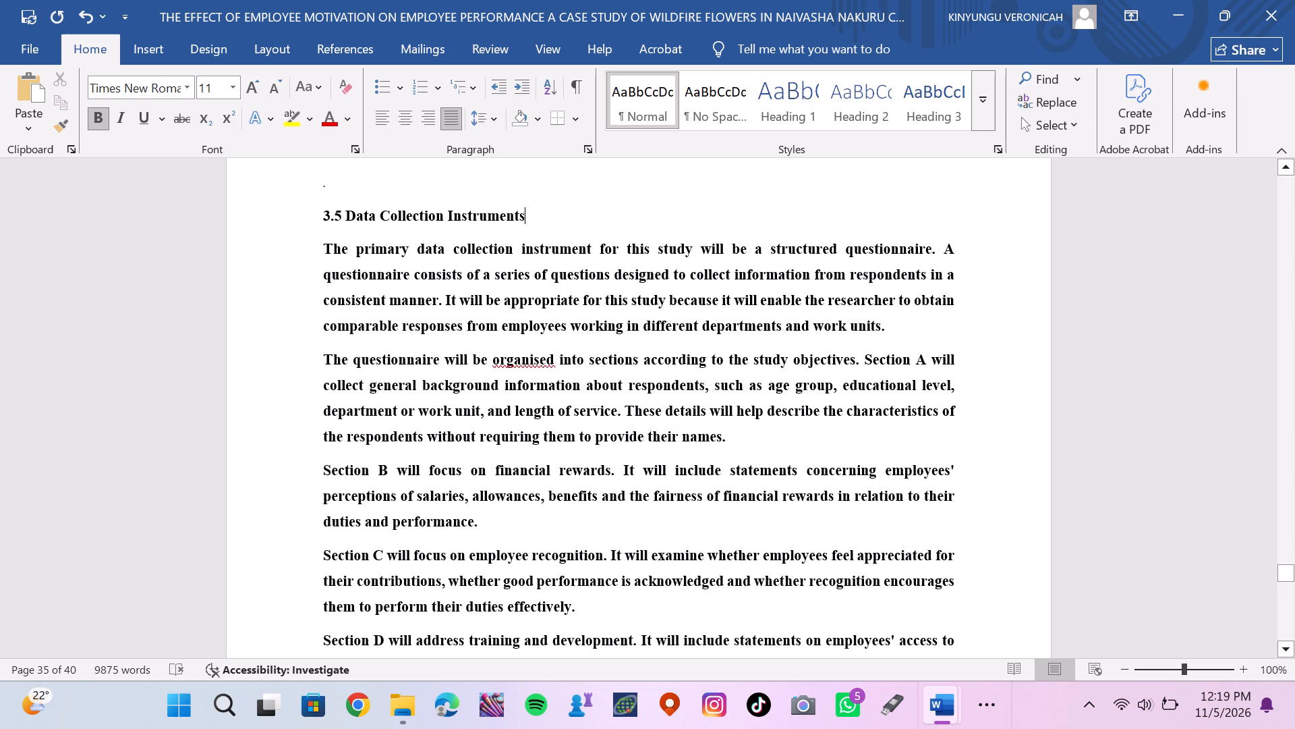
# Set all body text of section 3.5 Data Collection Instruments to Times New Roman and remove its bold formatting.
pyautogui.tripleClick(1288, 178)
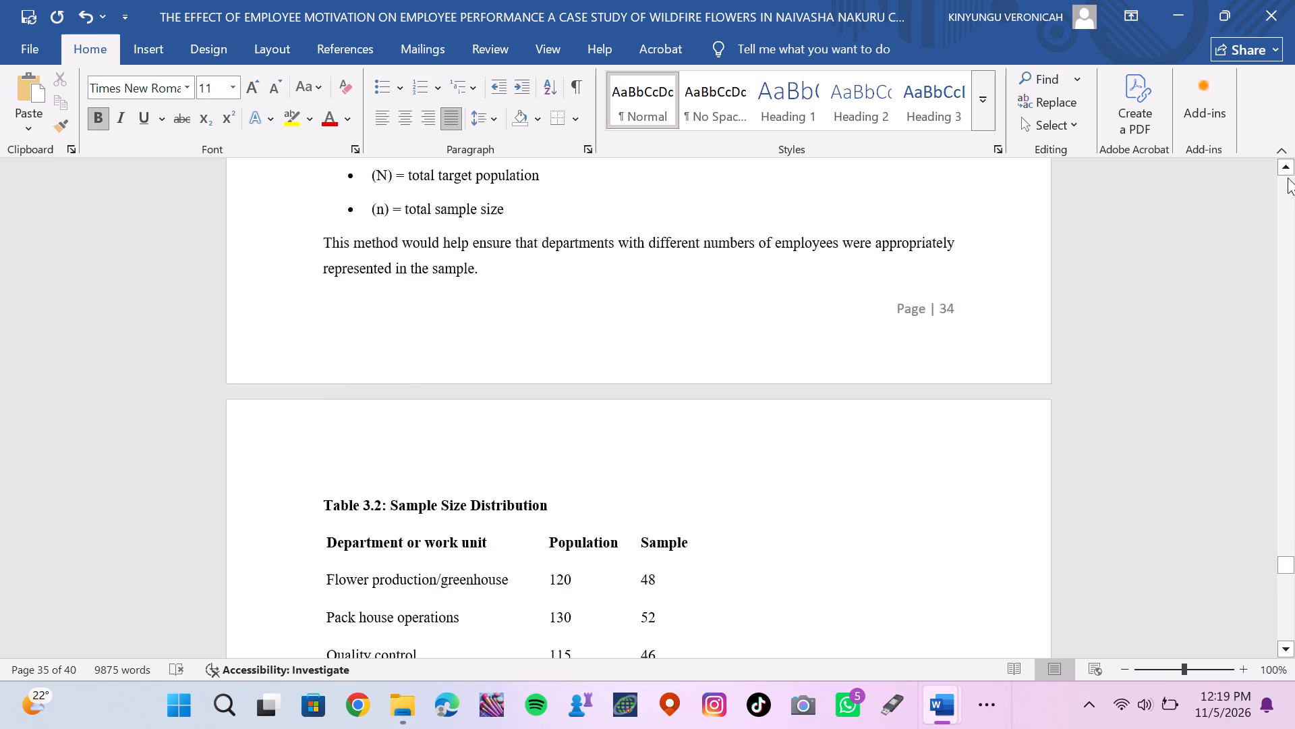
pyautogui.click(730, 290)
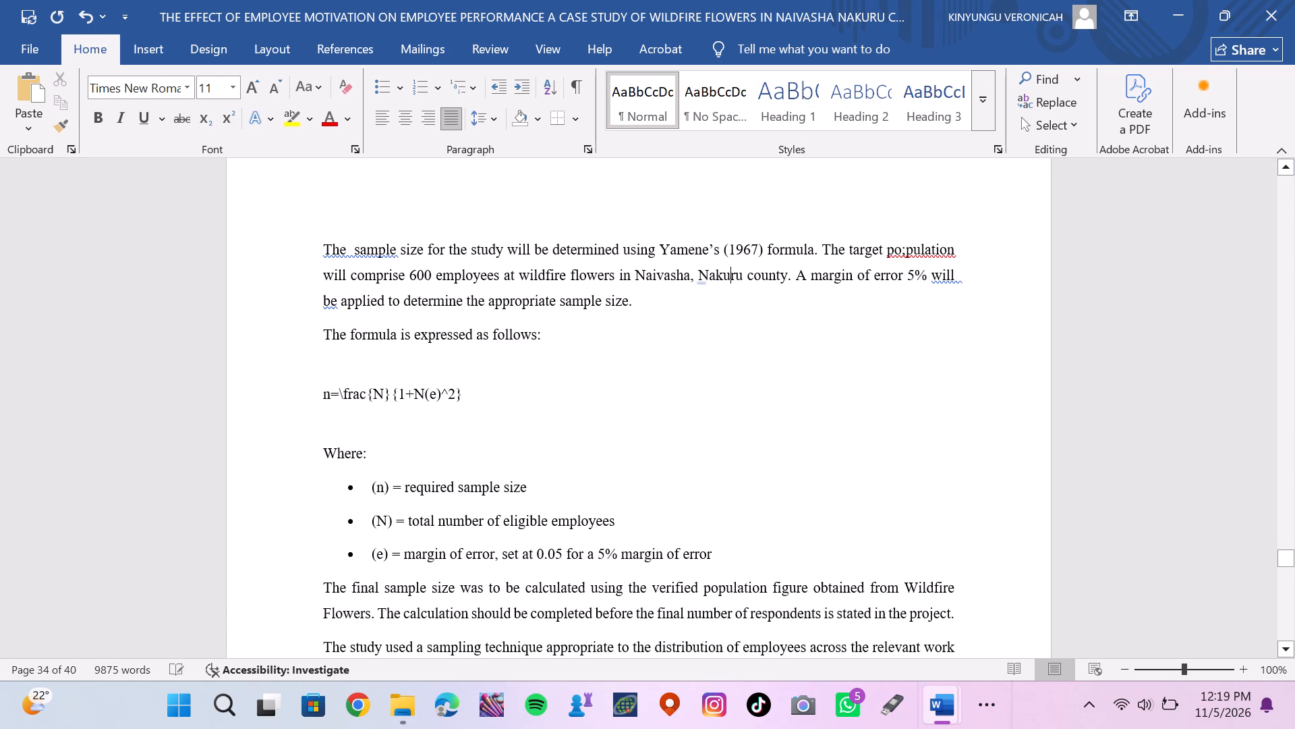
pyautogui.click(723, 283)
pyautogui.doubleClick(1294, 650)
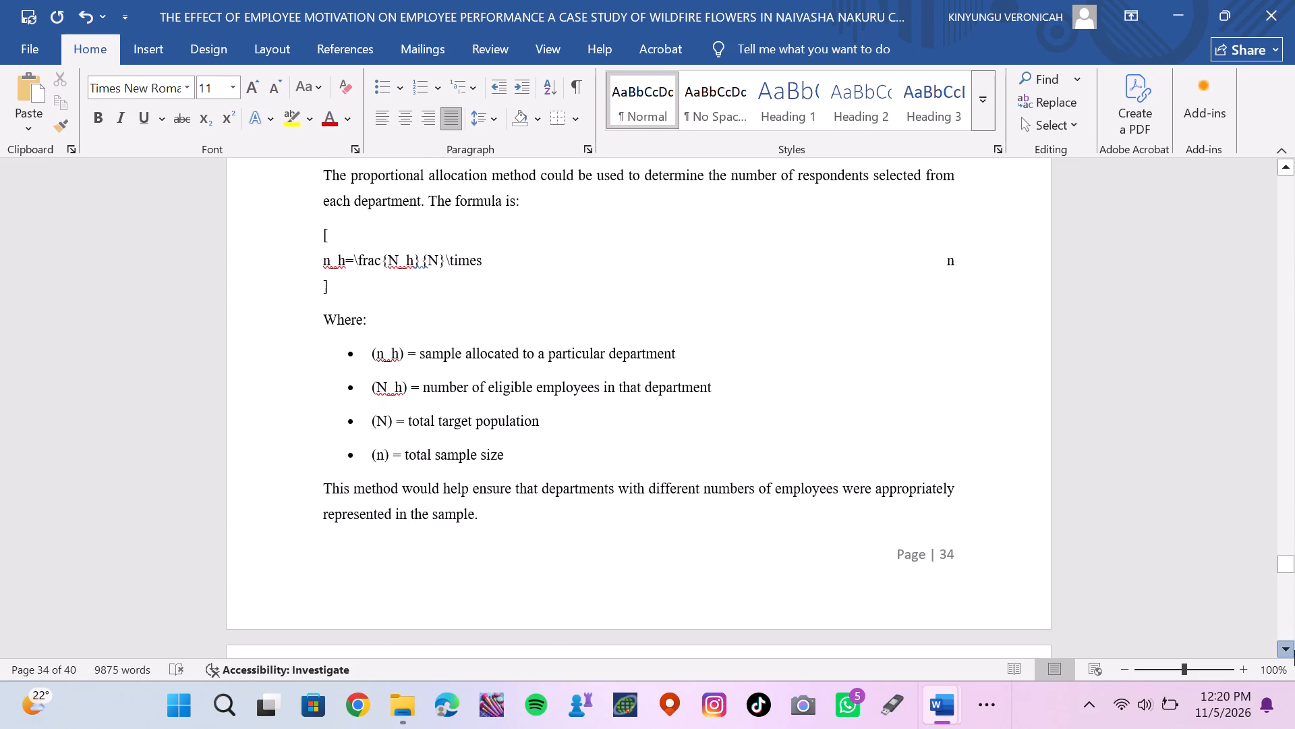
pyautogui.doubleClick(1294, 650)
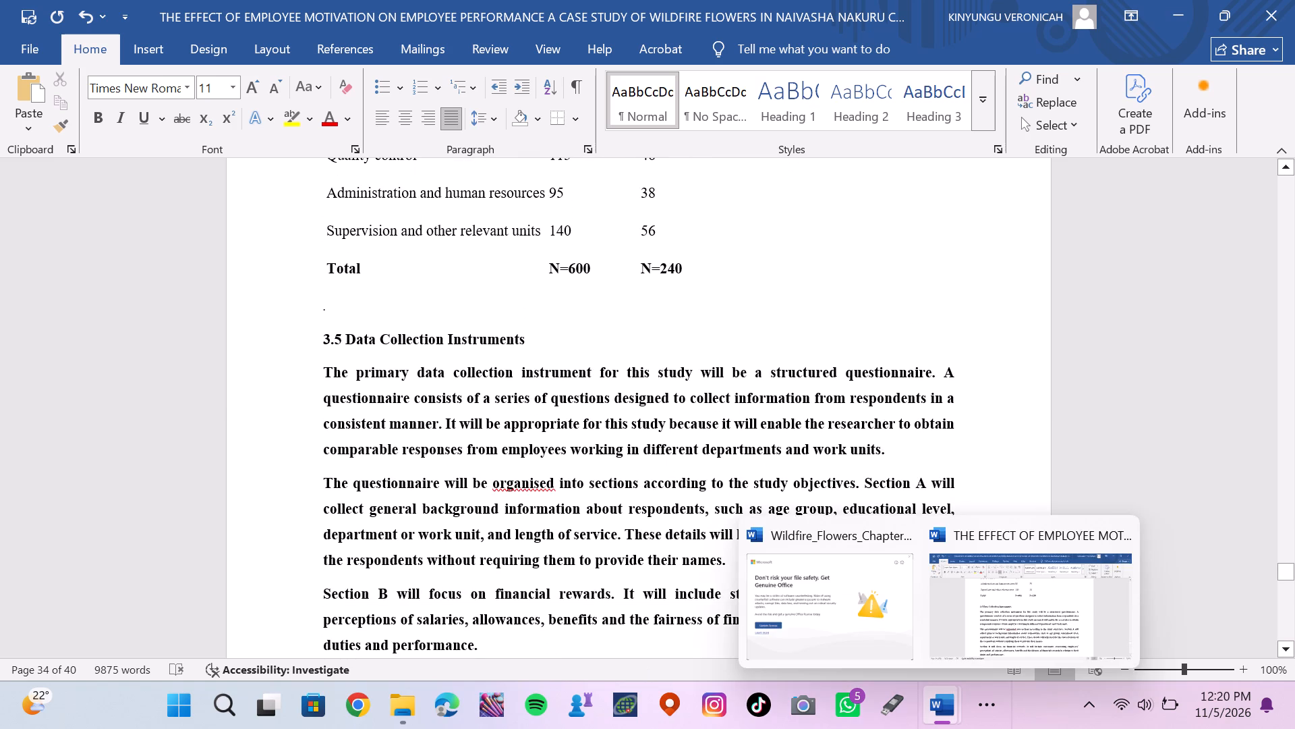
pyautogui.moveTo(318, 371); pyautogui.dragTo(568, 479)
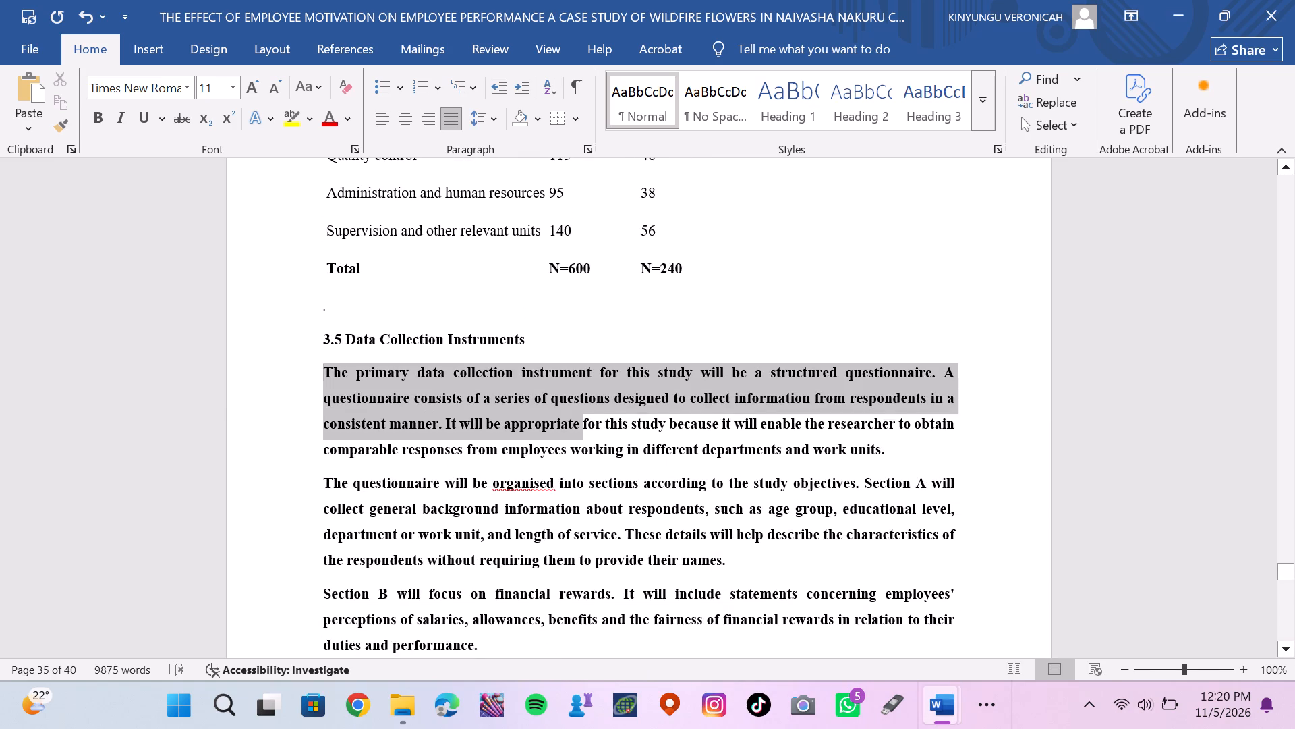
pyautogui.moveTo(568, 479); pyautogui.dragTo(612, 718)
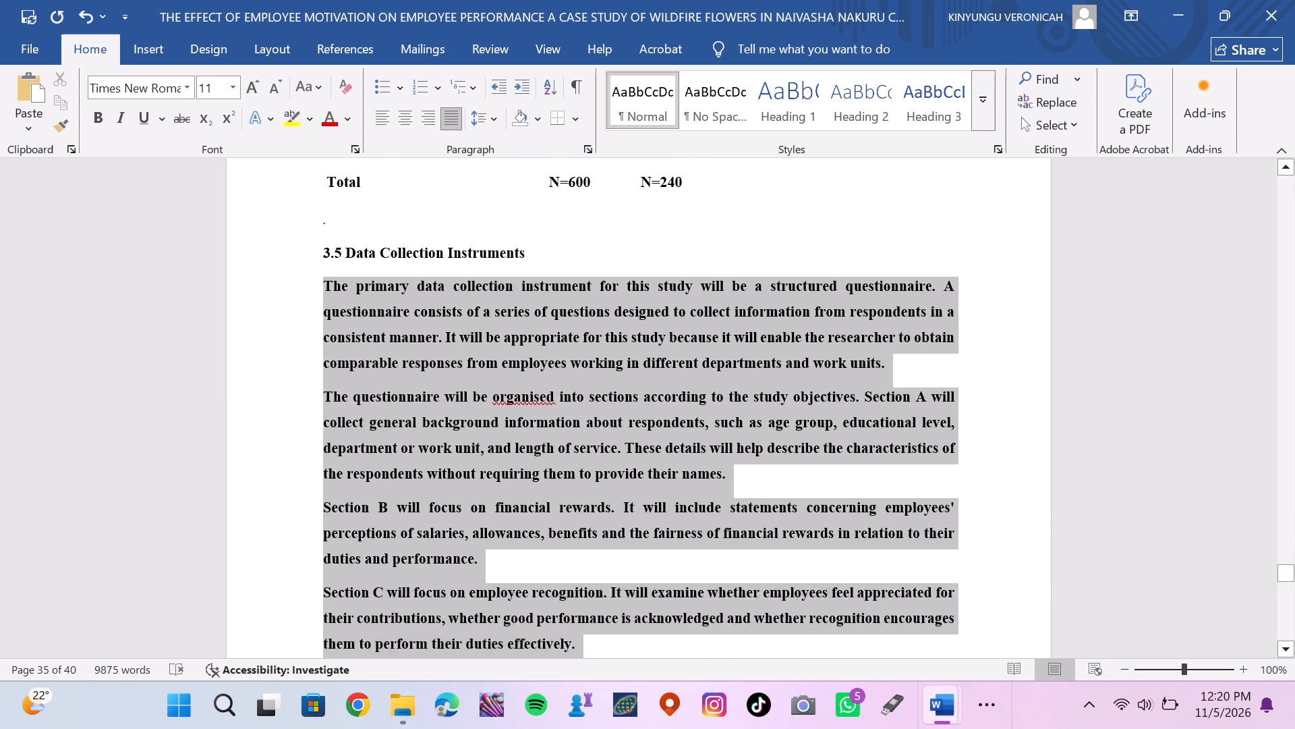
pyautogui.moveTo(612, 718); pyautogui.dragTo(616, 353)
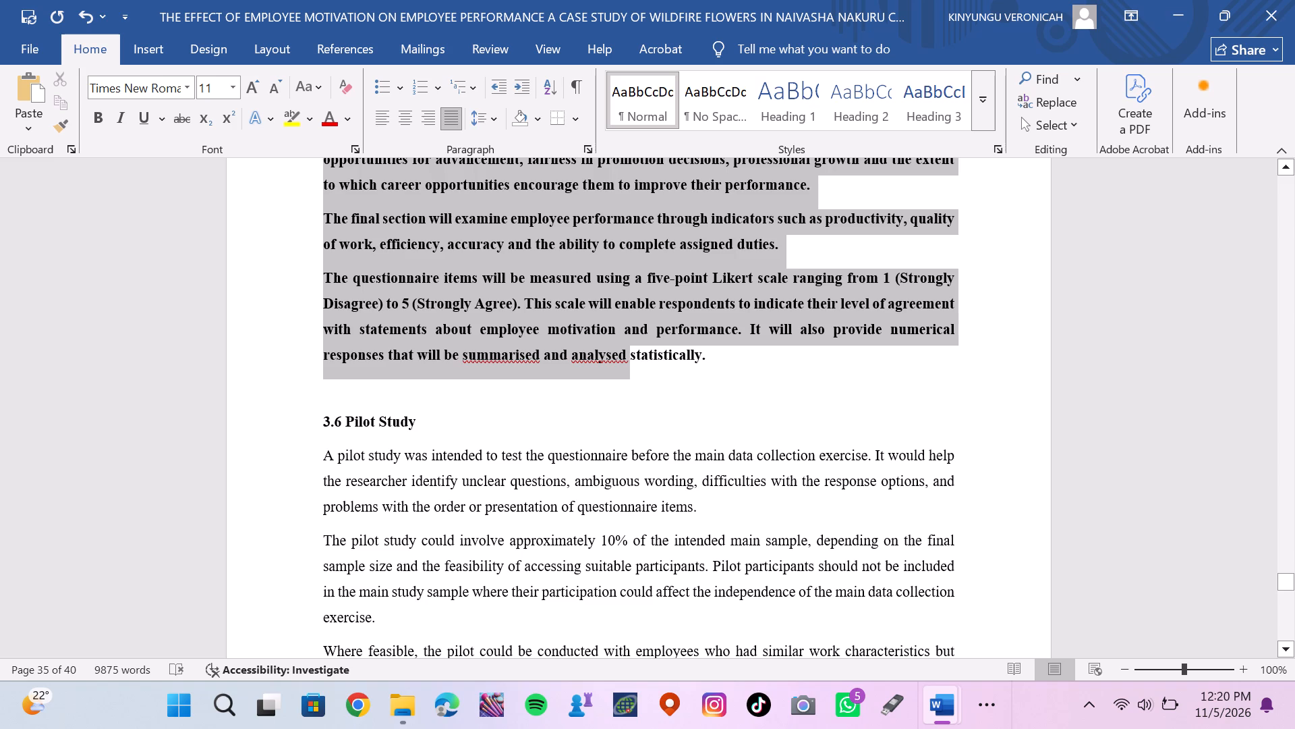
pyautogui.moveTo(616, 353); pyautogui.dragTo(683, 349)
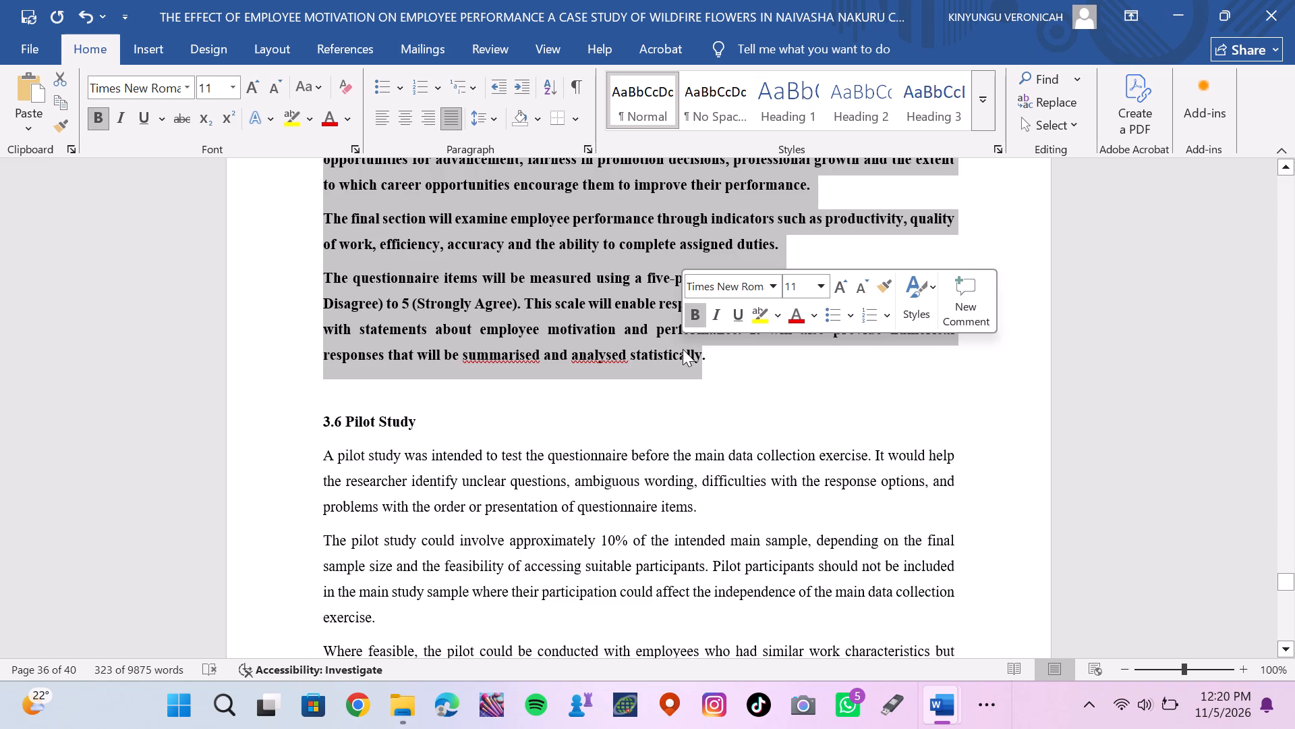
pyautogui.click(188, 91)
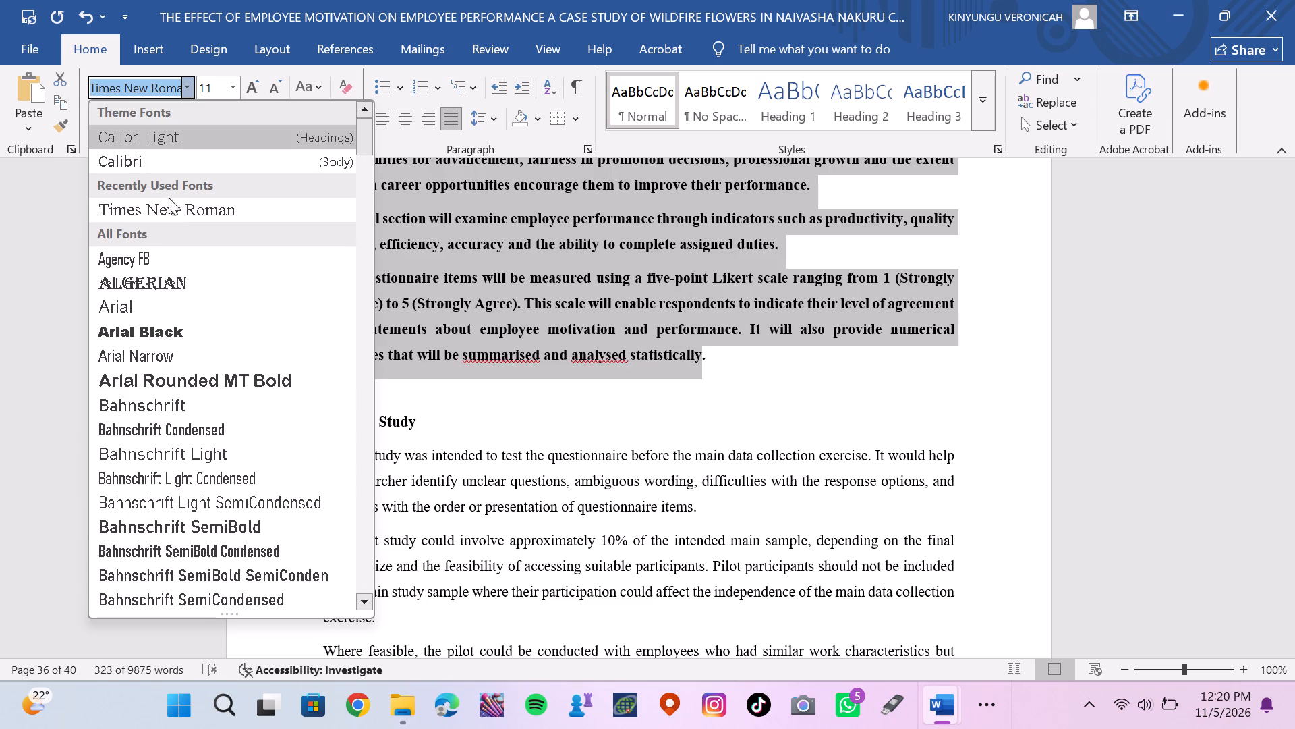
pyautogui.click(195, 208)
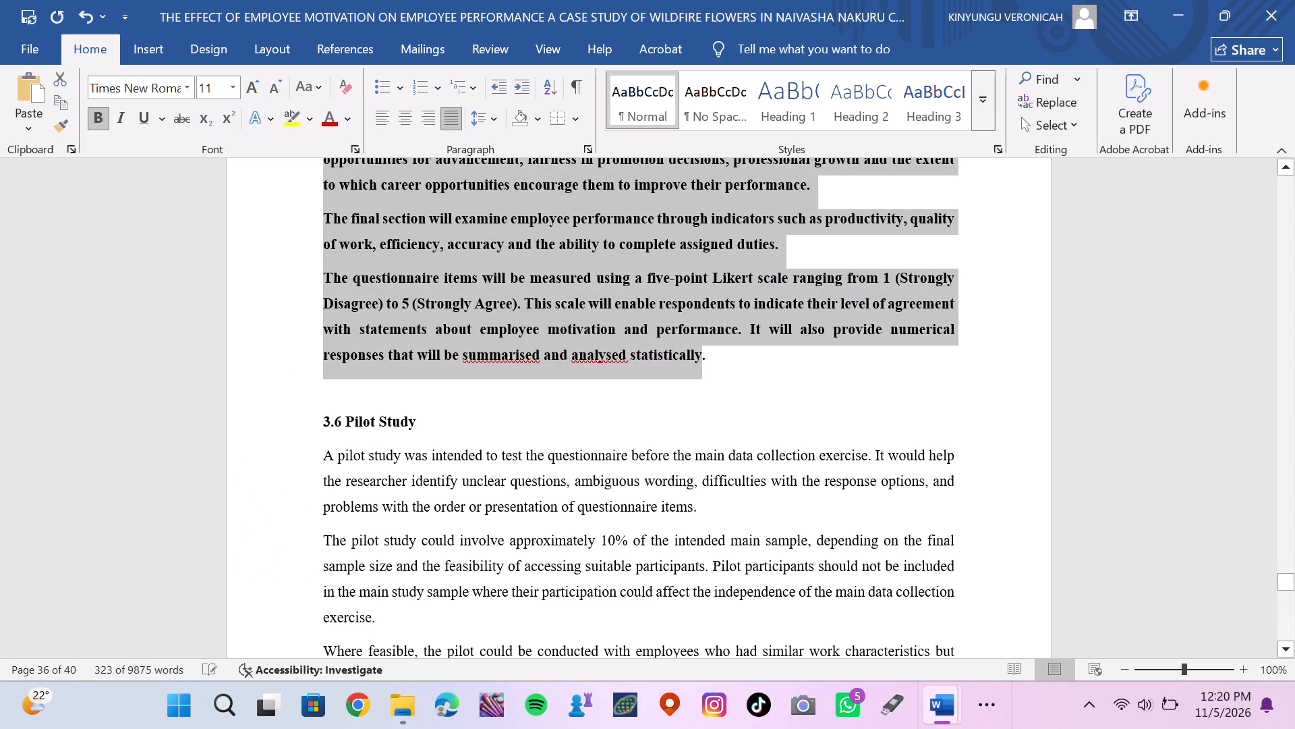
pyautogui.click(93, 115)
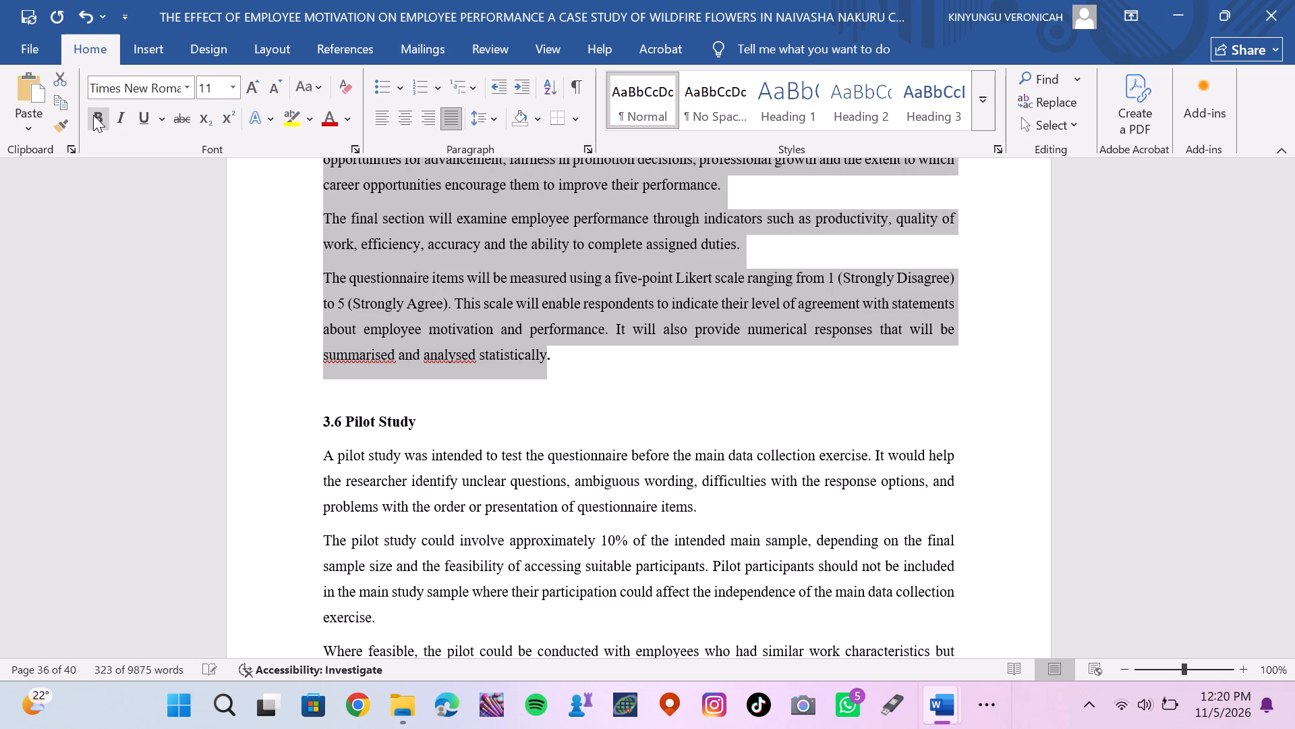
pyautogui.click(165, 193)
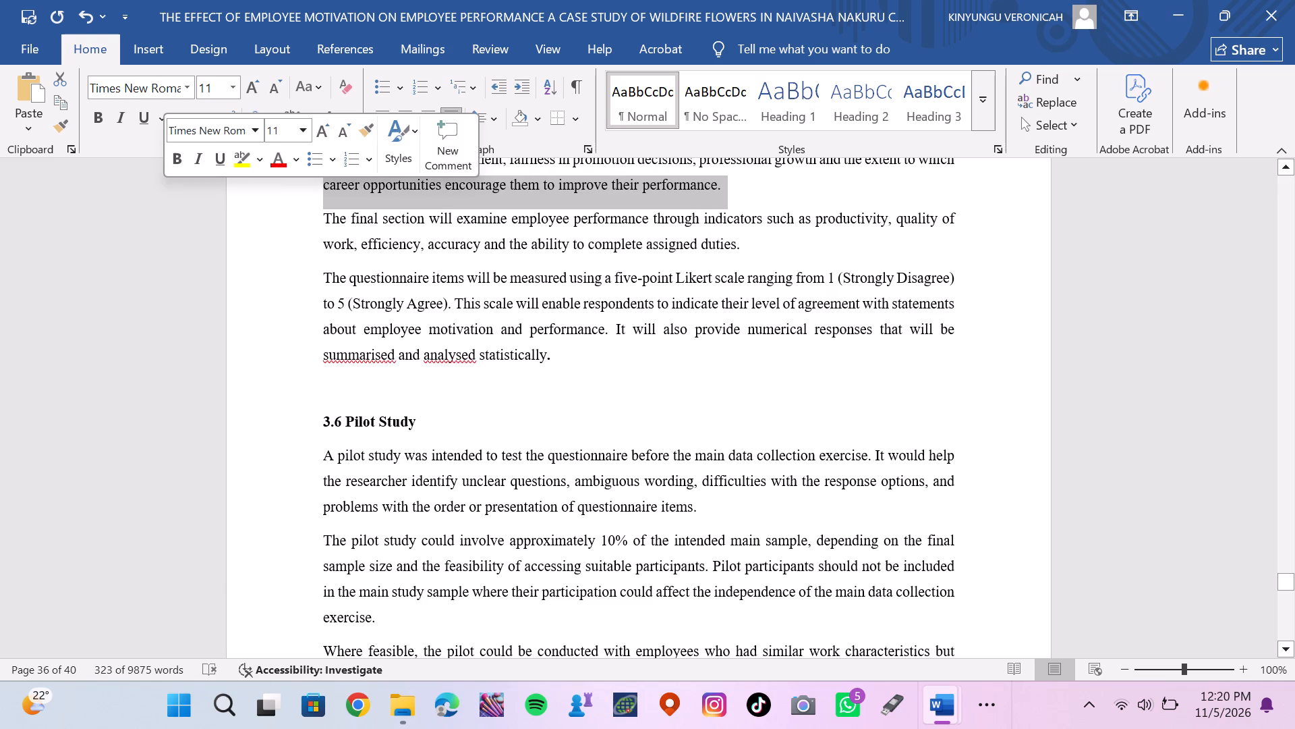
pyautogui.moveTo(1128, 377); pyautogui.dragTo(1213, 285)
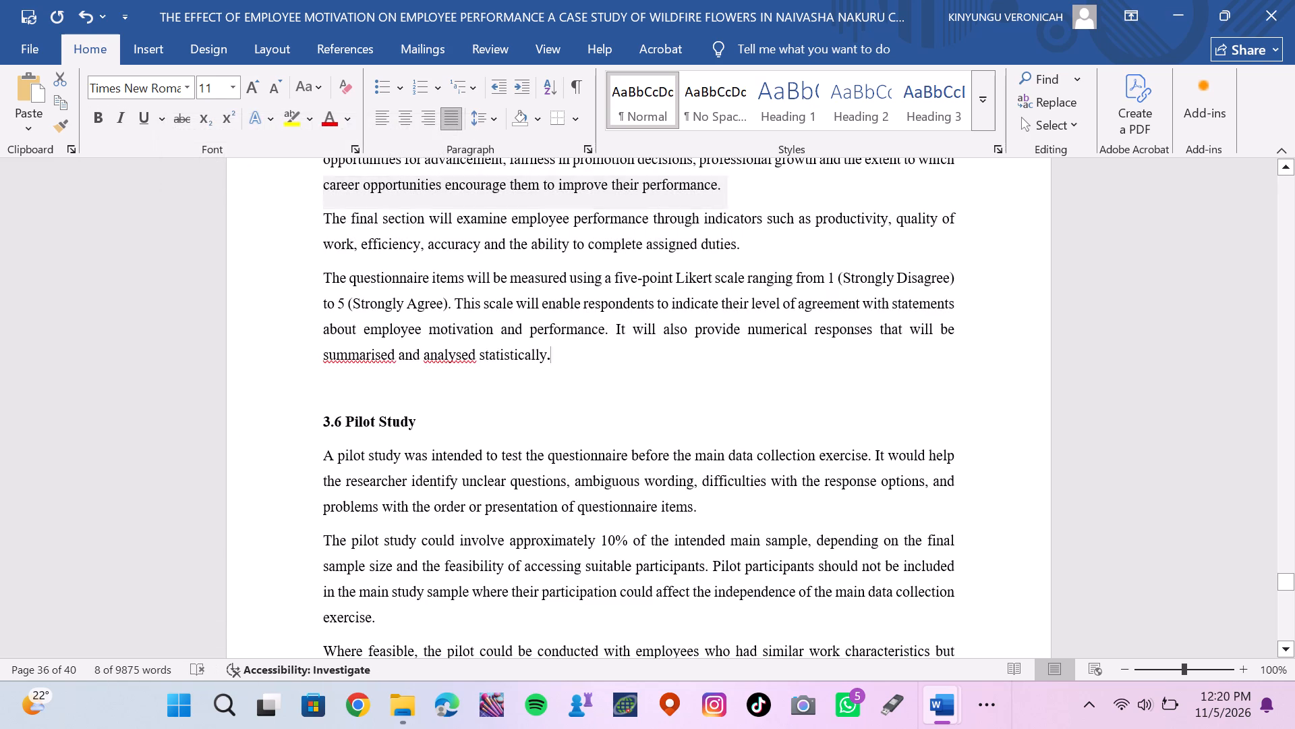
pyautogui.moveTo(1213, 285); pyautogui.dragTo(1288, 172)
pyautogui.doubleClick(1288, 172)
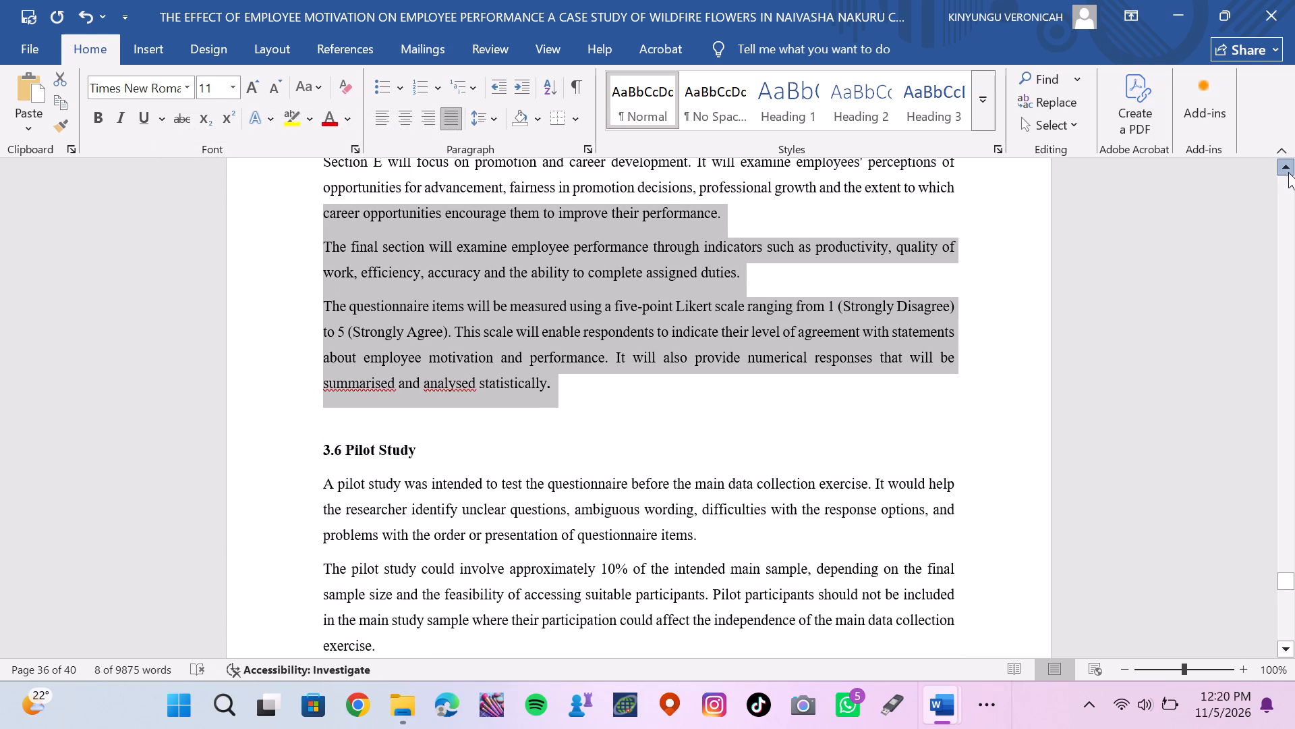
pyautogui.click(1197, 296)
# Split the second paragraph of section 3.5 so that "Section A will collect" starts a new paragraph.
pyautogui.doubleClick(1290, 164)
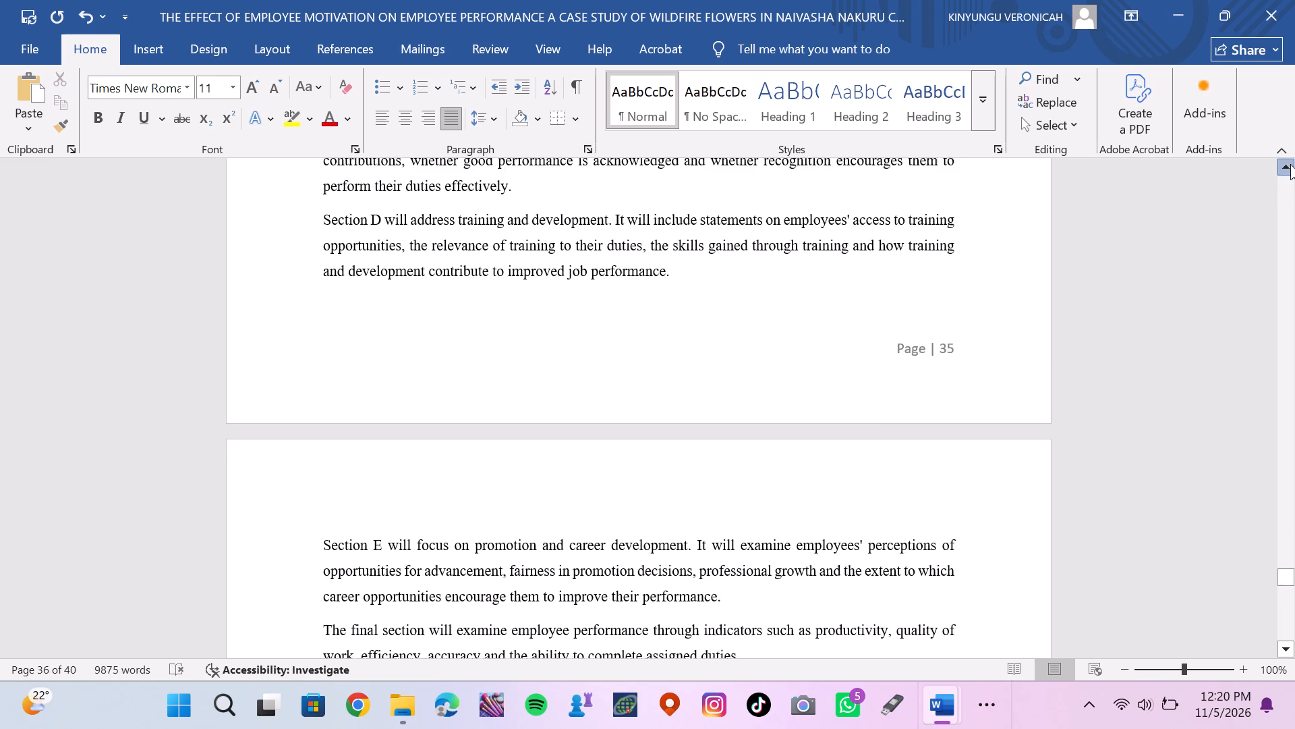
pyautogui.click(1290, 164)
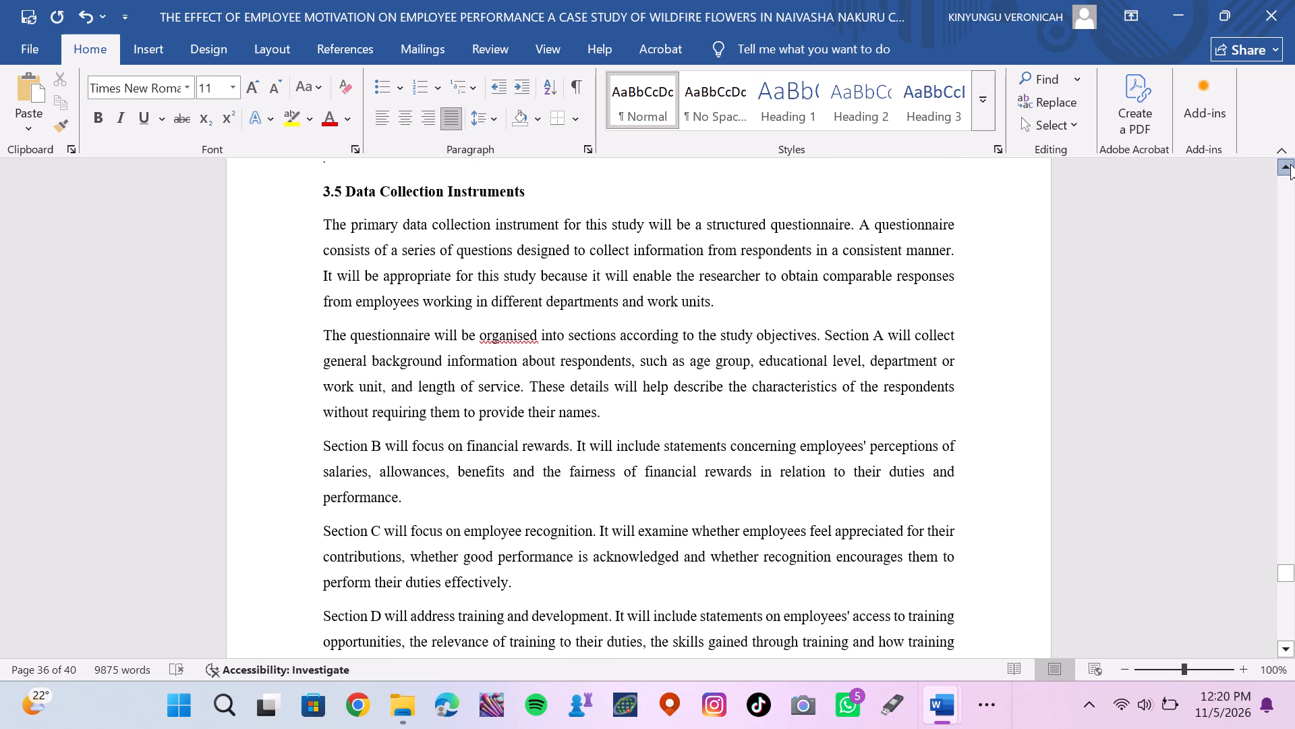
pyautogui.click(1290, 164)
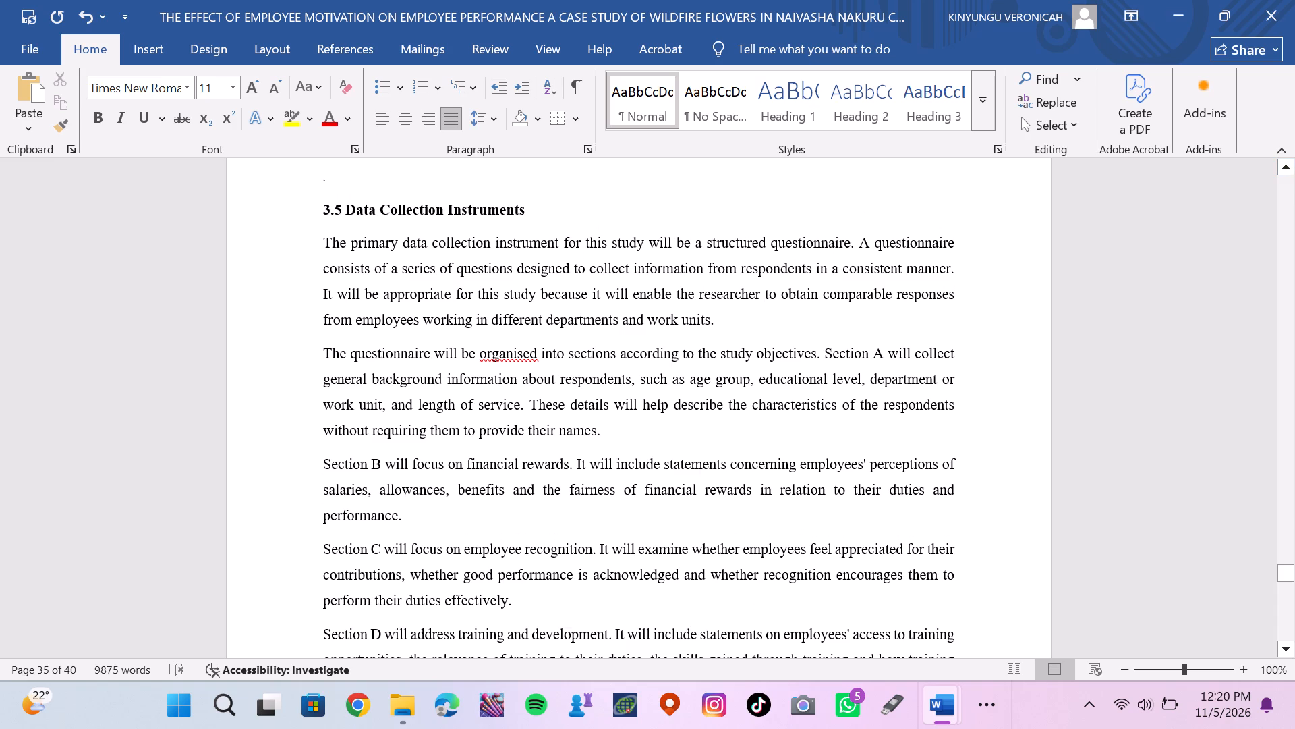
pyautogui.click(822, 354)
pyautogui.press('Return')
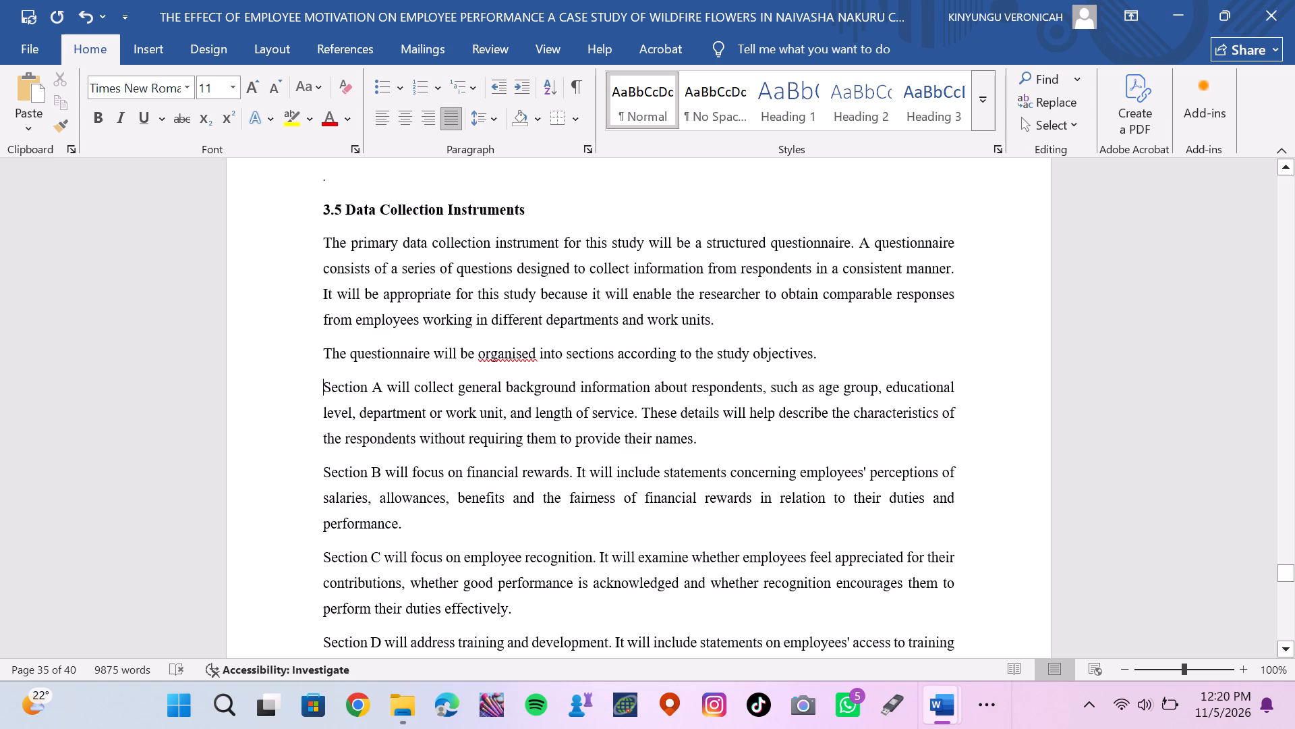
# Review the remaining section 3.5 paragraphs and place the cursor at the end of the 3.6 Pilot Study heading.
pyautogui.tripleClick(1292, 648)
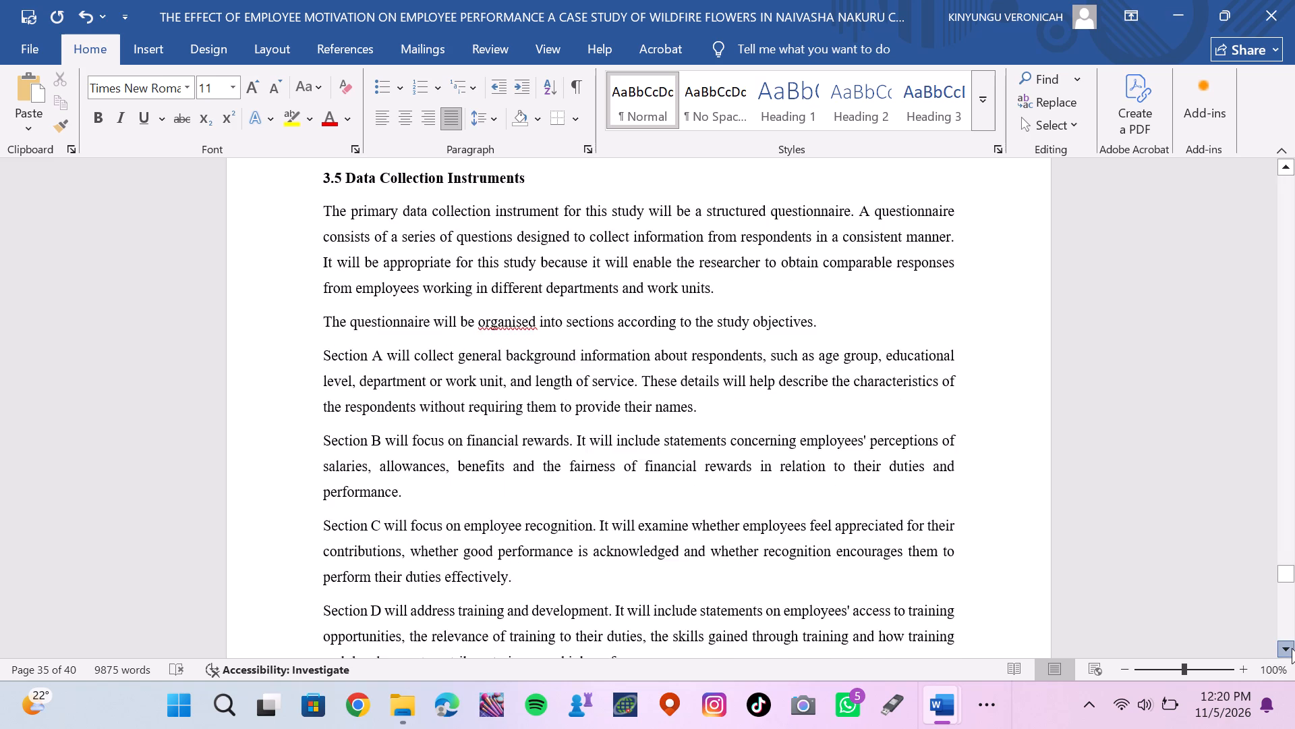
pyautogui.tripleClick(1292, 648)
pyautogui.doubleClick(1292, 648)
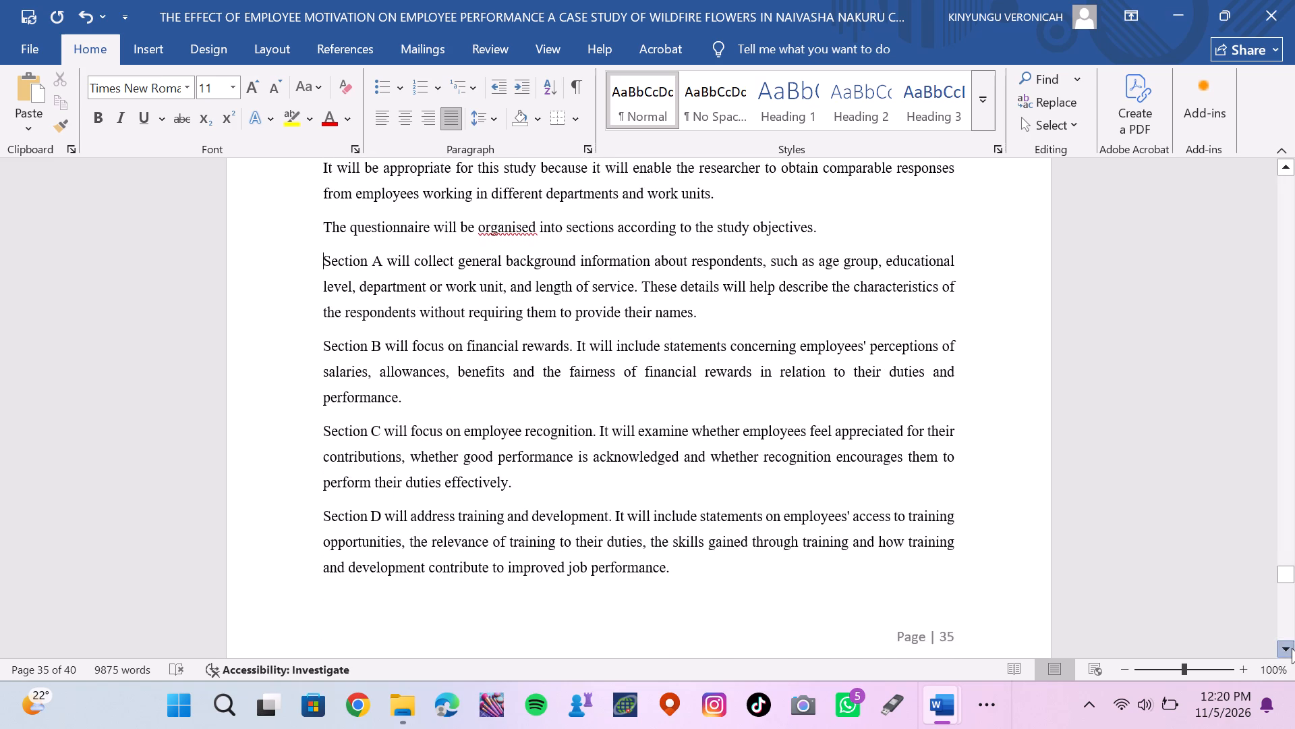
pyautogui.tripleClick(1292, 648)
pyautogui.tripleClick(1292, 648)
pyautogui.tripleClick(1292, 648)
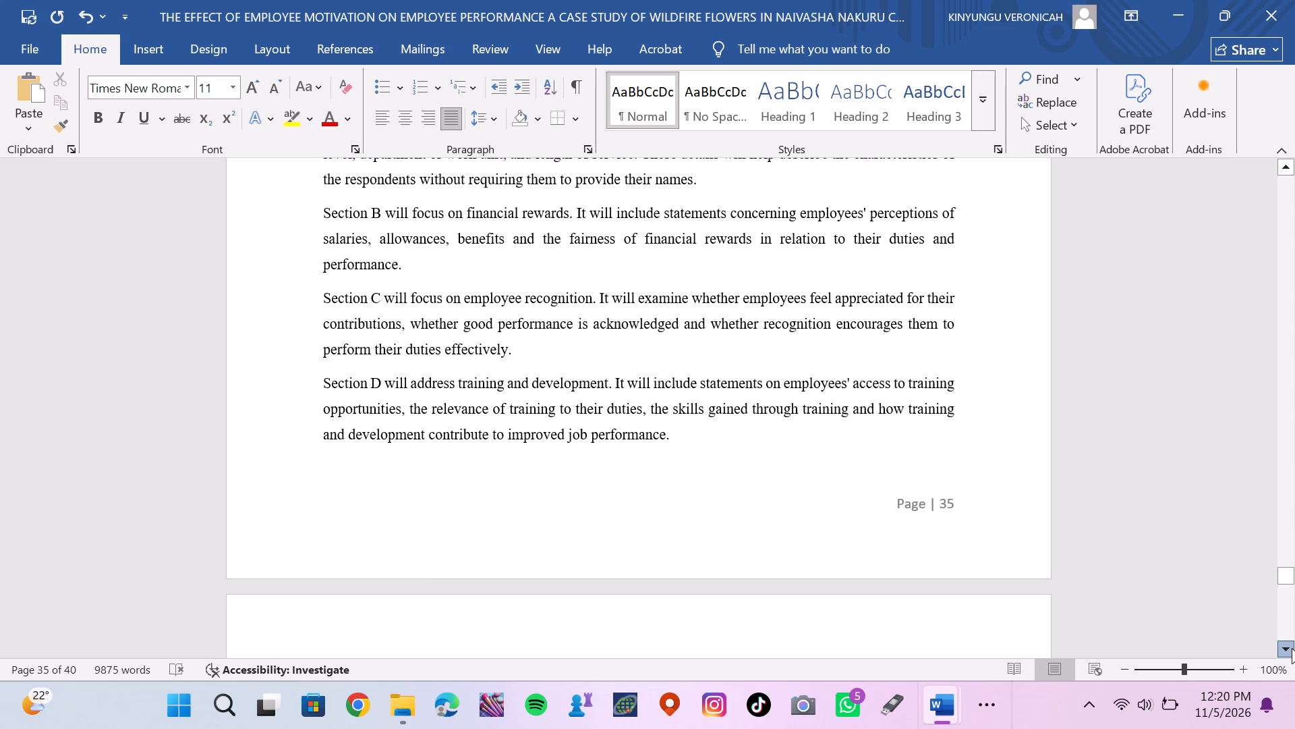
pyautogui.tripleClick(1292, 648)
pyautogui.tripleClick(1292, 648)
pyautogui.tripleClick(1292, 648)
pyautogui.click(1292, 648)
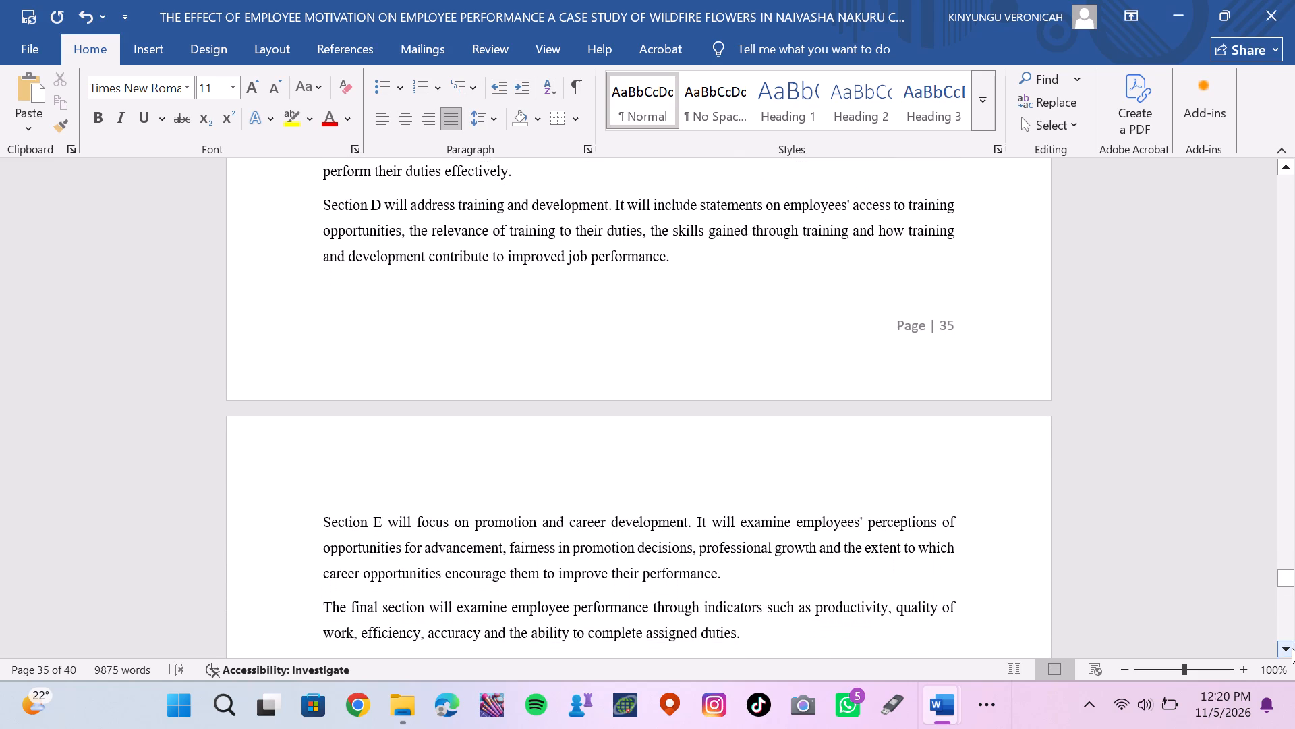
pyautogui.click(1292, 648)
pyautogui.click(1292, 648)
pyautogui.tripleClick(1292, 648)
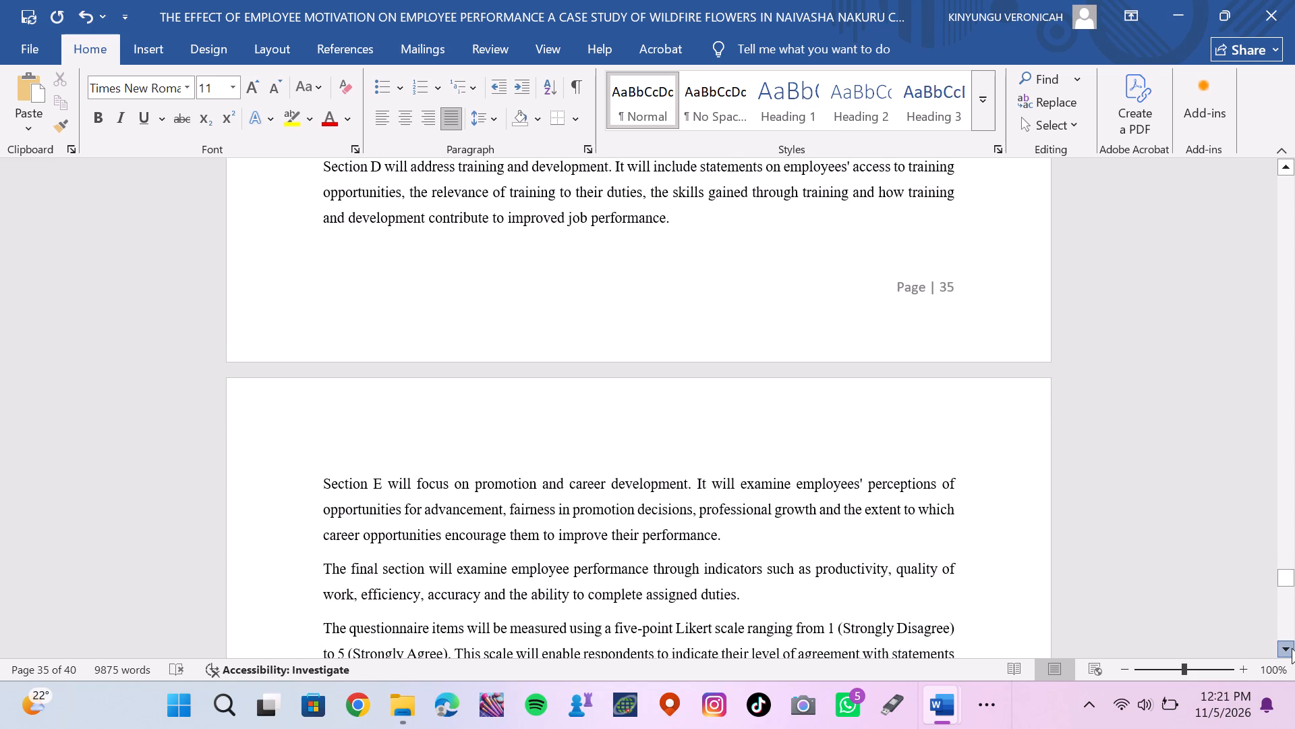
pyautogui.tripleClick(1292, 648)
pyautogui.click(1292, 648)
pyautogui.tripleClick(1292, 648)
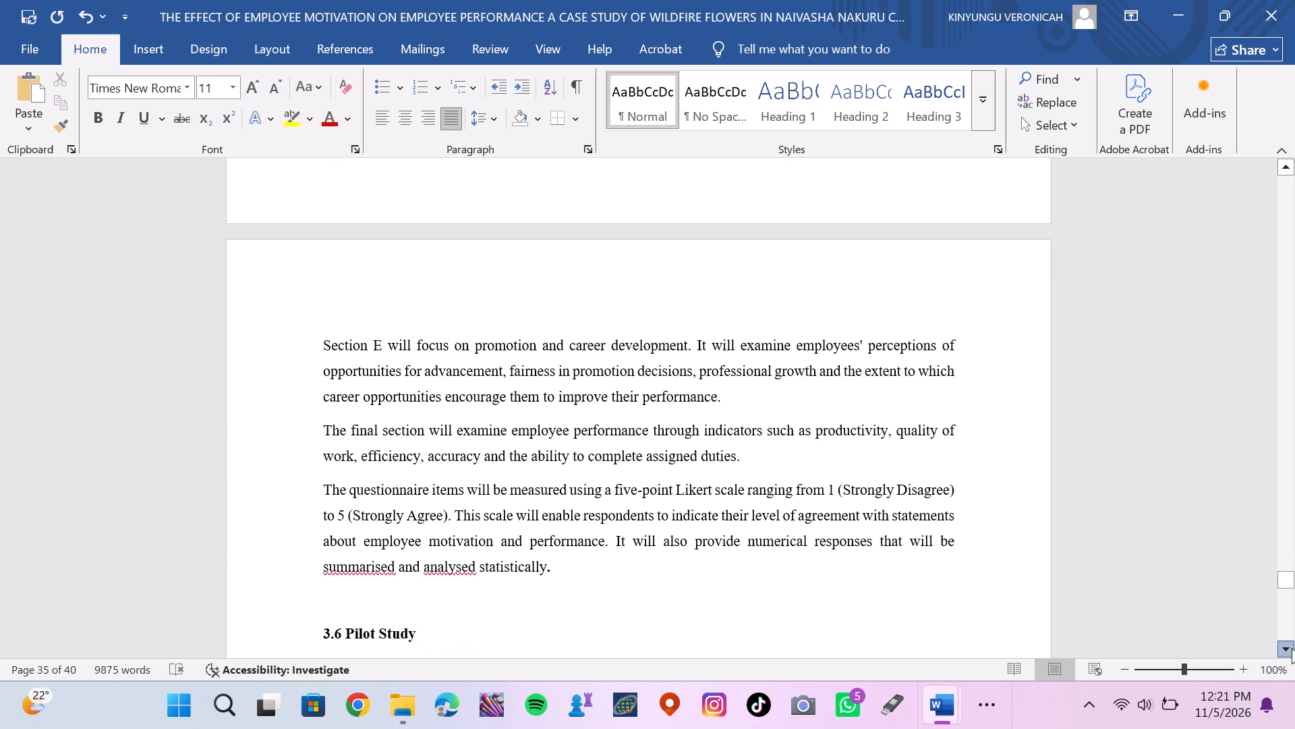
pyautogui.tripleClick(1292, 648)
pyautogui.doubleClick(1292, 648)
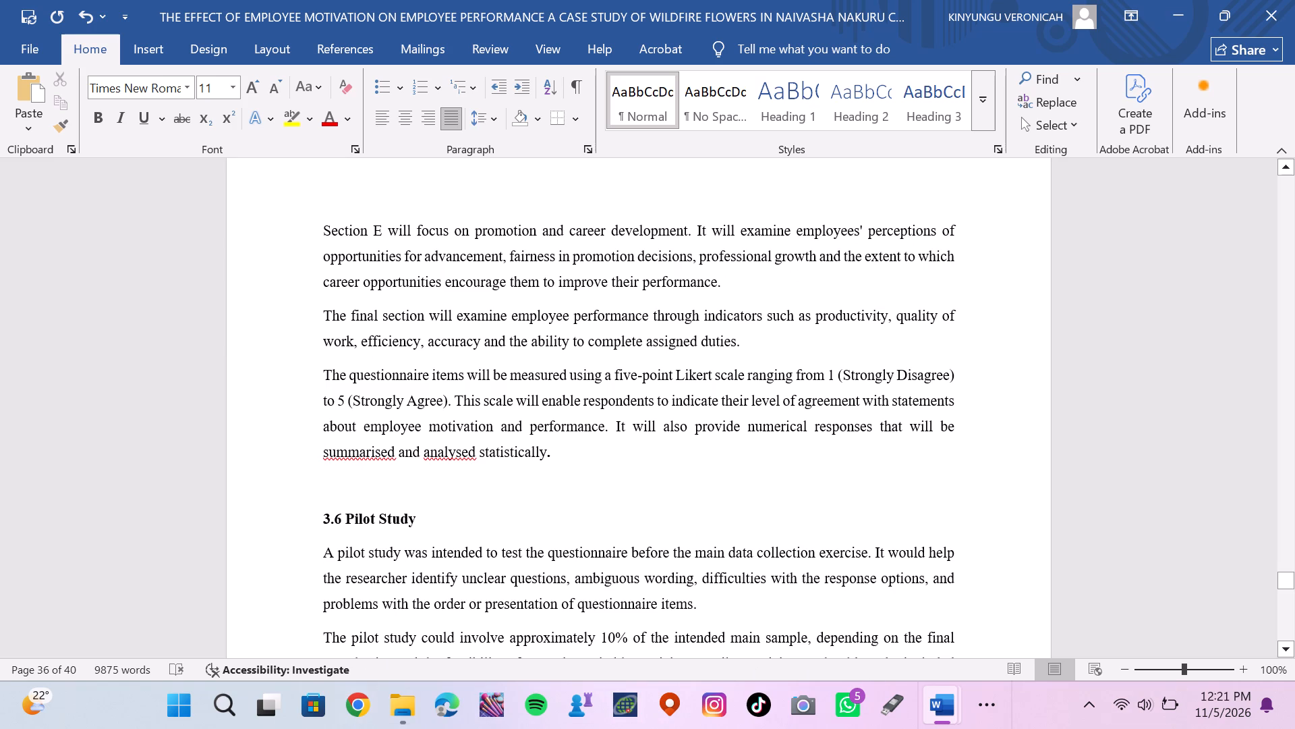
pyautogui.click(422, 515)
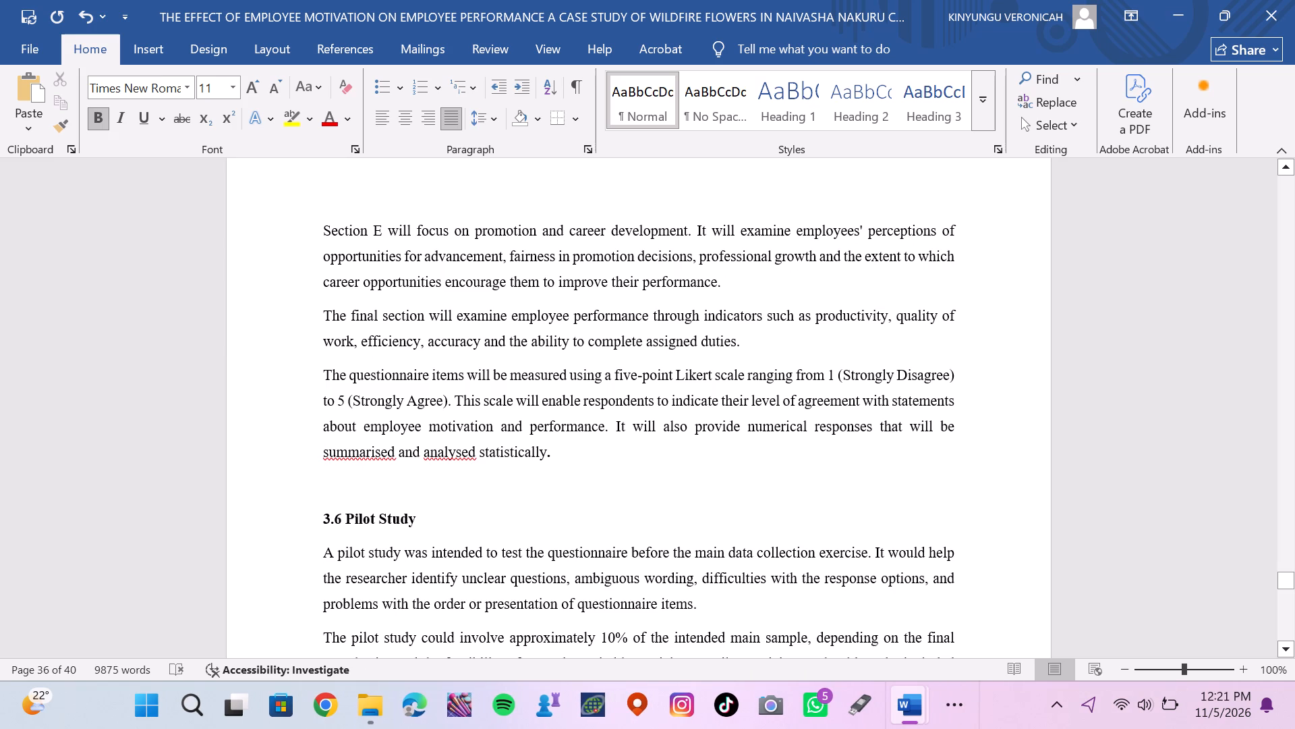
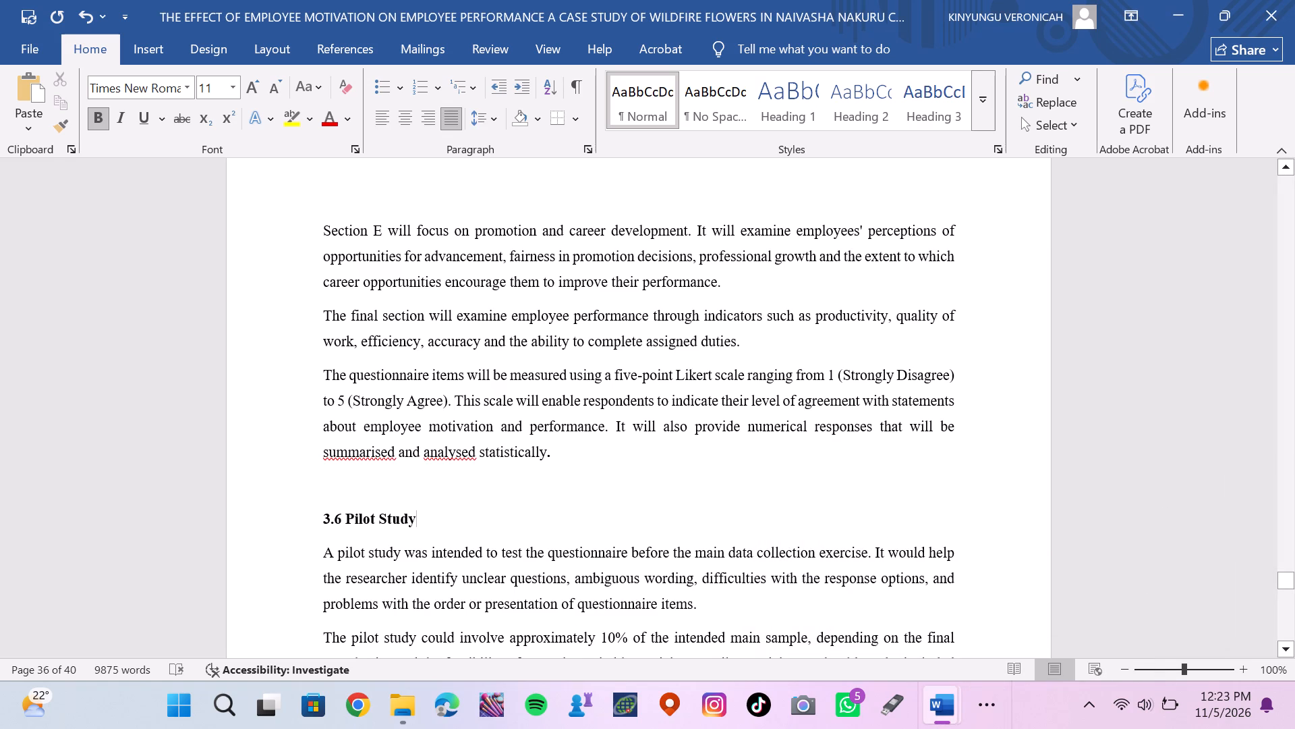
pyautogui.click(313, 519)
pyautogui.hotkey('ctrl', 'v')
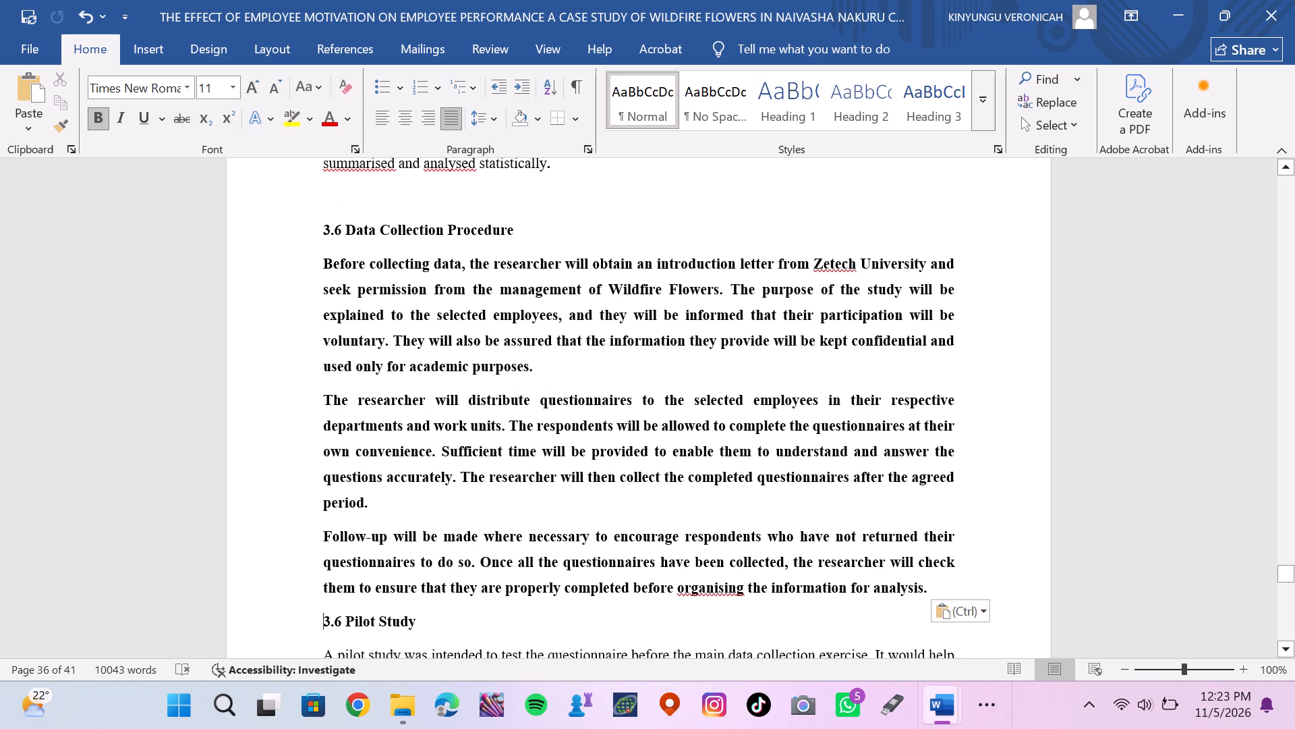
# Replace the word "researcher" with "I" in the first sentence of the Data Collection Procedure section.
pyautogui.click(558, 262)
pyautogui.press('BackSpace')
pyautogui.press('BackSpace')
pyautogui.press('BackSpace')
pyautogui.press('BackSpace')
pyautogui.press('BackSpace')
pyautogui.press('BackSpace')
pyautogui.press('BackSpace')
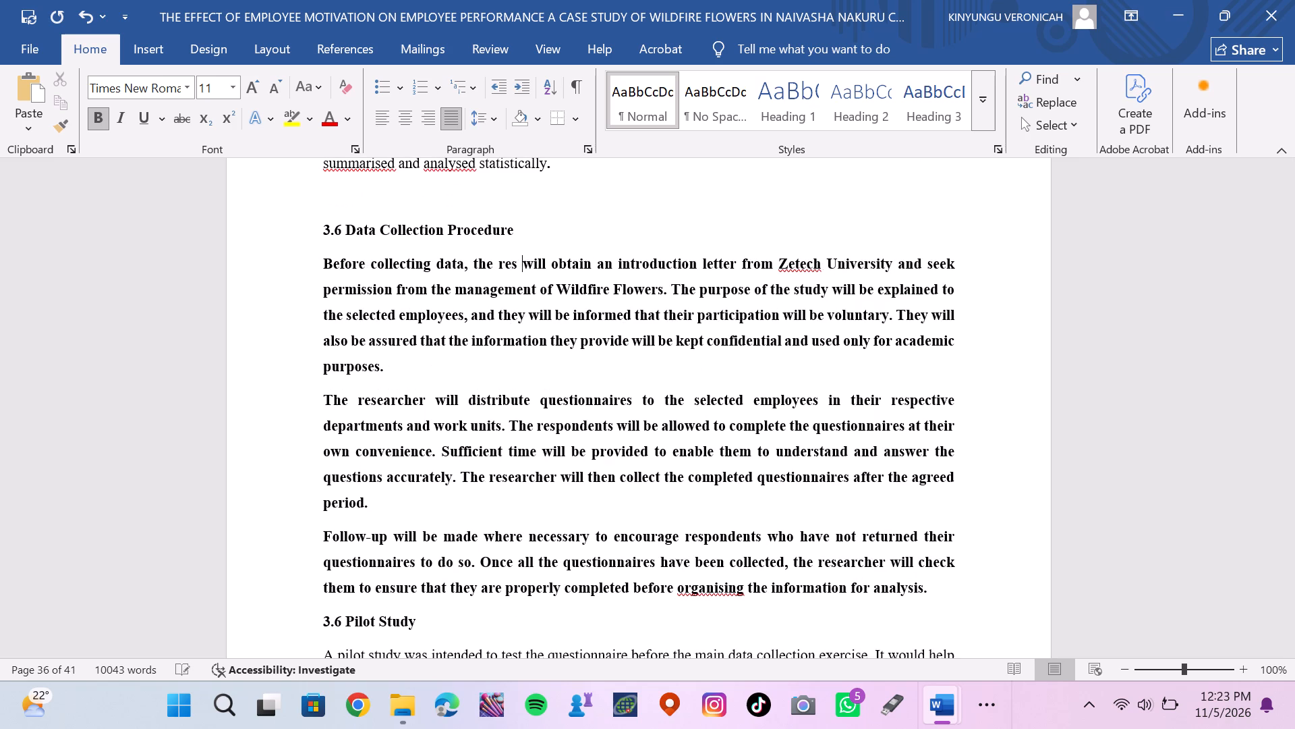
pyautogui.press('BackSpace')
pyautogui.press('BackSpace')
pyautogui.press('BackSpace')
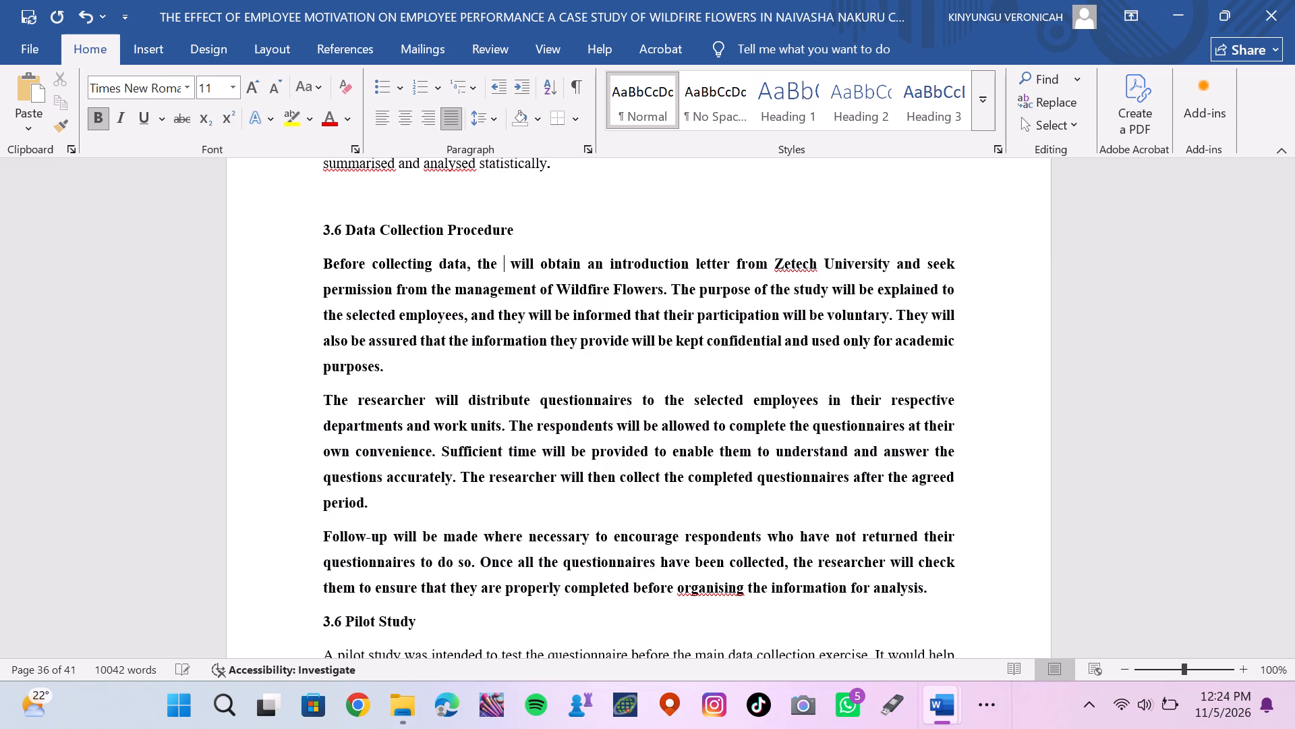
pyautogui.press('i')
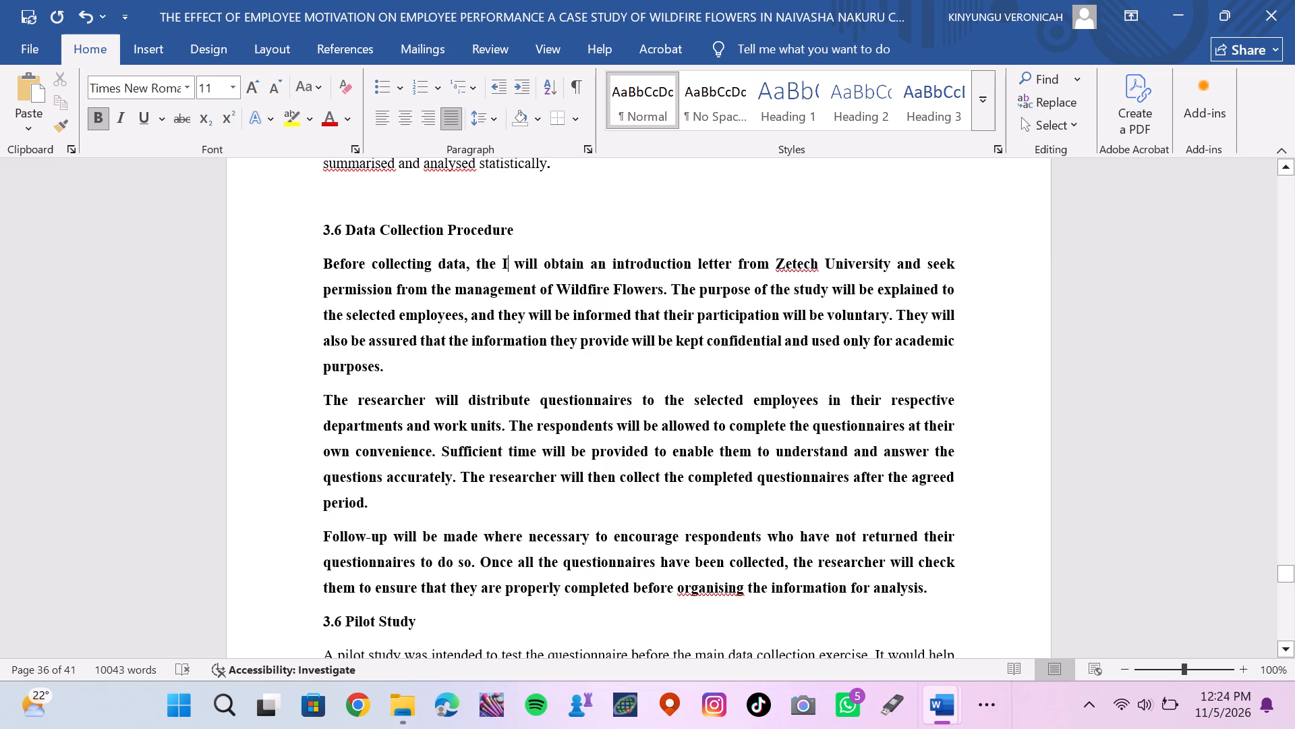
# Replace "The researcher" with "I" at the start of the second Data Collection Procedure paragraph, about distributing questionnaires.
pyautogui.click(426, 404)
pyautogui.press('BackSpace')
pyautogui.press('BackSpace')
pyautogui.press('BackSpace')
pyautogui.press('BackSpace')
pyautogui.press('BackSpace')
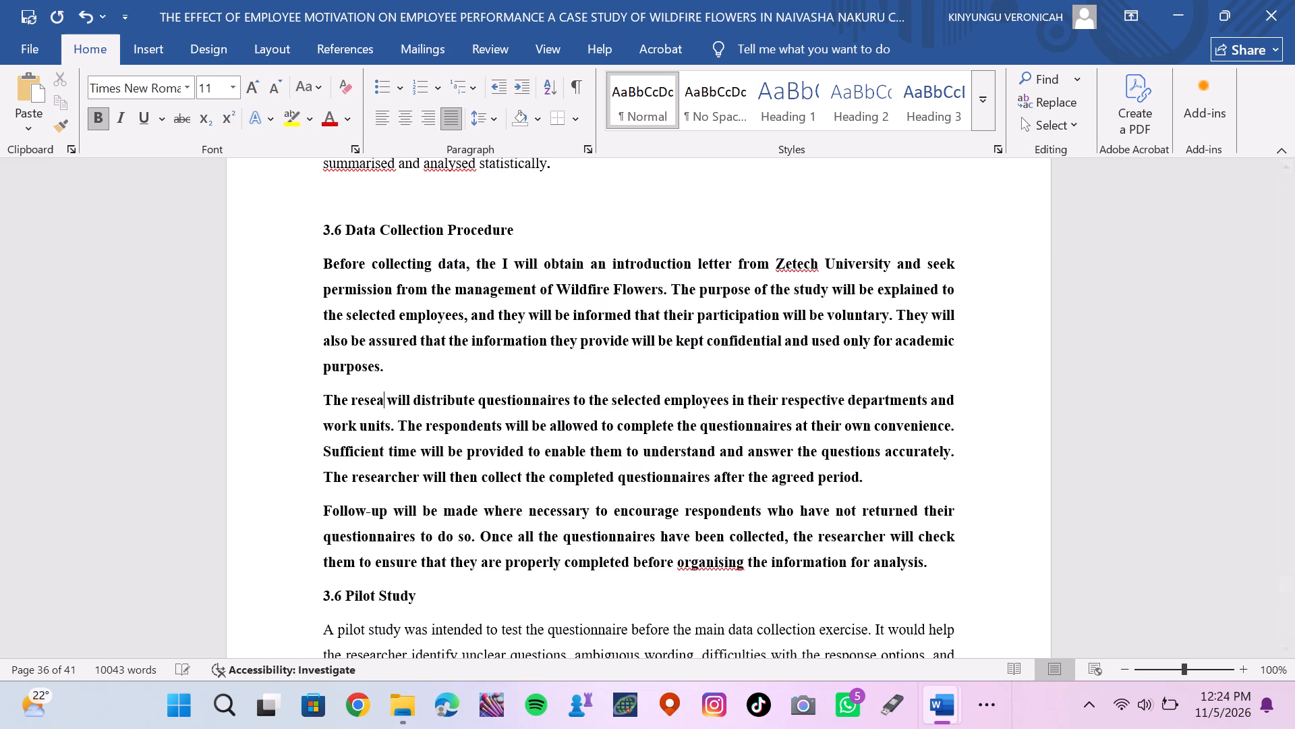
pyautogui.press('BackSpace')
pyautogui.press('BackSpace')
pyautogui.press('BackSpace')
pyautogui.press('BackSpace')
pyautogui.press('BackSpace')
pyautogui.press('BackSpace')
pyautogui.press('BackSpace')
pyautogui.press('BackSpace')
pyautogui.press('BackSpace')
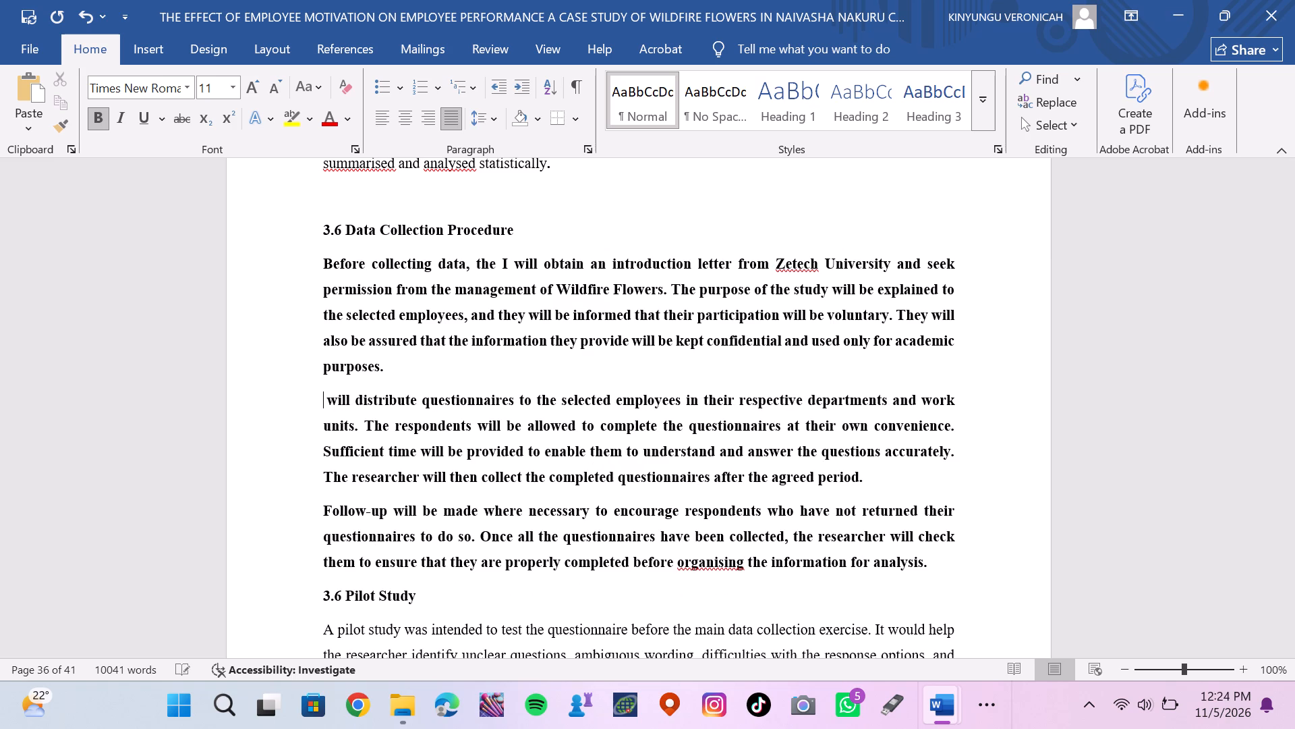
pyautogui.press('i')
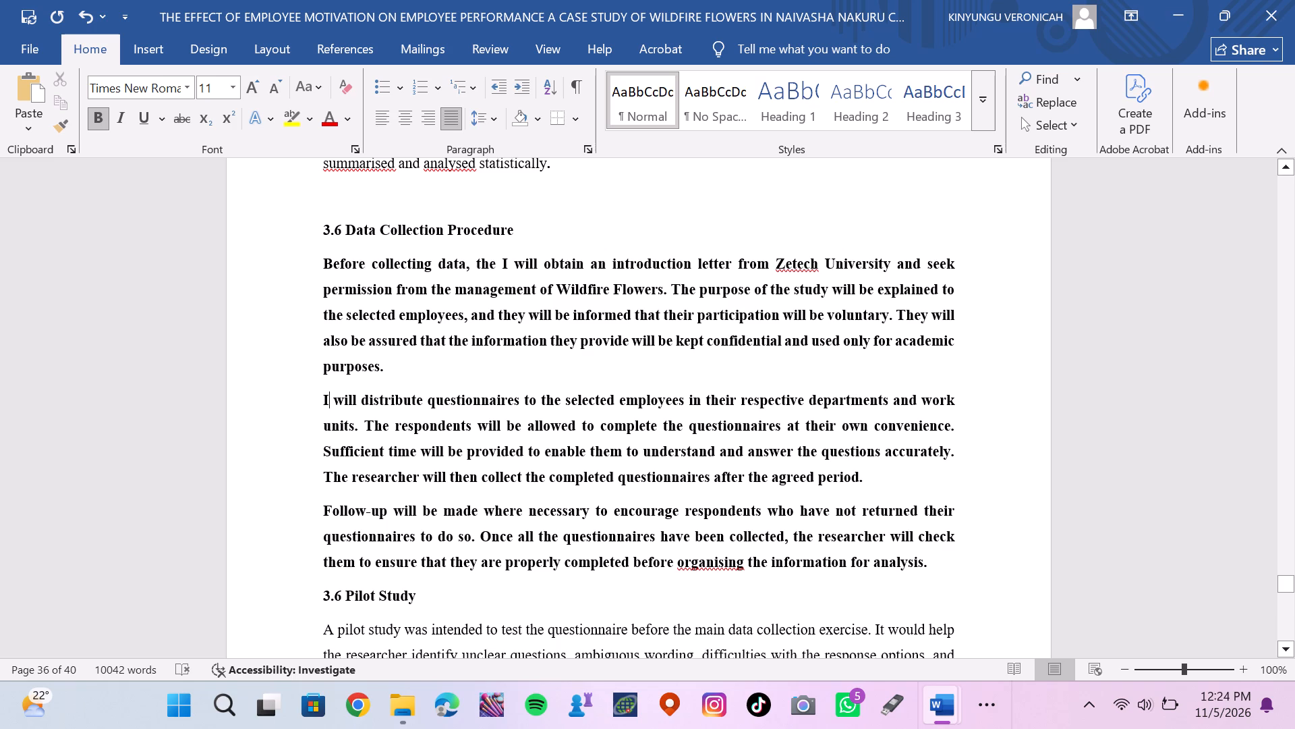
# Replace "the researcher" with "I" in the follow-up paragraph's sentence about checking the collected questionnaires.
pyautogui.click(888, 534)
pyautogui.press('BackSpace')
pyautogui.press('BackSpace')
pyautogui.press('BackSpace')
pyautogui.press('BackSpace')
pyautogui.press('BackSpace')
pyautogui.press('BackSpace')
pyautogui.press('BackSpace')
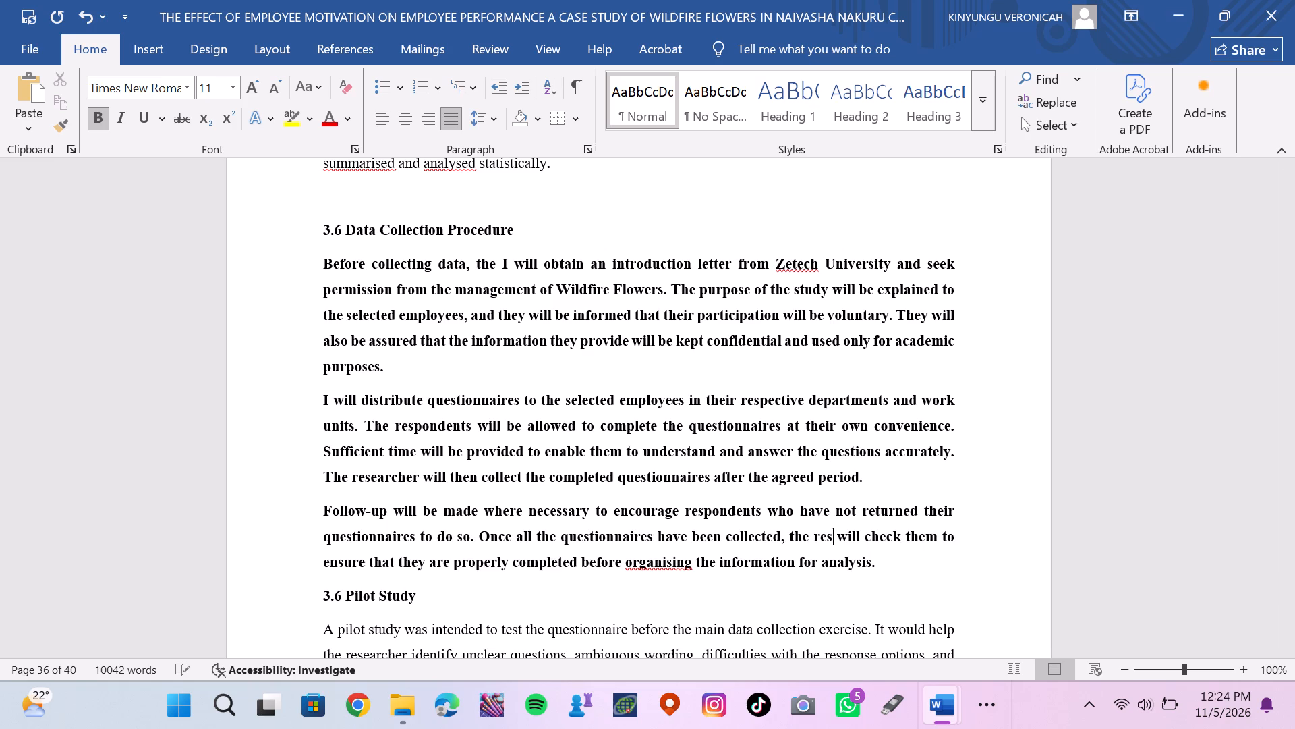
pyautogui.press('BackSpace')
pyautogui.press('BackSpace')
pyautogui.press('BackSpace')
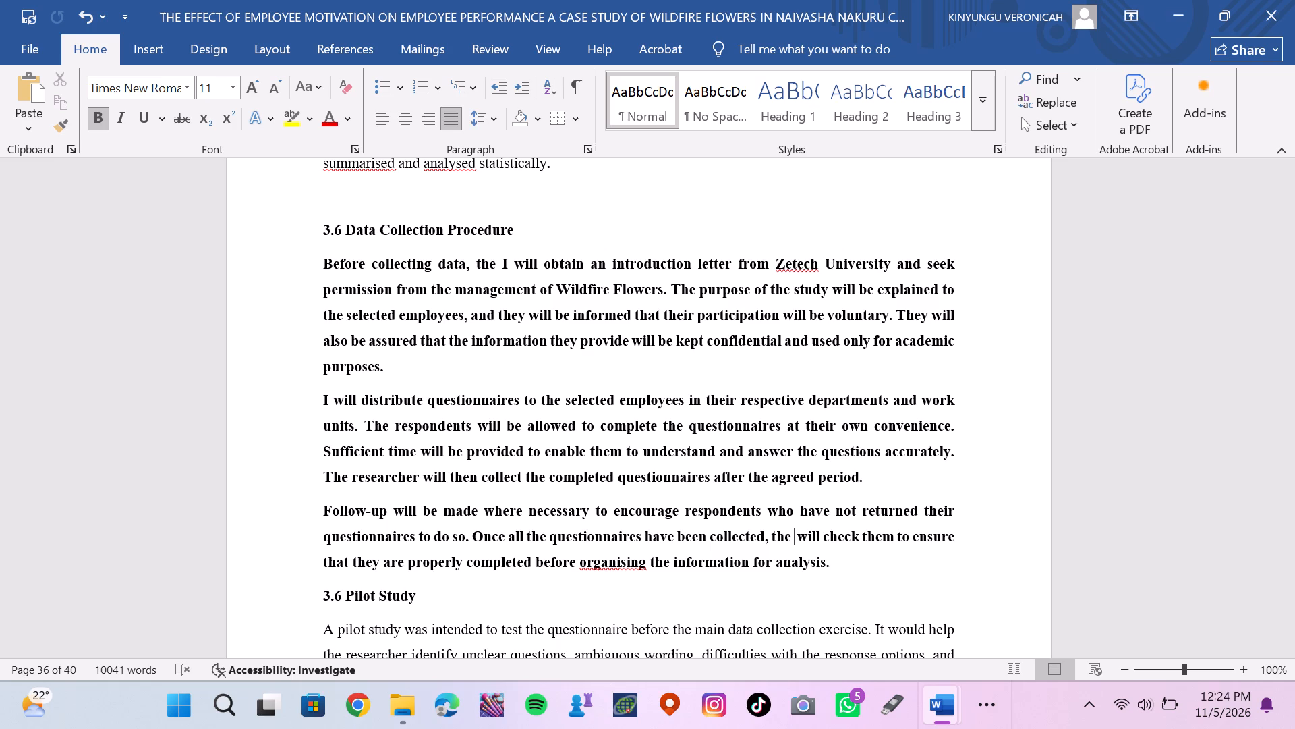
pyautogui.press('BackSpace')
pyautogui.press('BackSpace')
pyautogui.press('BackSpace')
pyautogui.press('BackSpace')
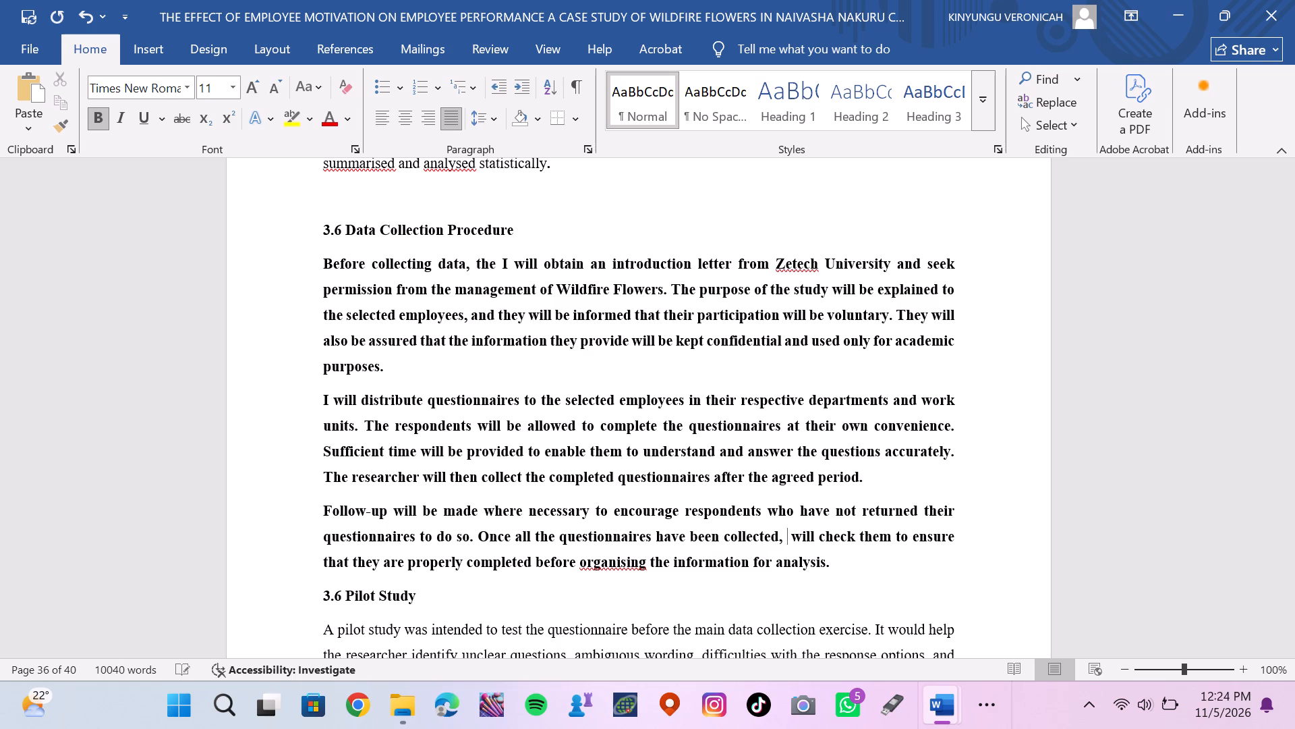
pyautogui.press('BackSpace')
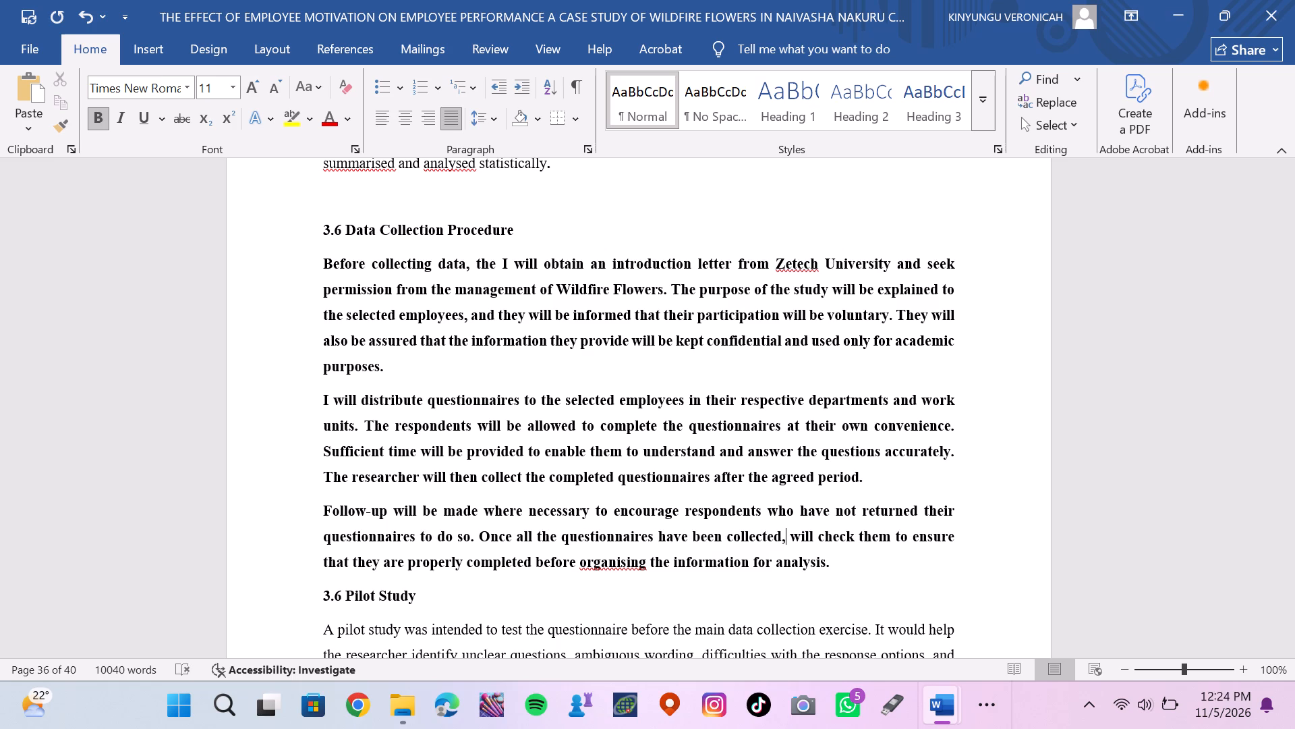
pyautogui.press('space')
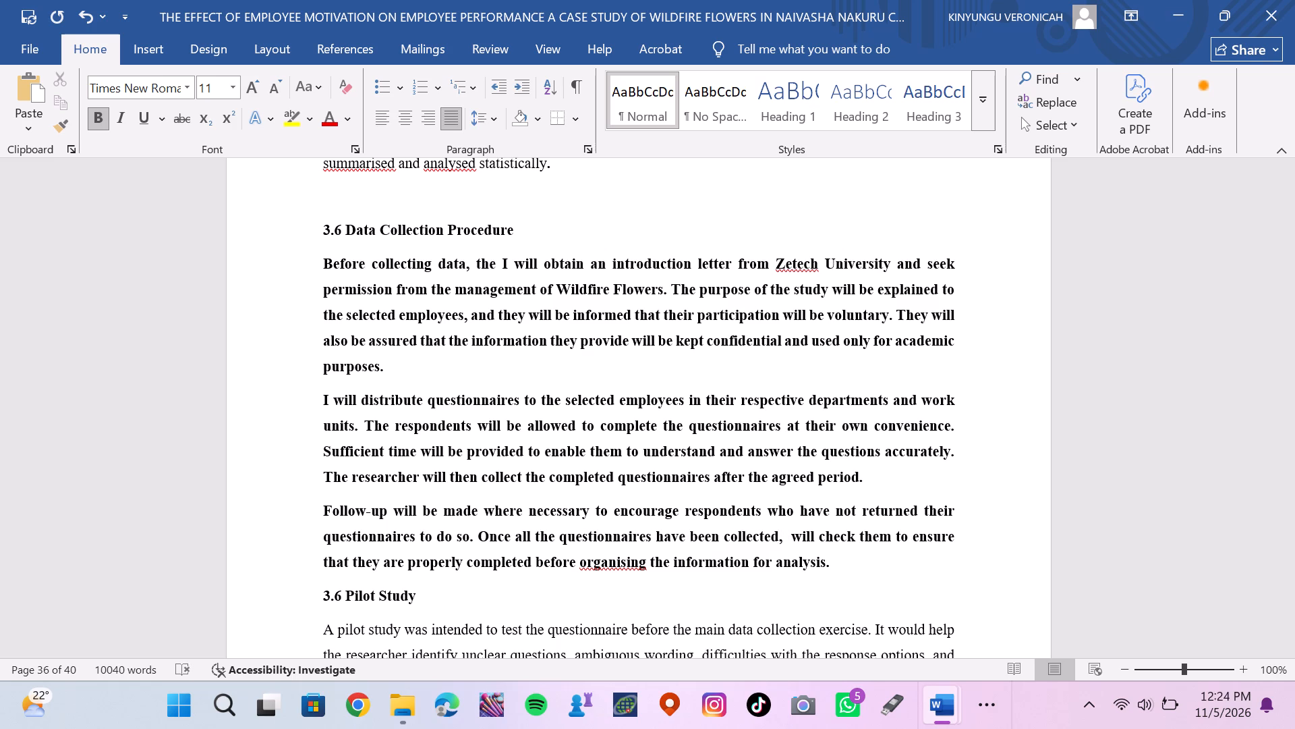
pyautogui.press('i')
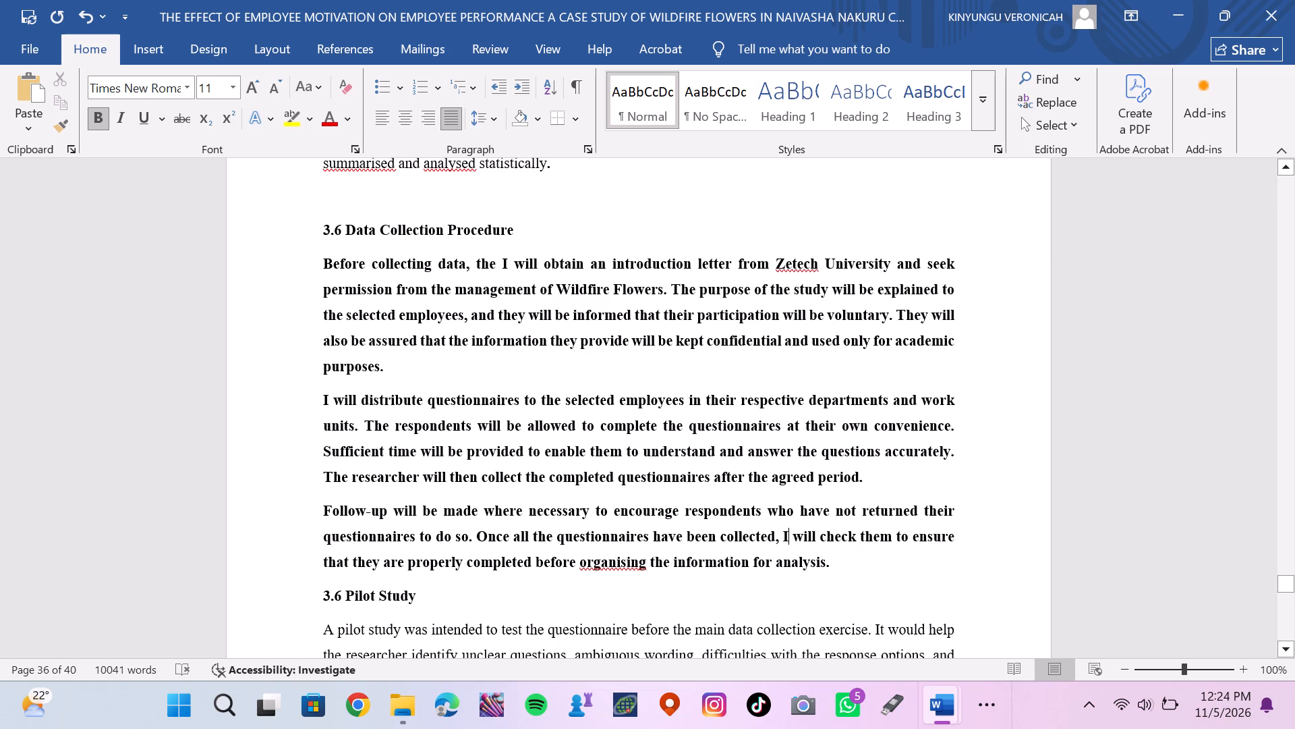
# Remove the bold formatting from the three body paragraphs of 3.6 Data Collection Procedure, leaving out the heading.
pyautogui.moveTo(320, 228); pyautogui.dragTo(578, 340)
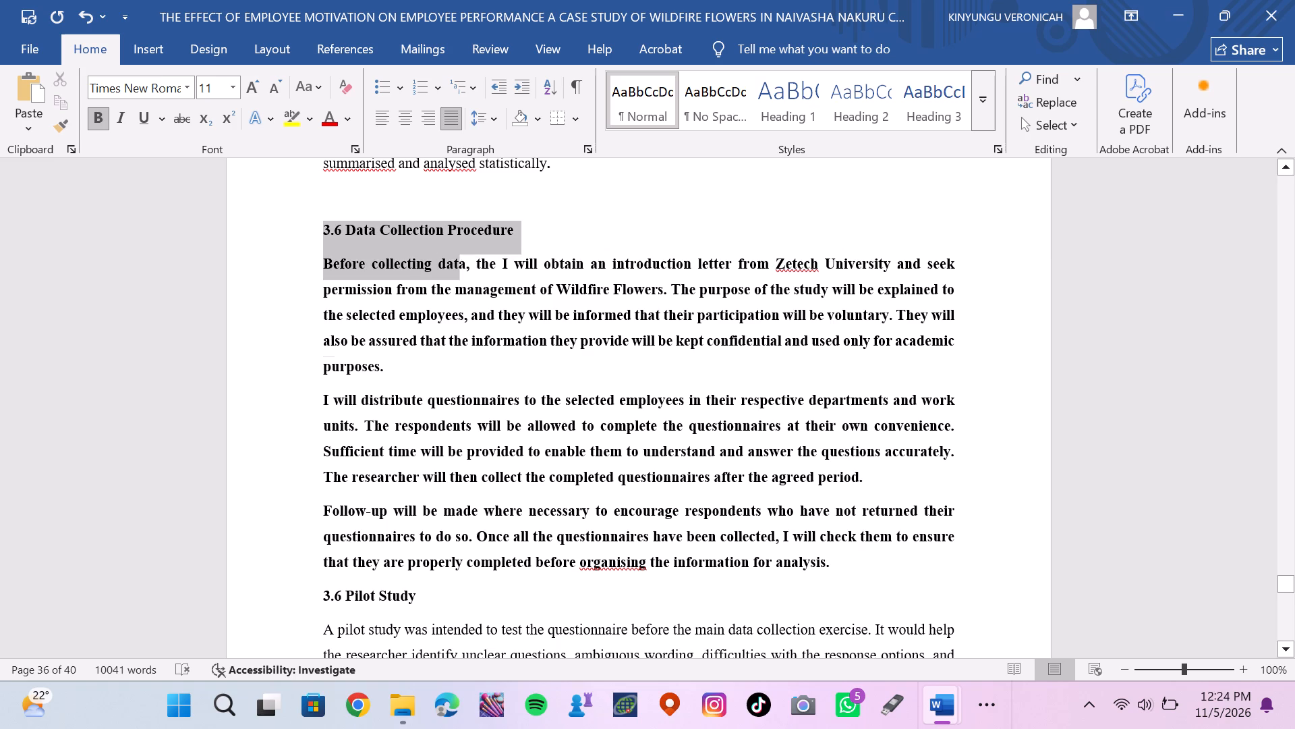
pyautogui.moveTo(578, 340); pyautogui.dragTo(824, 560)
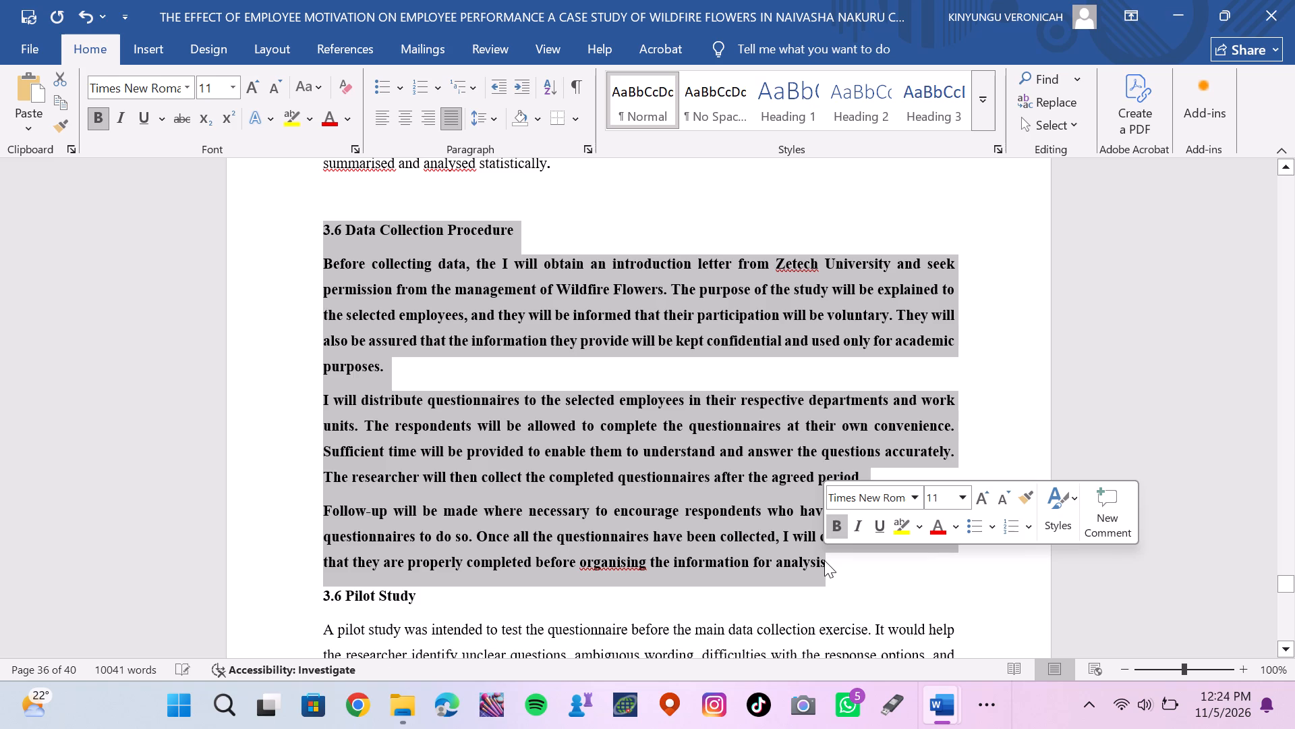
pyautogui.moveTo(521, 228); pyautogui.dragTo(380, 250)
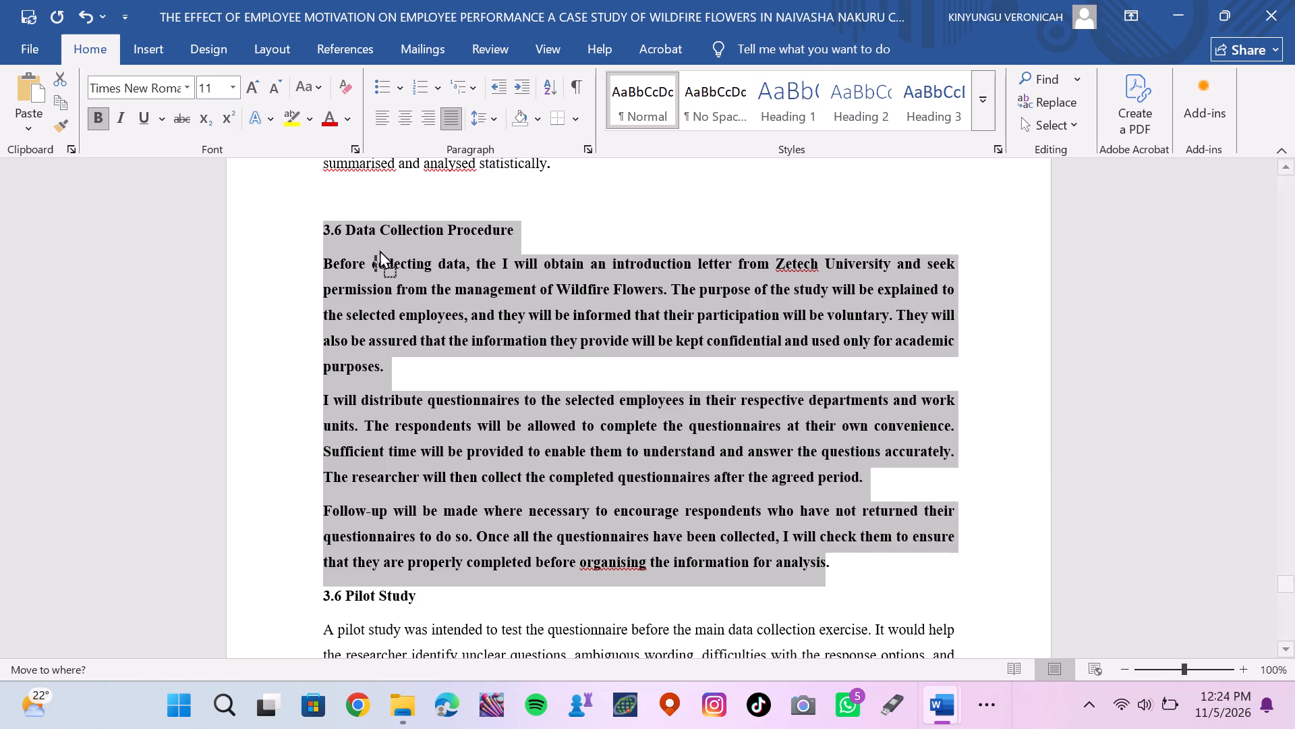
pyautogui.moveTo(380, 250); pyautogui.dragTo(308, 225)
pyautogui.click(308, 225)
pyautogui.moveTo(308, 256); pyautogui.dragTo(328, 256)
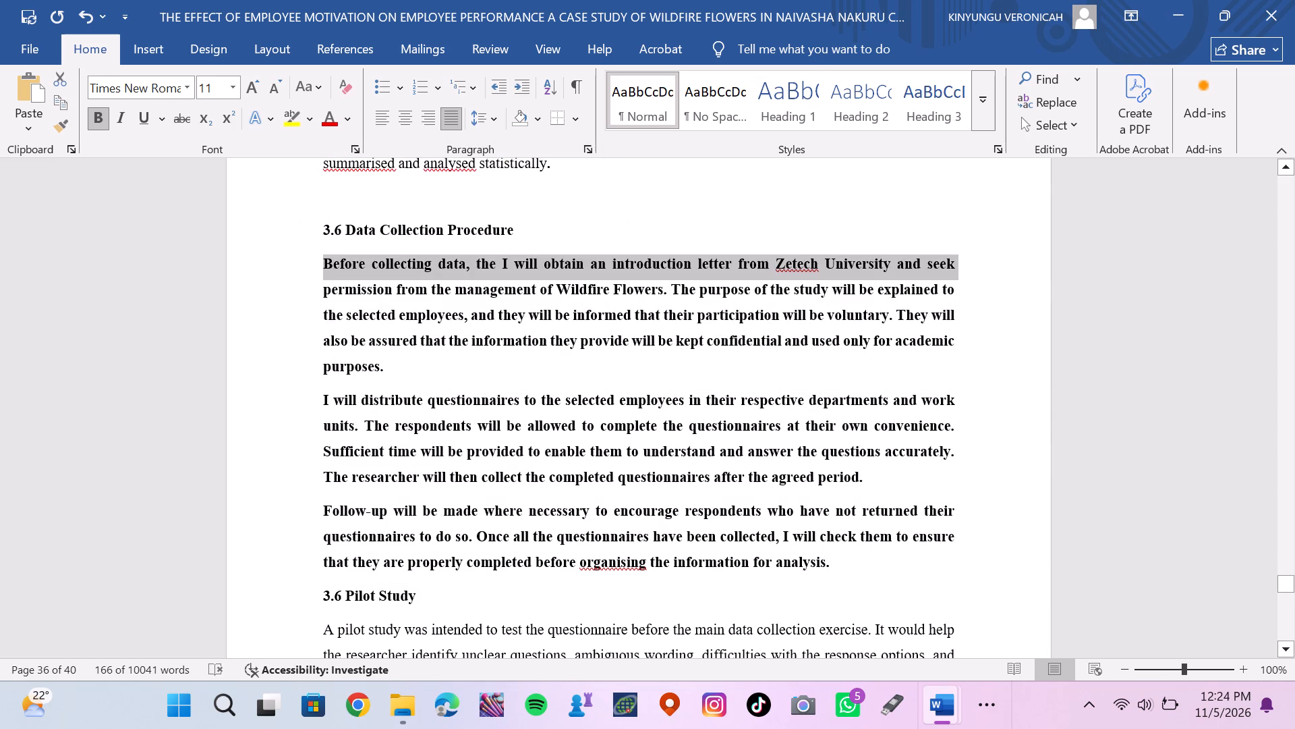
pyautogui.moveTo(328, 256); pyautogui.dragTo(329, 256)
pyautogui.moveTo(329, 256); pyautogui.dragTo(459, 316)
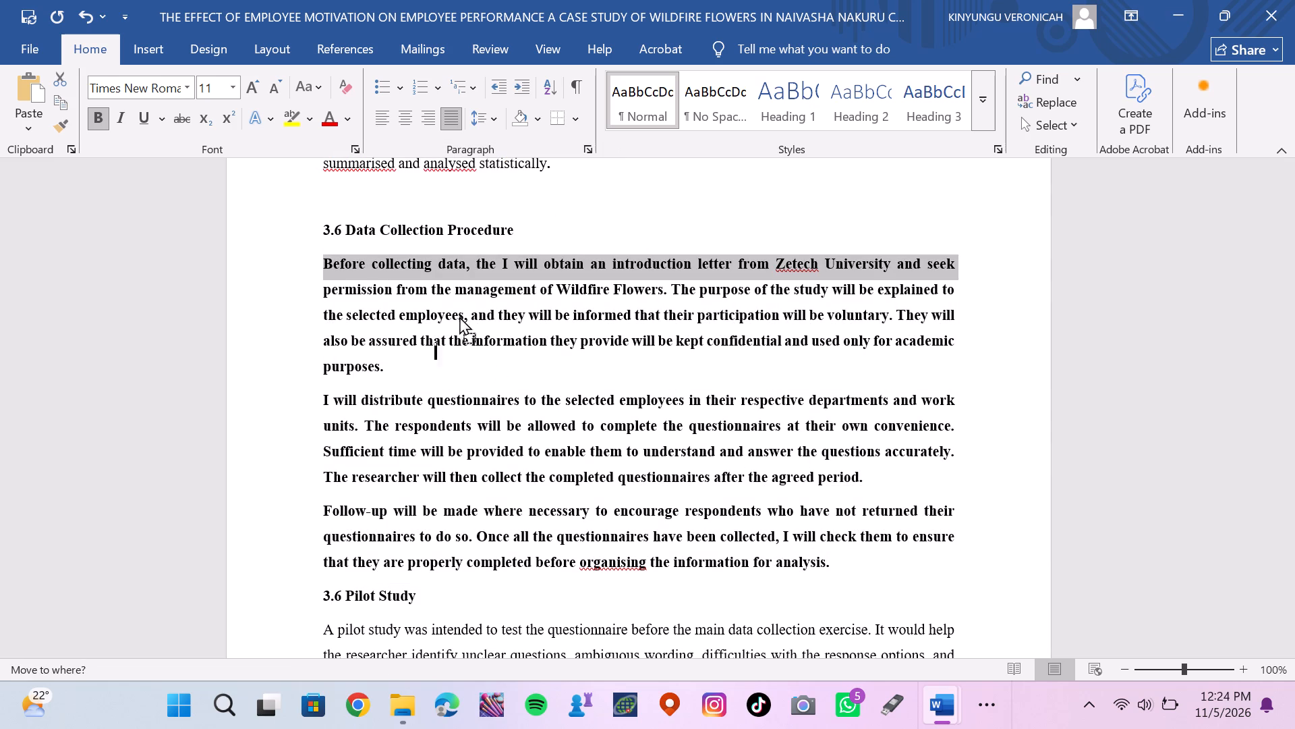
pyautogui.moveTo(459, 316); pyautogui.dragTo(407, 264)
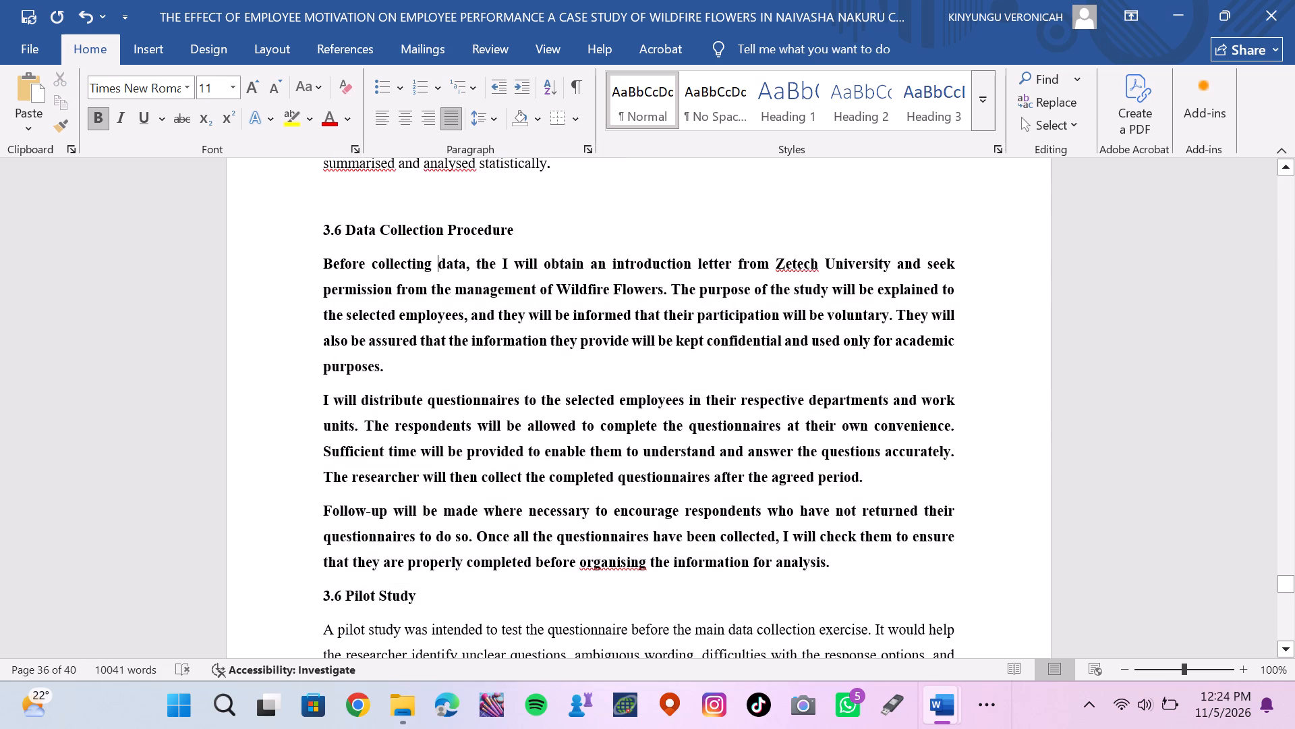
pyautogui.moveTo(328, 262); pyautogui.dragTo(717, 558)
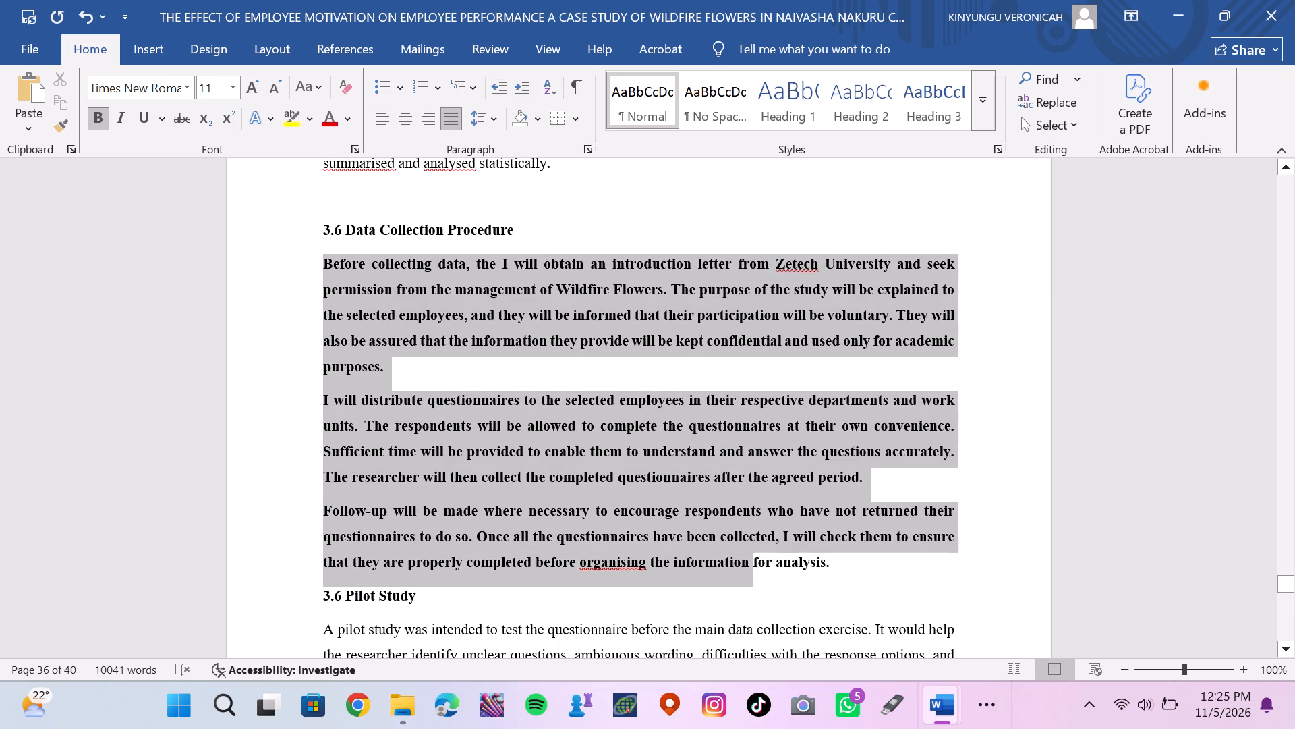
pyautogui.moveTo(717, 558); pyautogui.dragTo(835, 565)
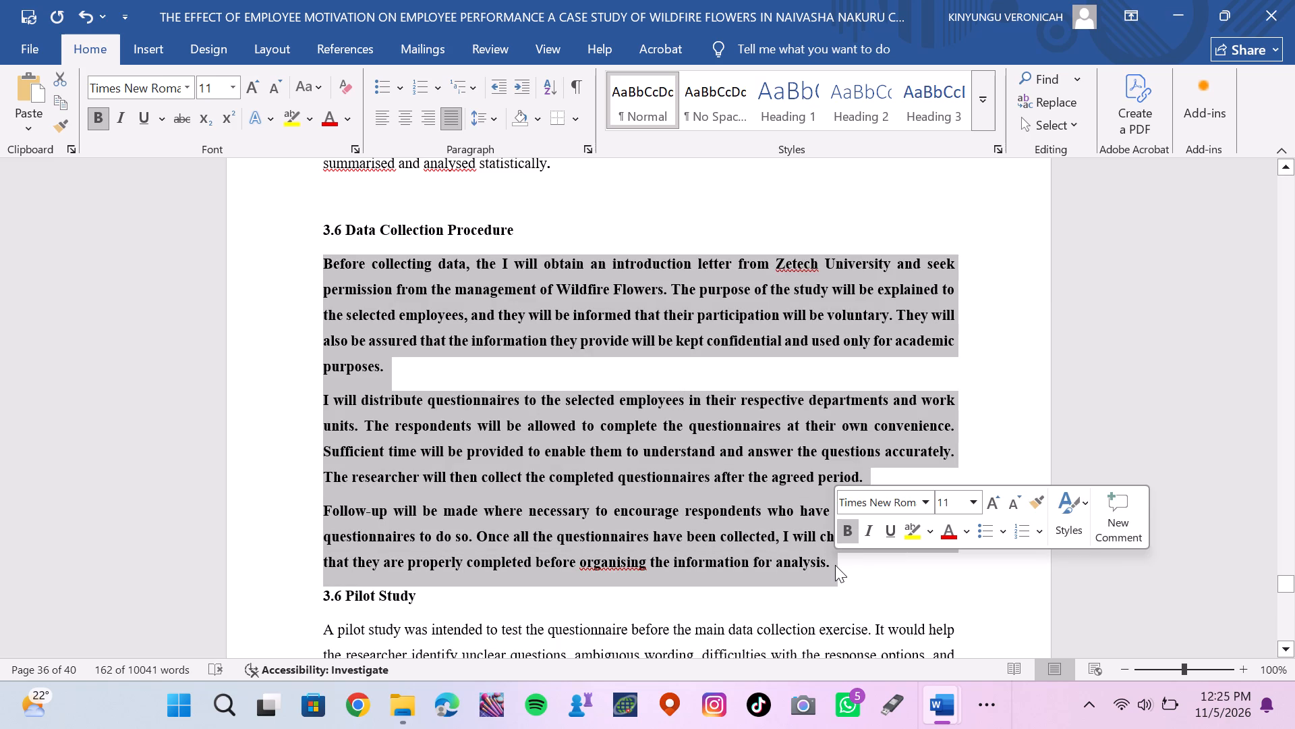
pyautogui.click(100, 119)
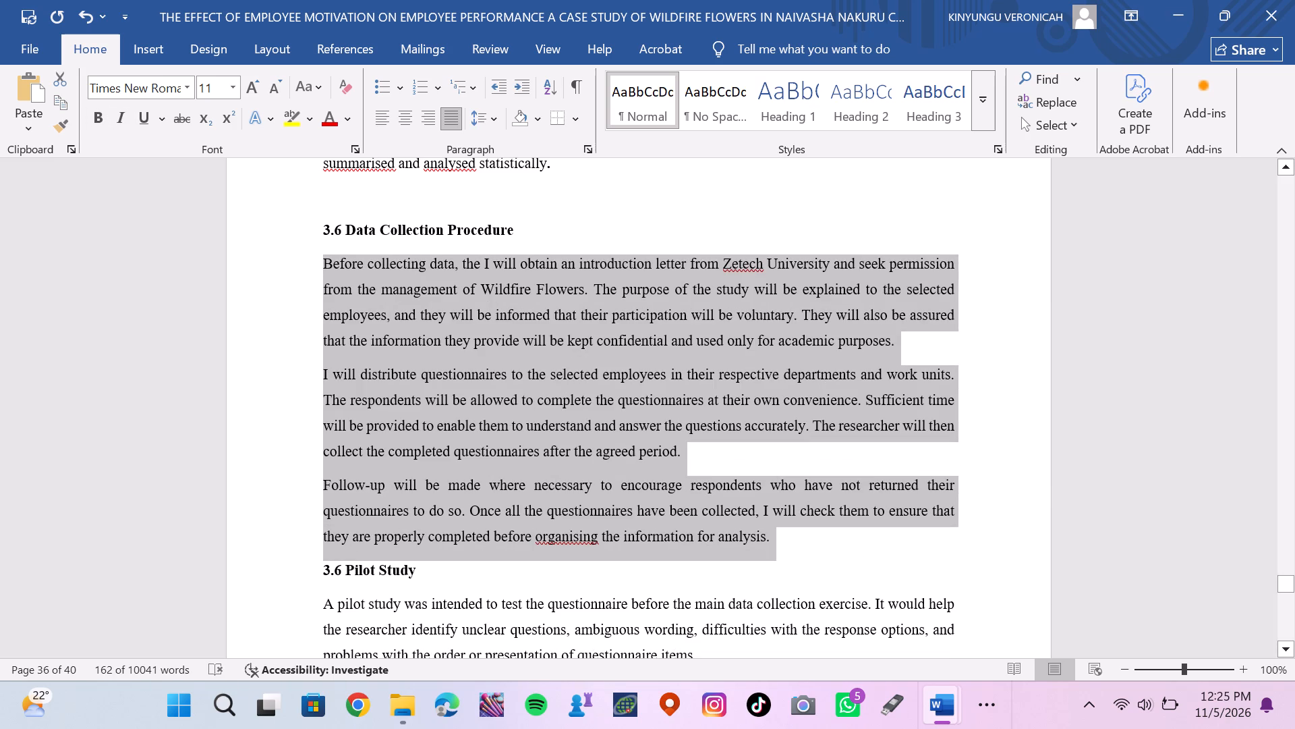
pyautogui.click(284, 288)
pyautogui.click(783, 215)
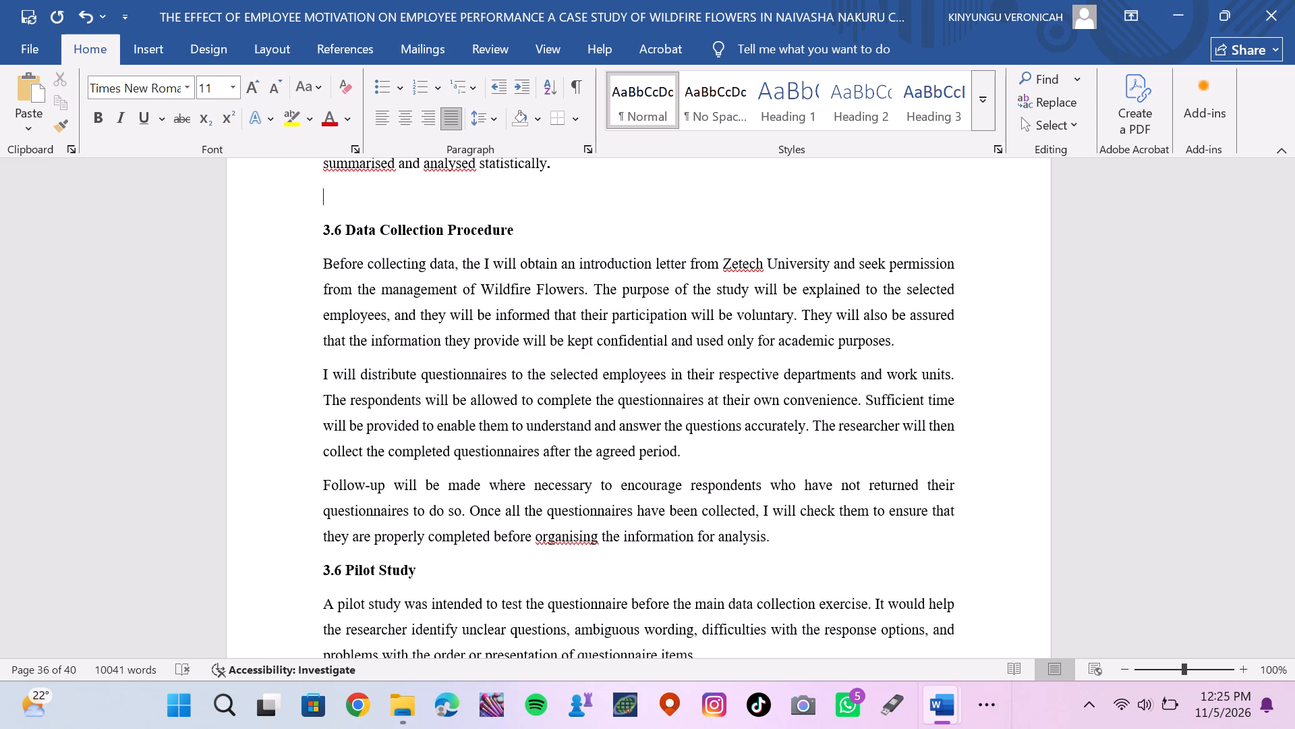
# Renumber the Pilot Study heading as 3.7 so it follows 3.6 Data Collection Procedure.
pyautogui.click(338, 565)
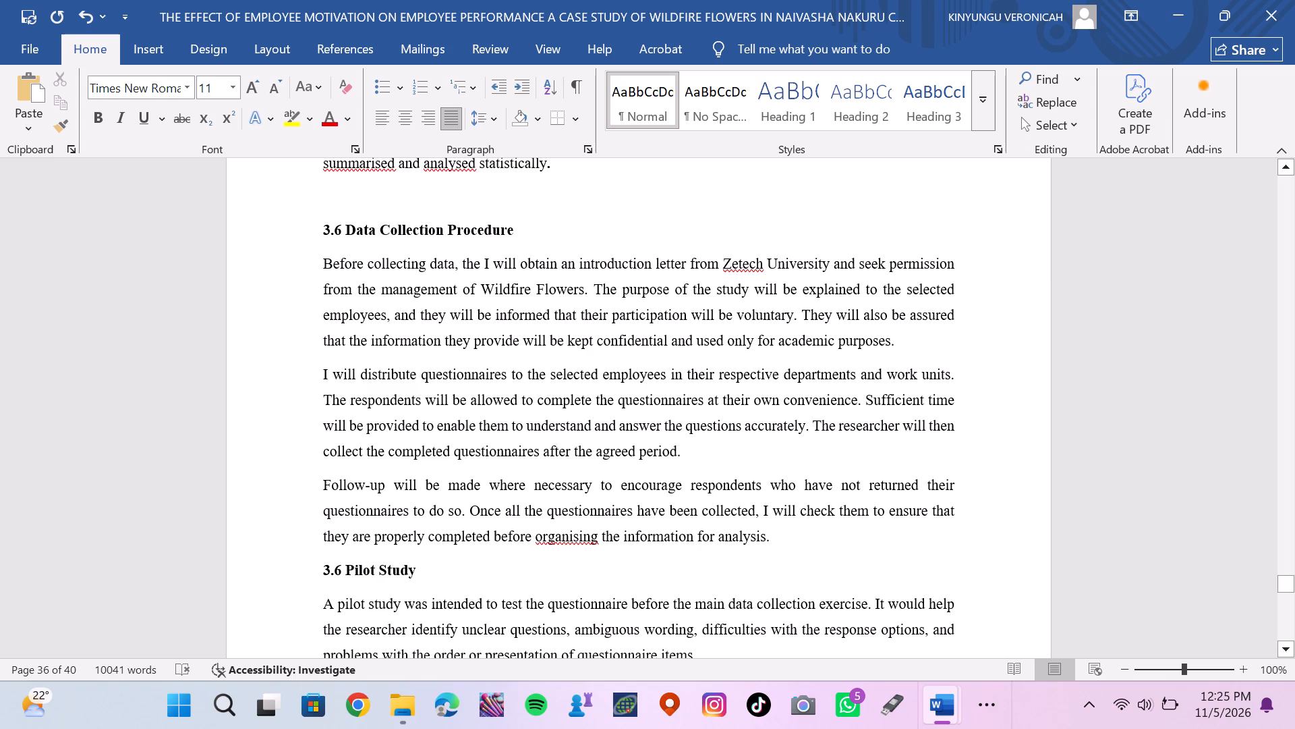
pyautogui.click(341, 574)
pyautogui.press('7')
# Renumber the Validity of the Research Instruments heading as 3.8, keeping a space before the title.
pyautogui.tripleClick(1288, 646)
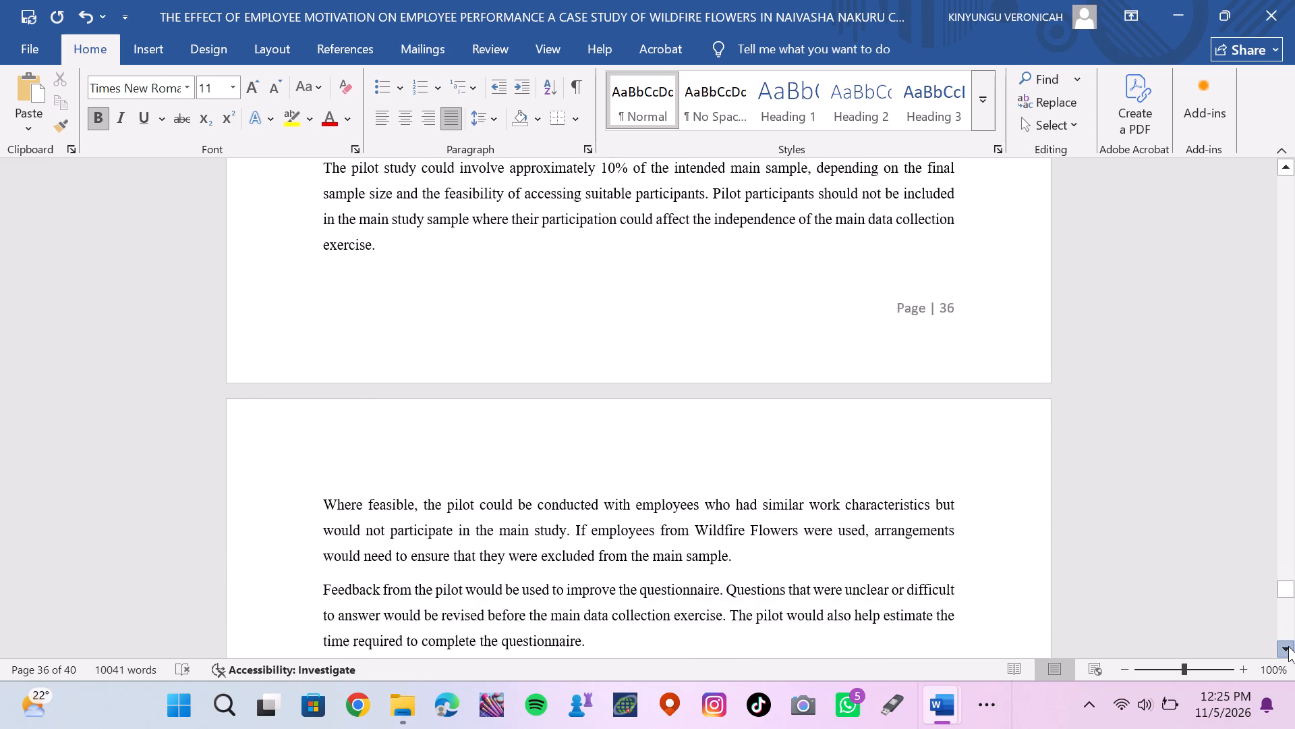
pyautogui.tripleClick(1288, 646)
pyautogui.tripleClick(1288, 646)
pyautogui.tripleClick(1288, 646)
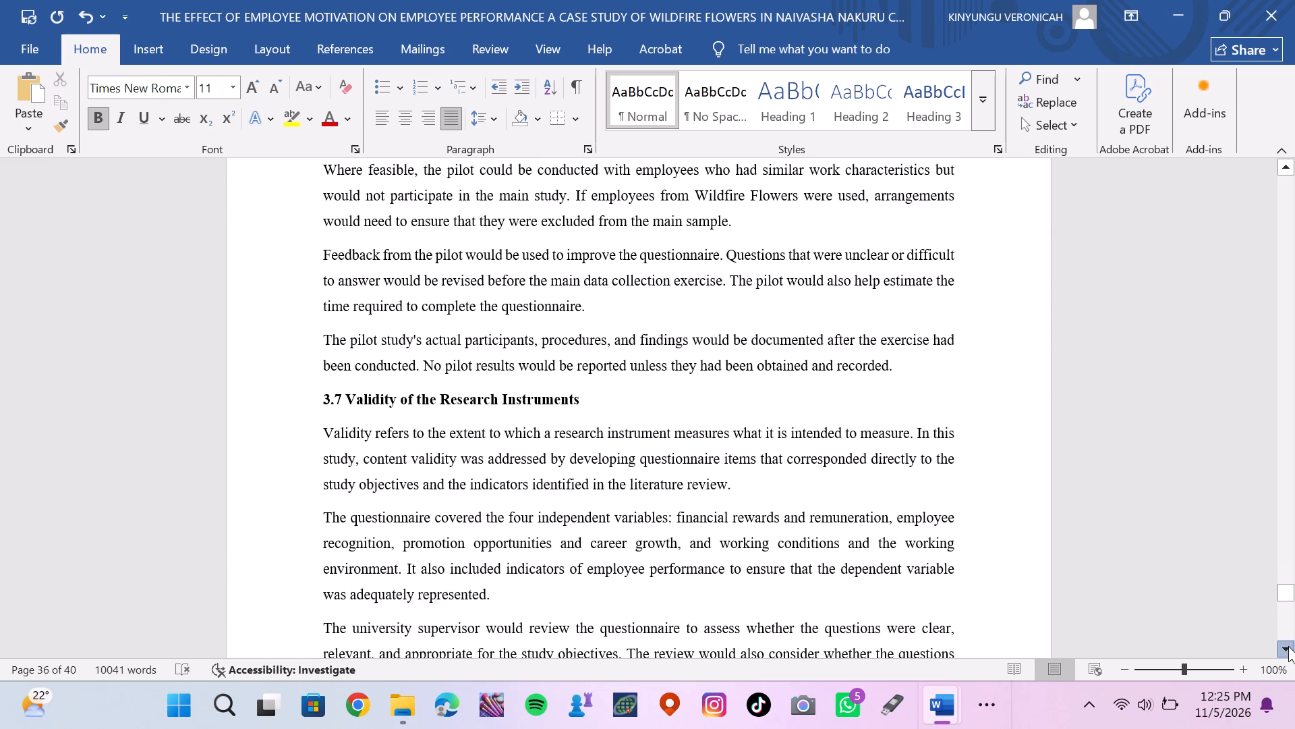
pyautogui.doubleClick(1288, 646)
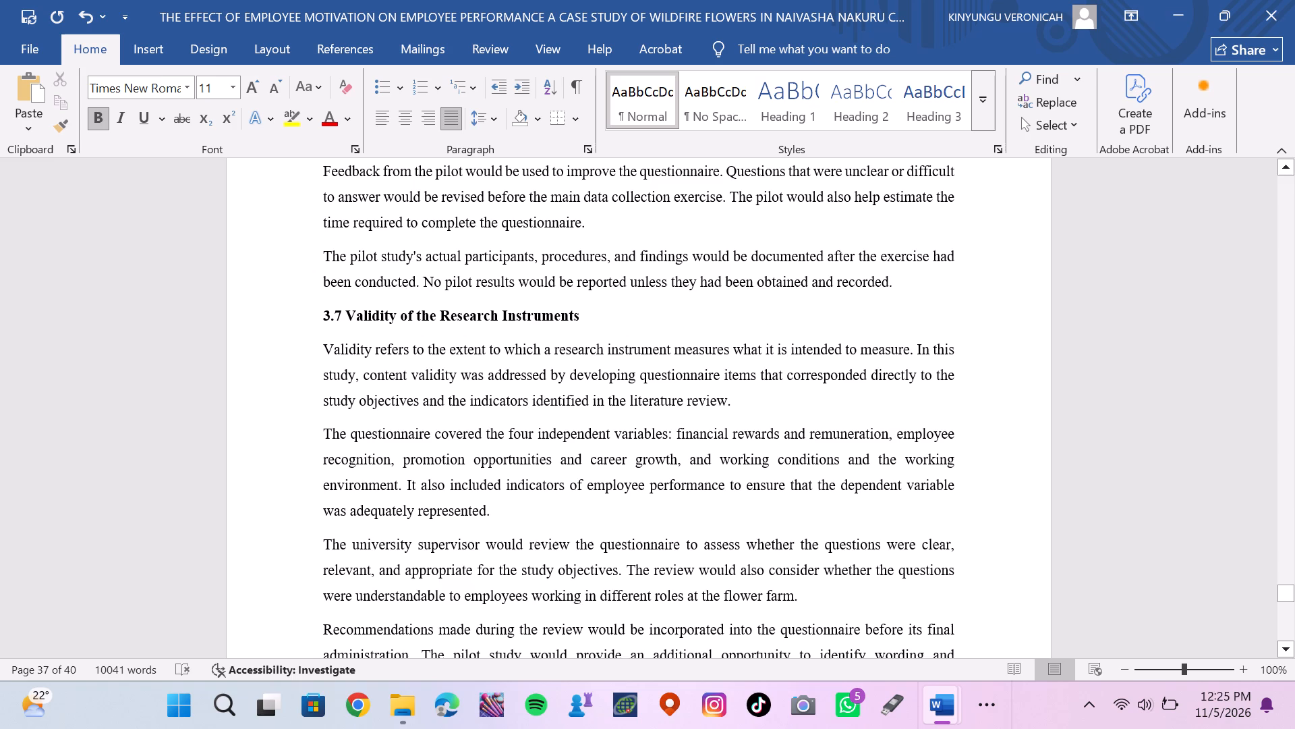
pyautogui.click(342, 316)
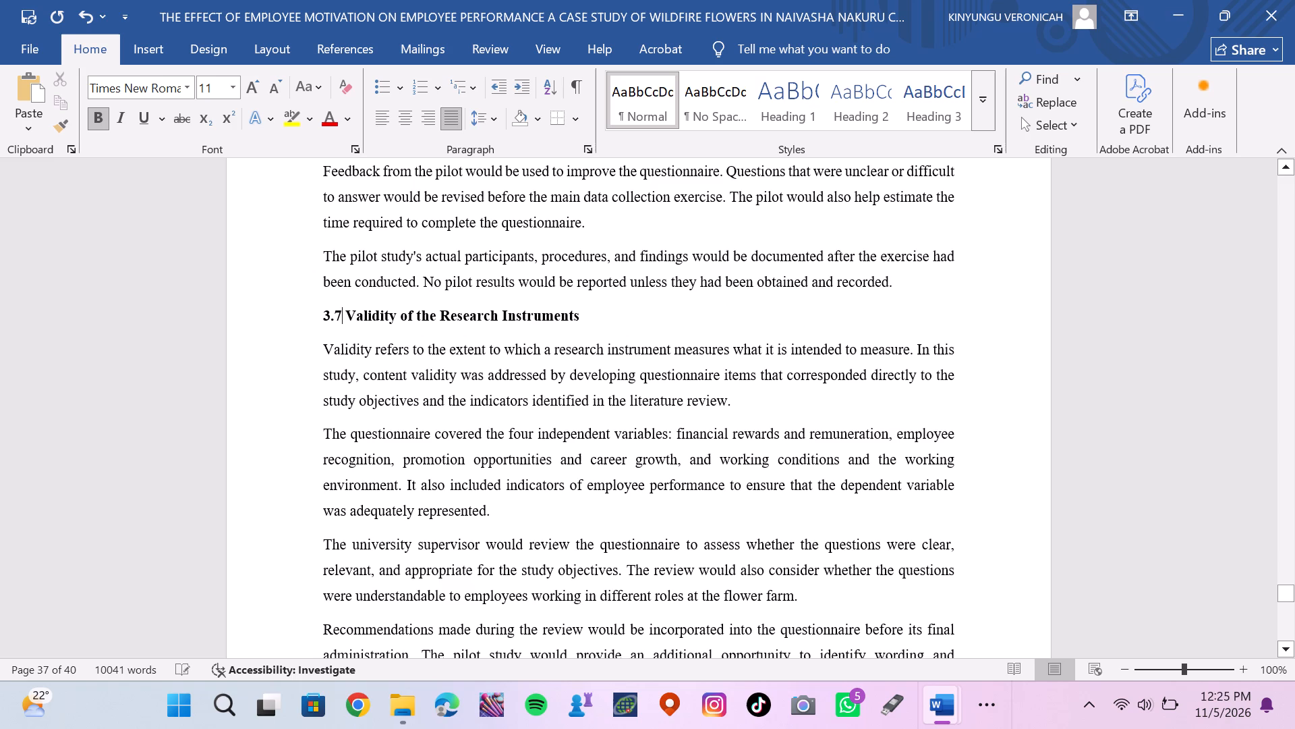
pyautogui.press('BackSpace')
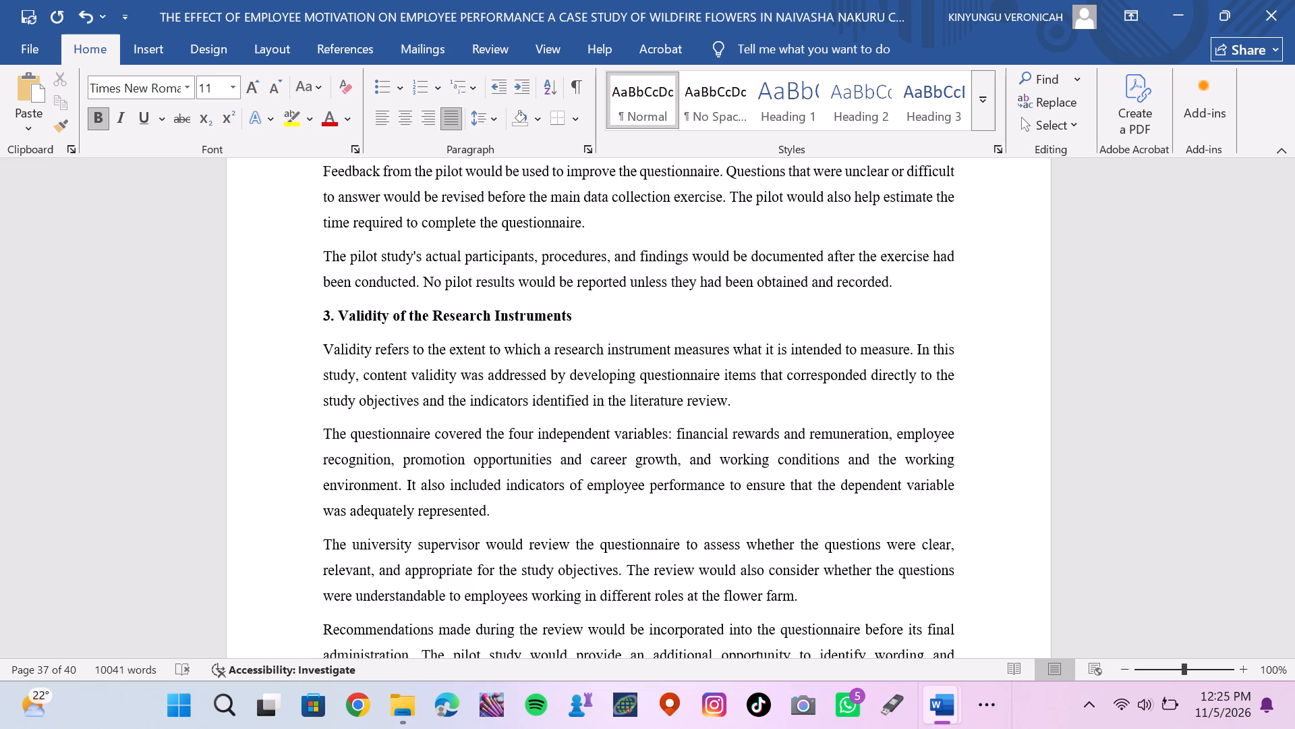
pyautogui.click(342, 316)
pyautogui.doubleClick(1294, 175)
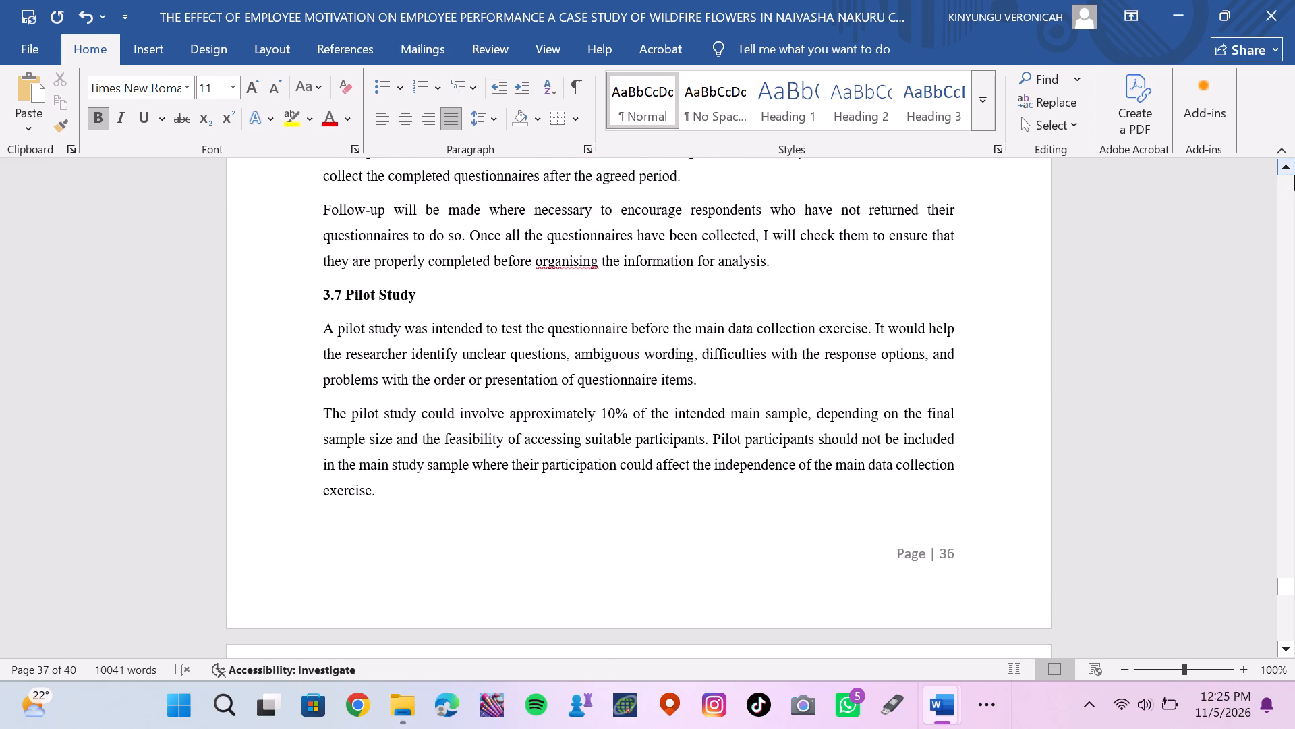
pyautogui.doubleClick(1290, 641)
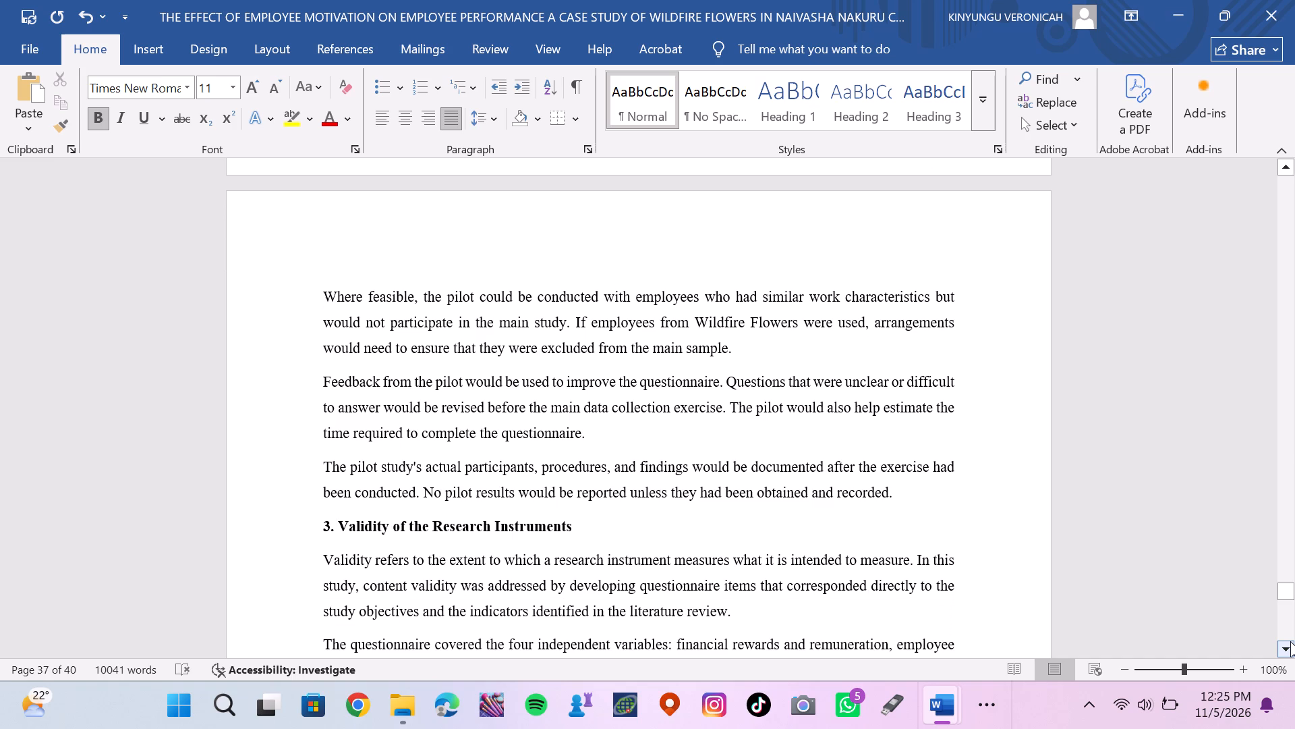
pyautogui.write('88')
pyautogui.press('BackSpace')
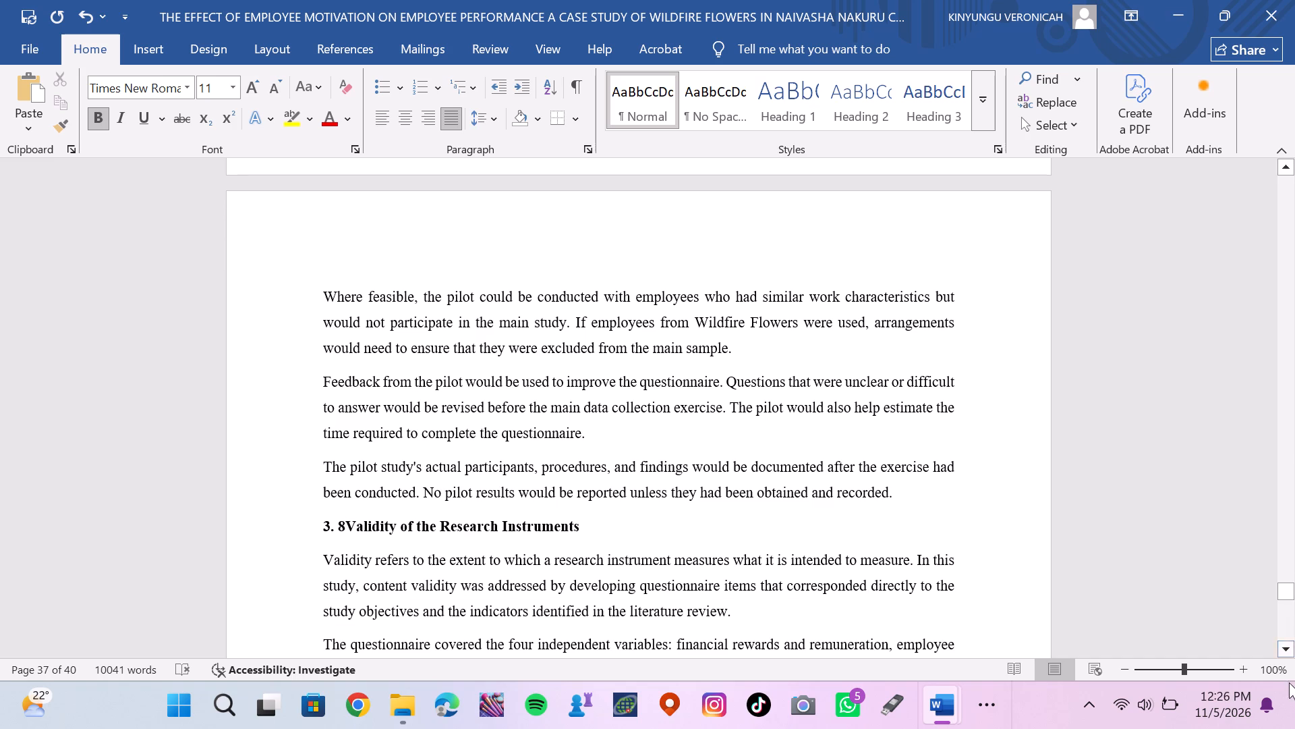
pyautogui.doubleClick(1289, 647)
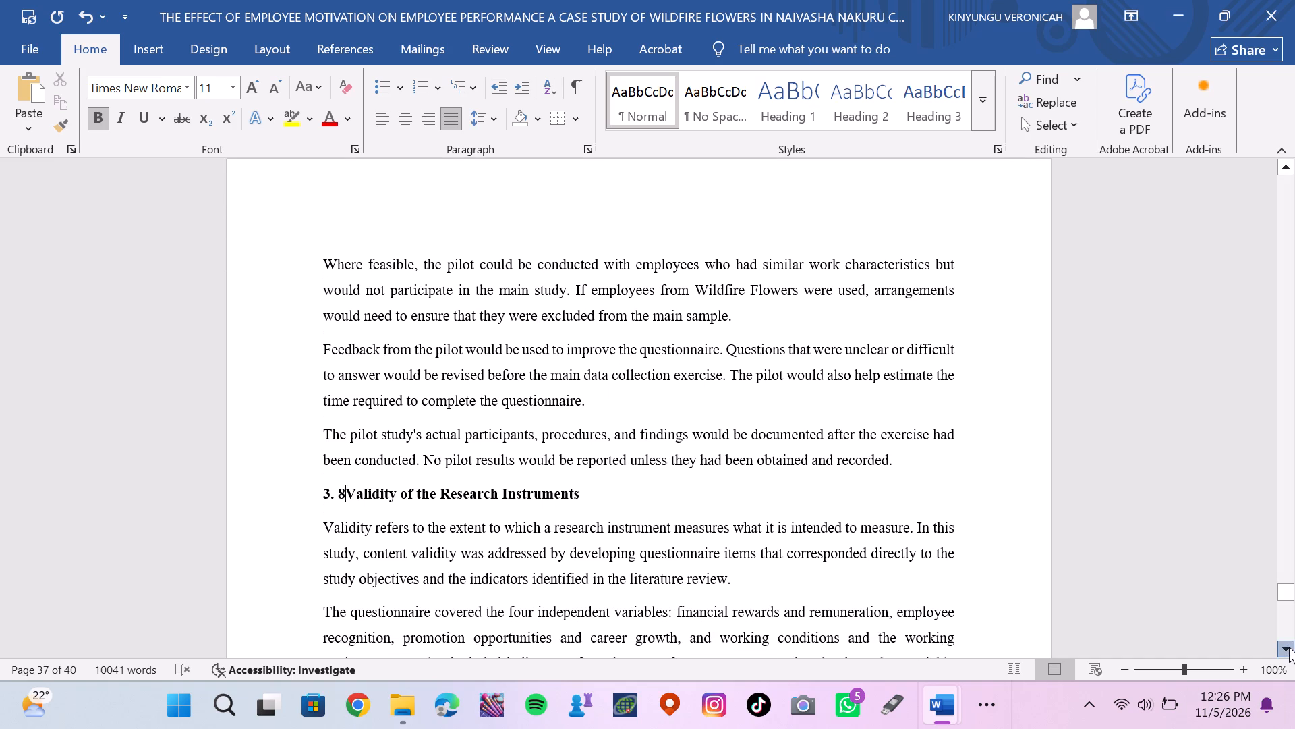
pyautogui.press('space')
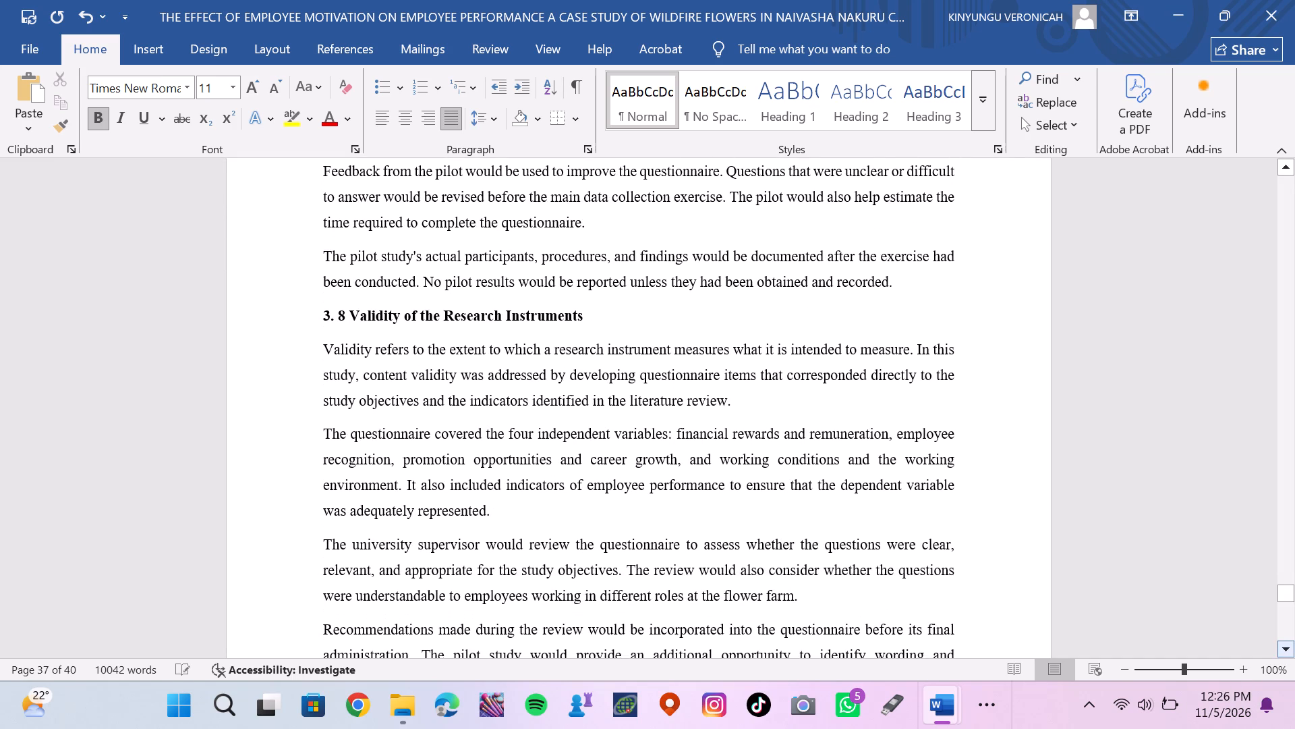
# Renumber the Reliability of the Research Instruments heading as 3.9 and add a space between the number and the title.
pyautogui.doubleClick(1294, 645)
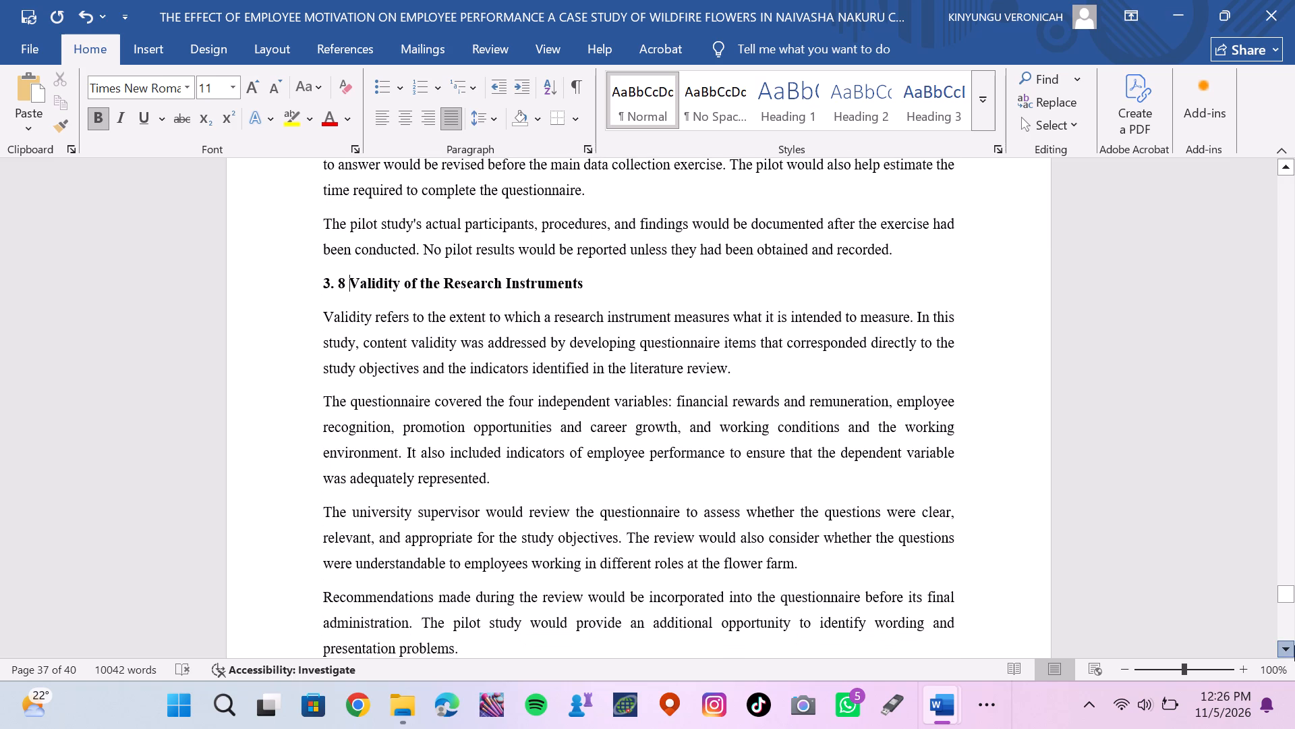
pyautogui.click(1294, 645)
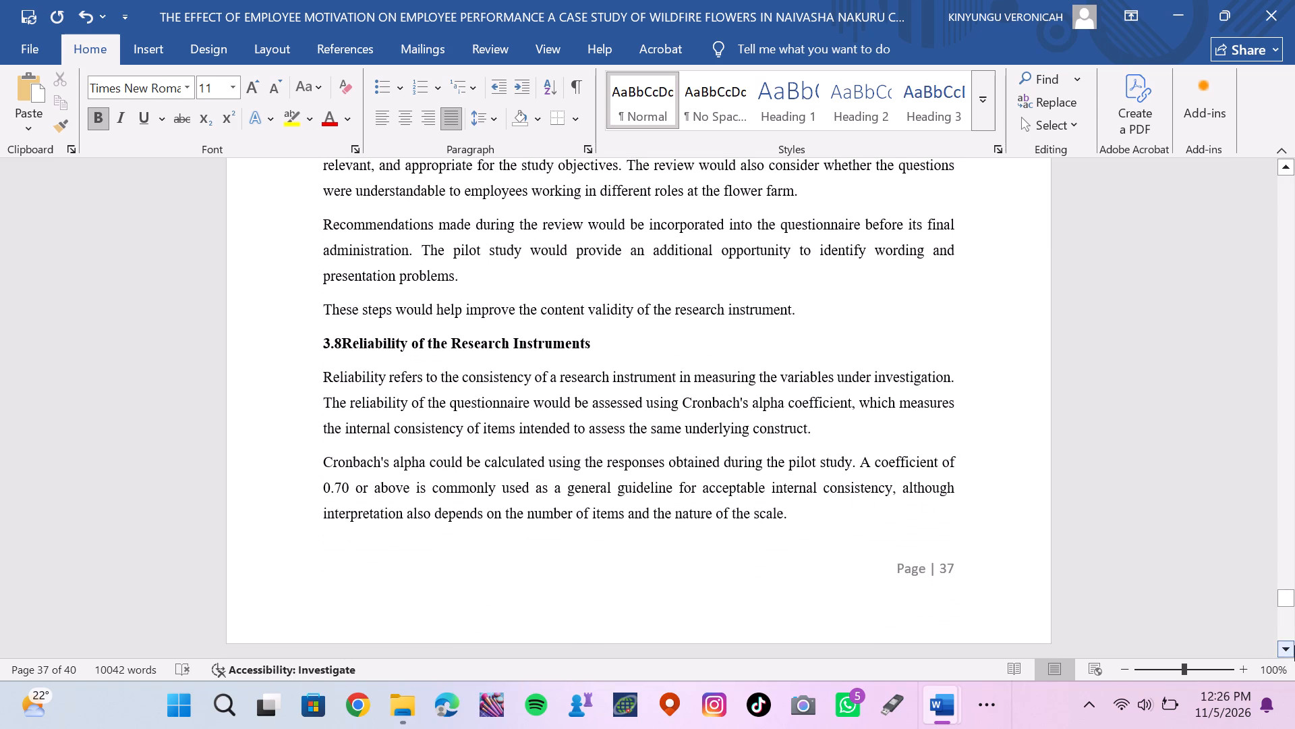
pyautogui.click(1294, 645)
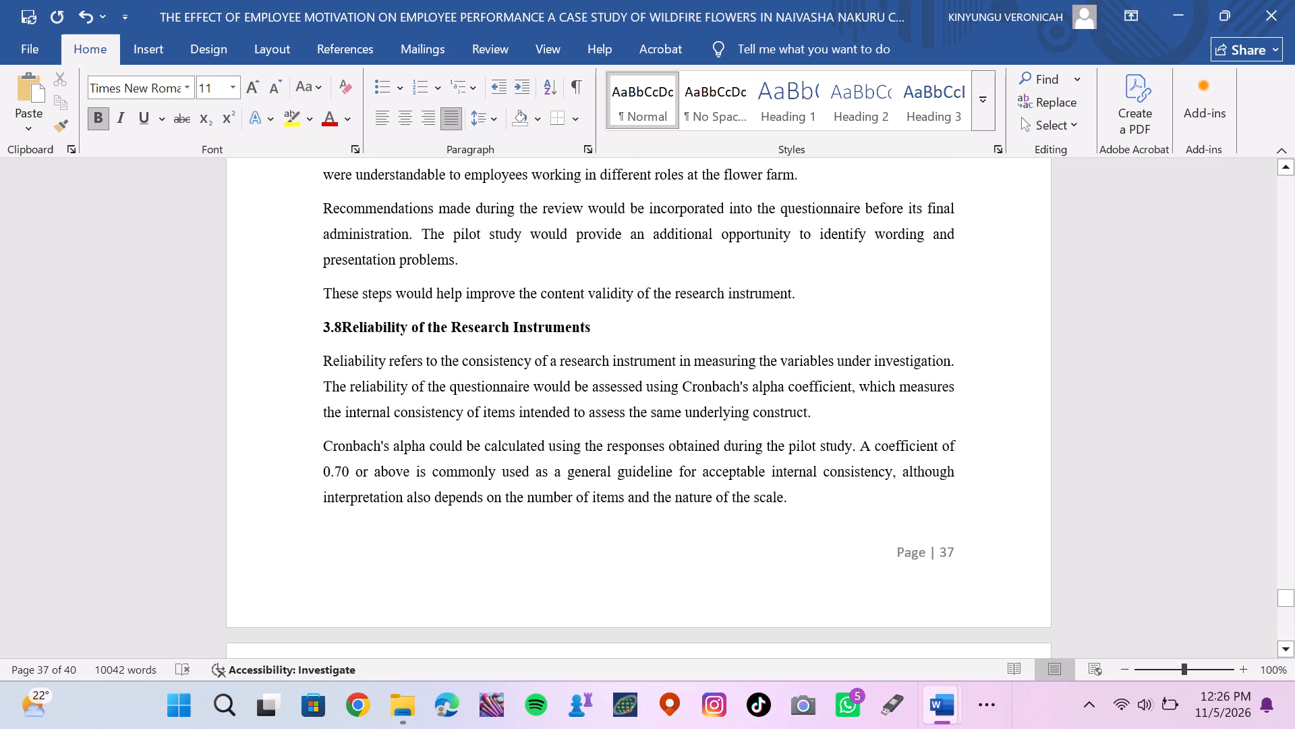
pyautogui.click(341, 327)
pyautogui.press('BackSpace')
pyautogui.write('9')
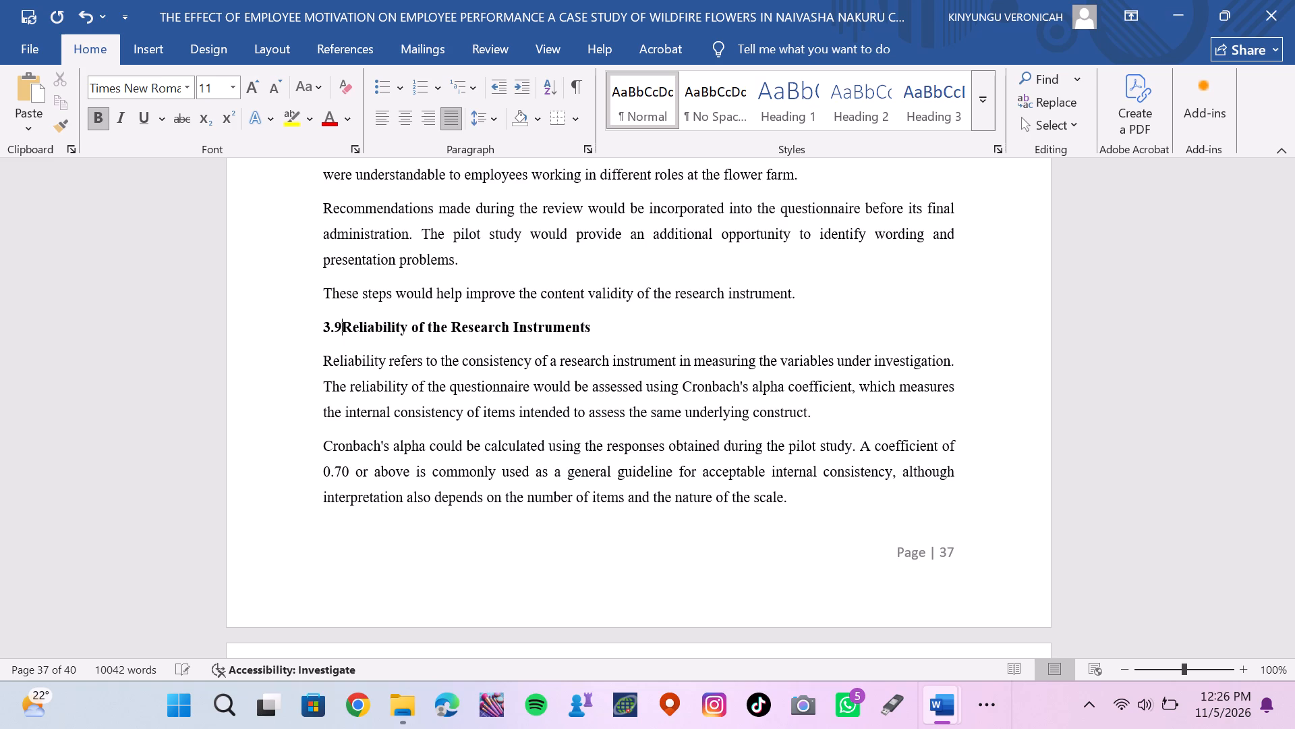
pyautogui.press('space')
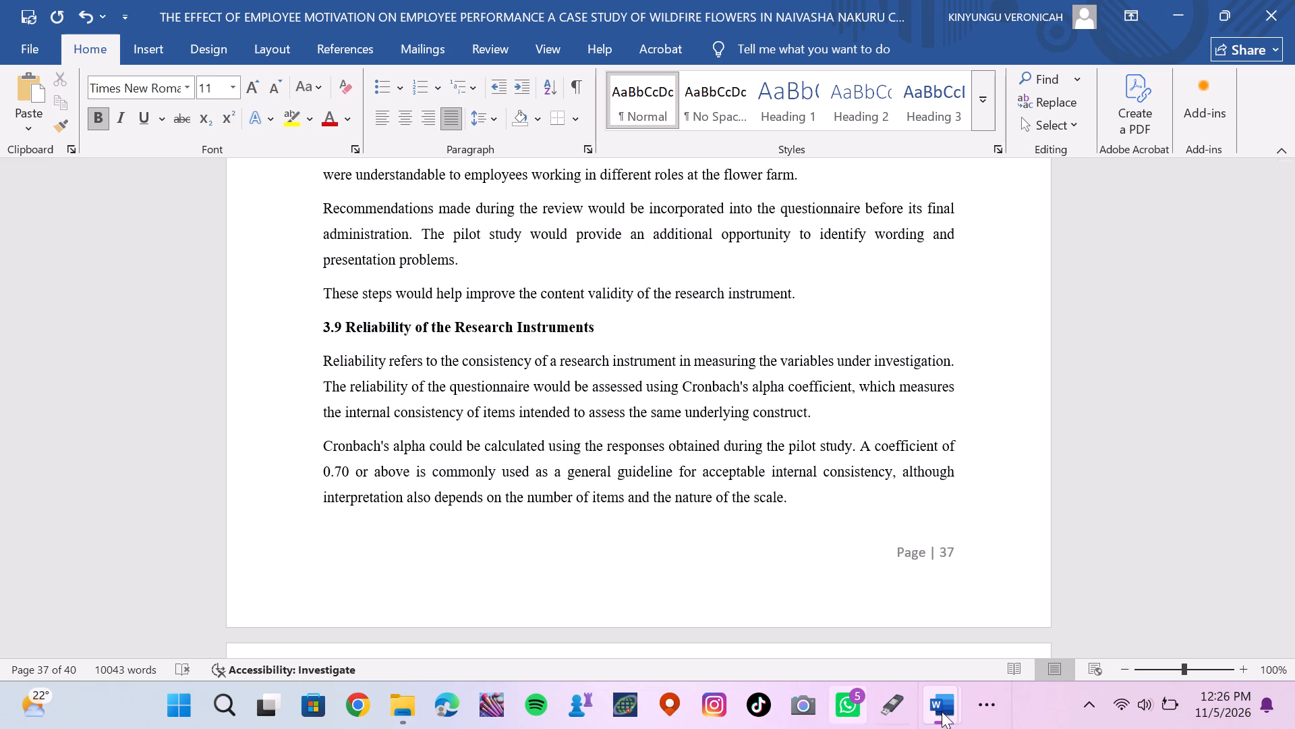
# Renumber the Data Analysis heading below the reliability test results table as 3.10.
pyautogui.tripleClick(1291, 651)
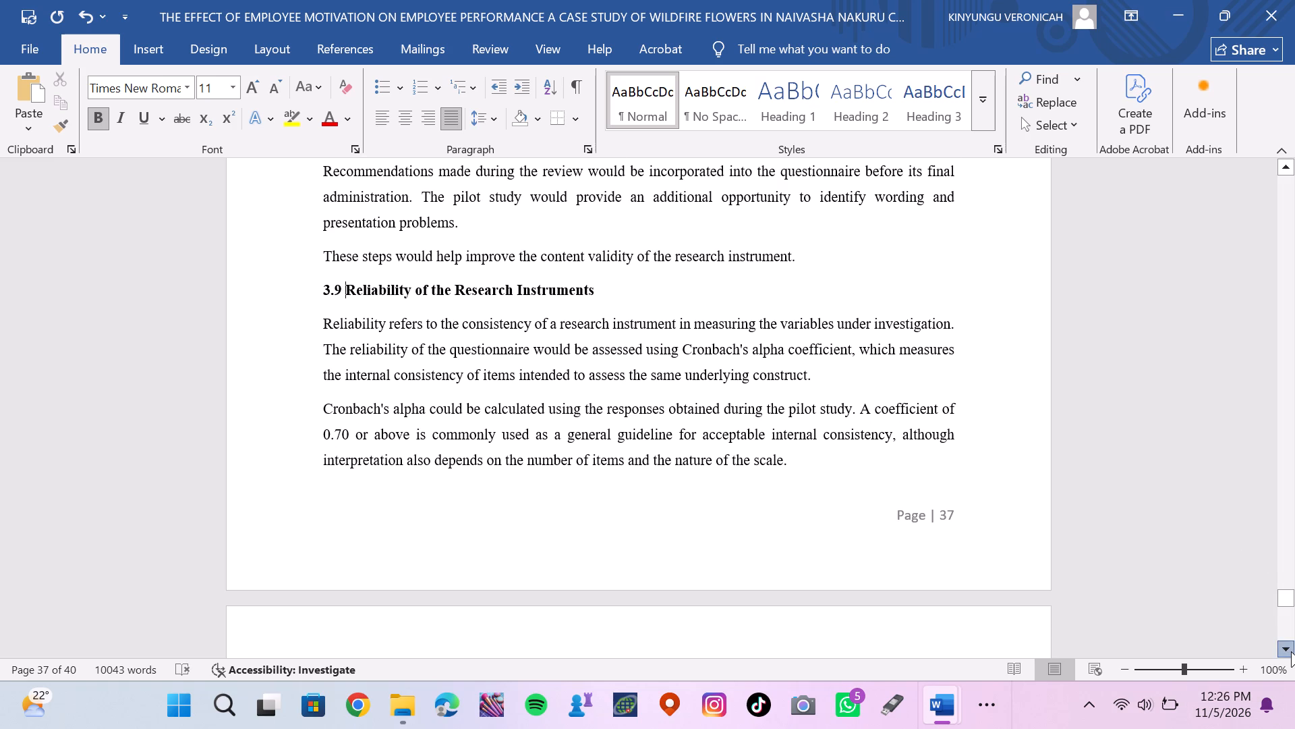
pyautogui.tripleClick(1291, 651)
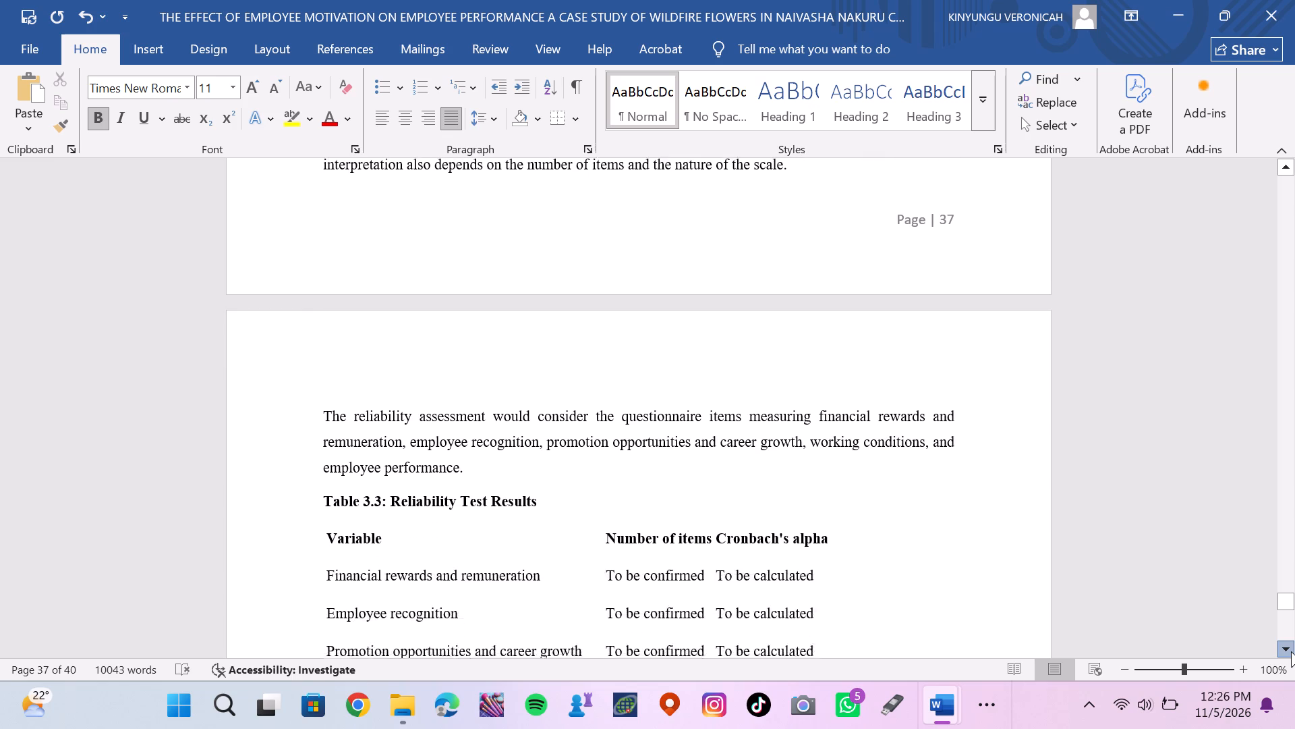
pyautogui.tripleClick(1291, 651)
pyautogui.doubleClick(1291, 651)
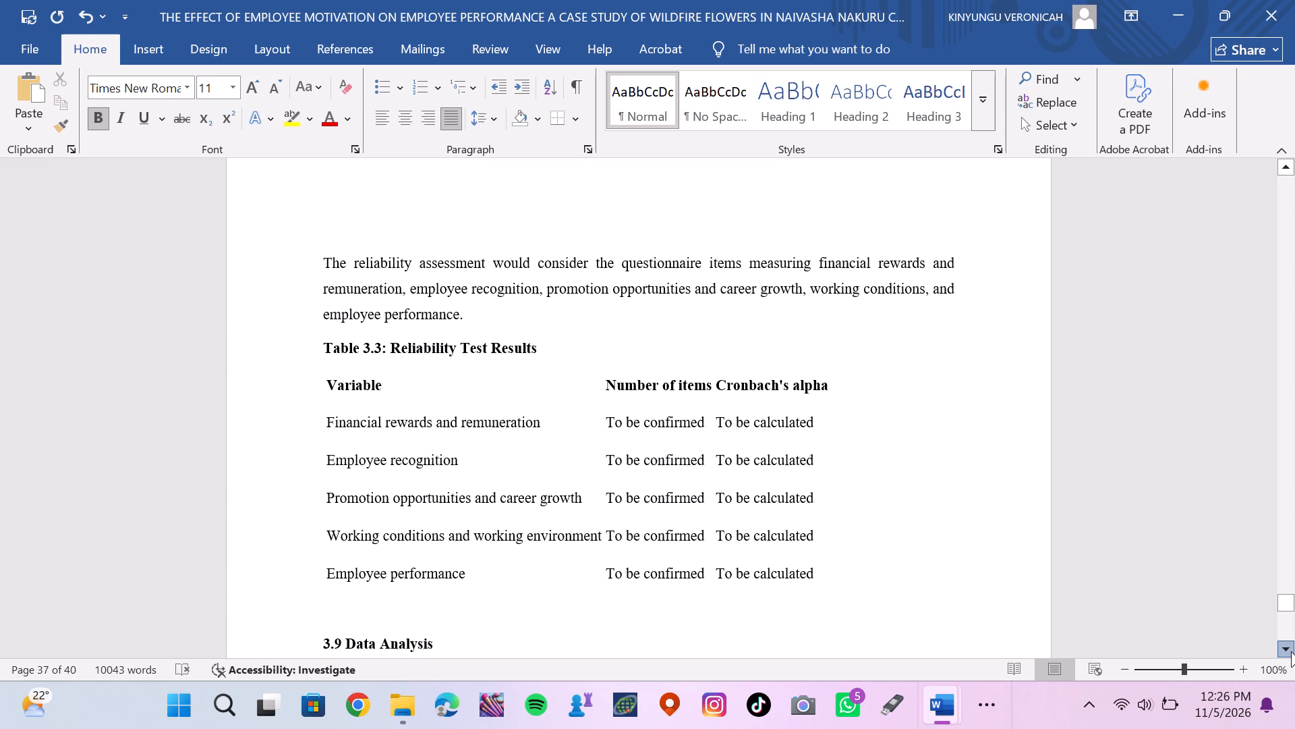
pyautogui.tripleClick(1291, 651)
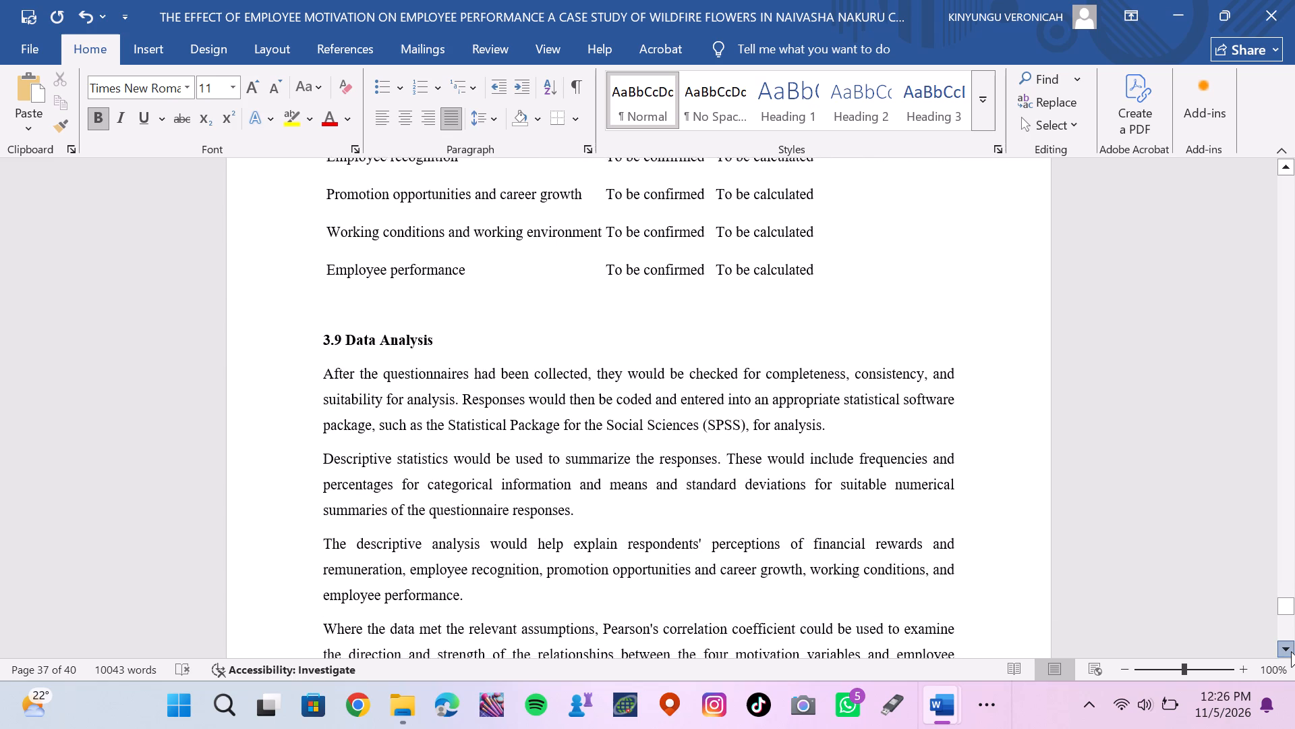
pyautogui.click(1291, 651)
pyautogui.tripleClick(1291, 651)
pyautogui.doubleClick(1291, 651)
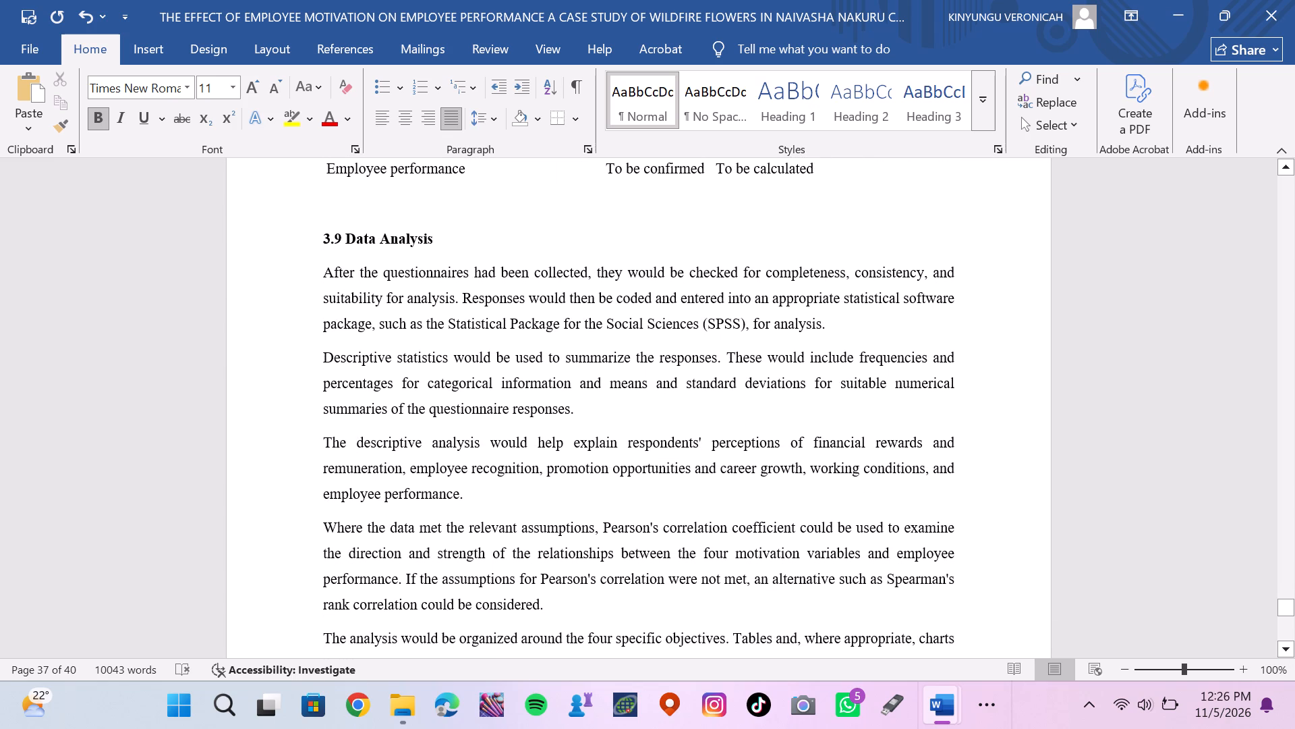
pyautogui.click(345, 236)
pyautogui.press('BackSpace')
pyautogui.press('BackSpace')
pyautogui.write('10')
pyautogui.press('space')
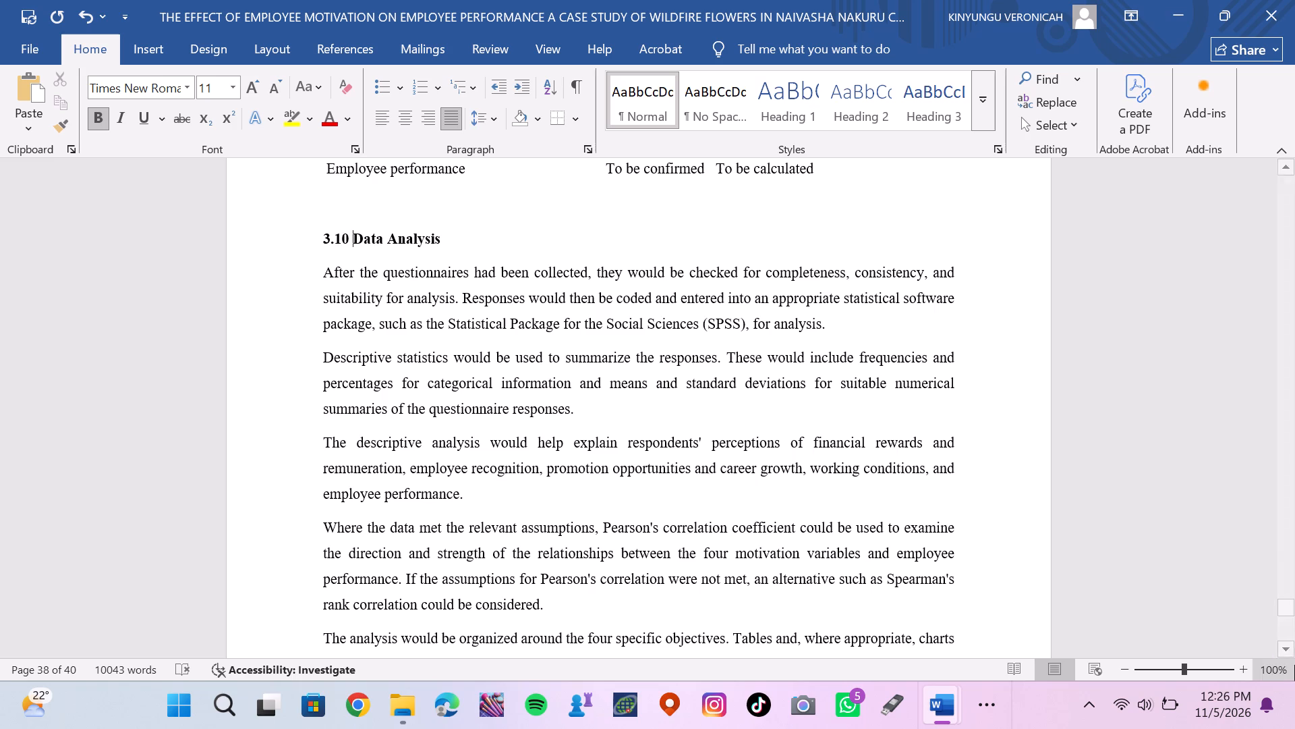
# Renumber the Operationalization of Study Variables heading as 3.11 so it follows 3.10 Data Analysis.
pyautogui.doubleClick(1292, 646)
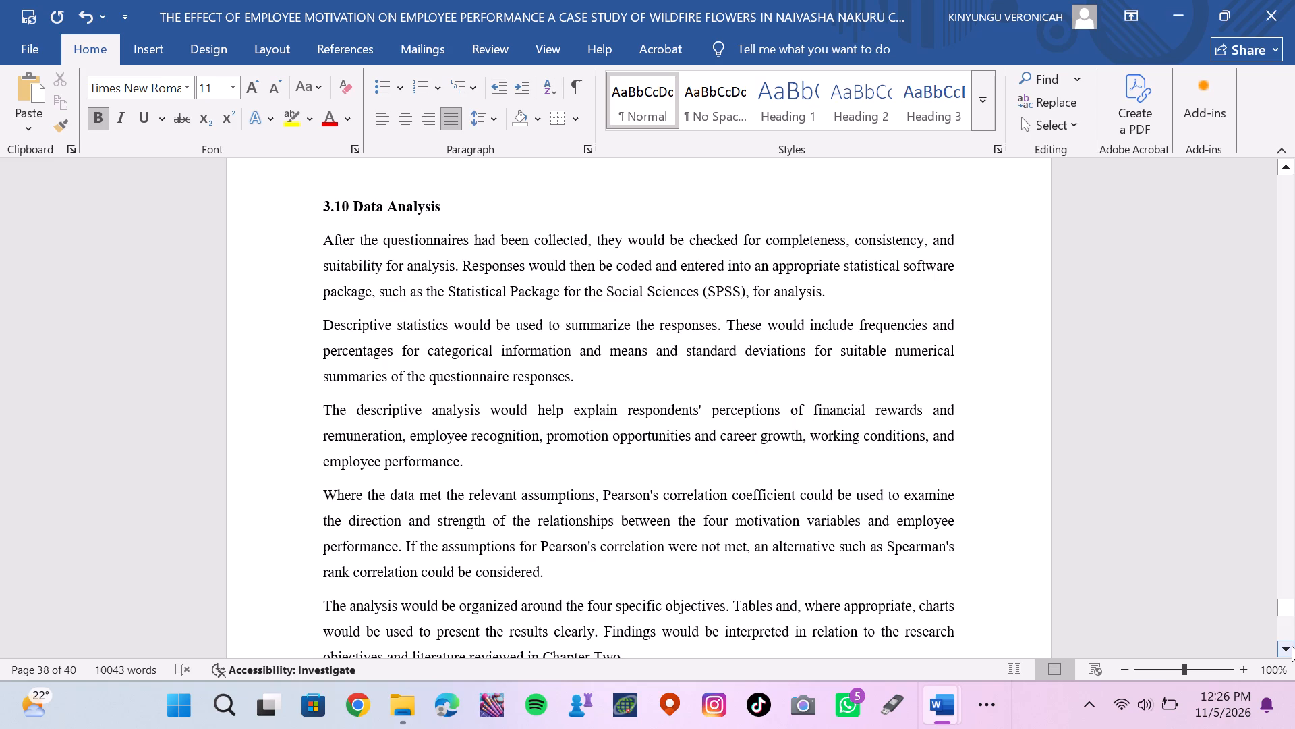
pyautogui.doubleClick(1292, 646)
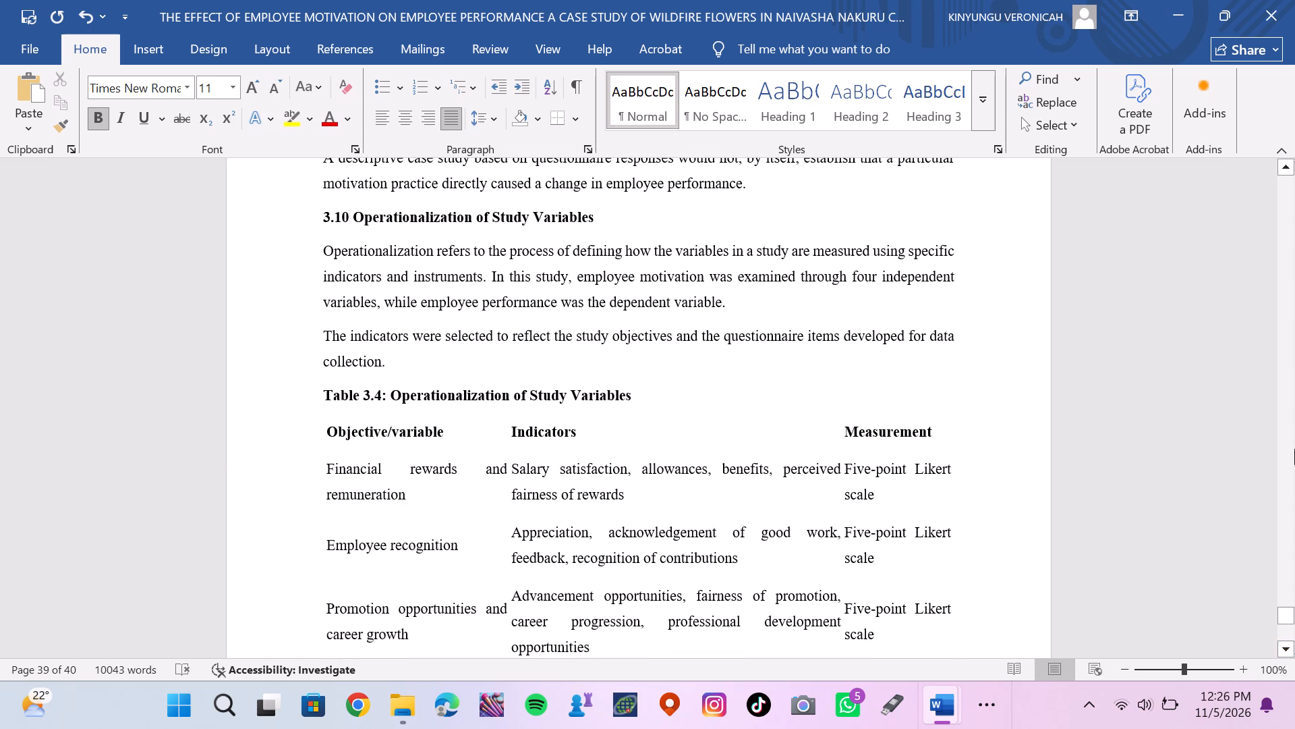
pyautogui.doubleClick(1293, 171)
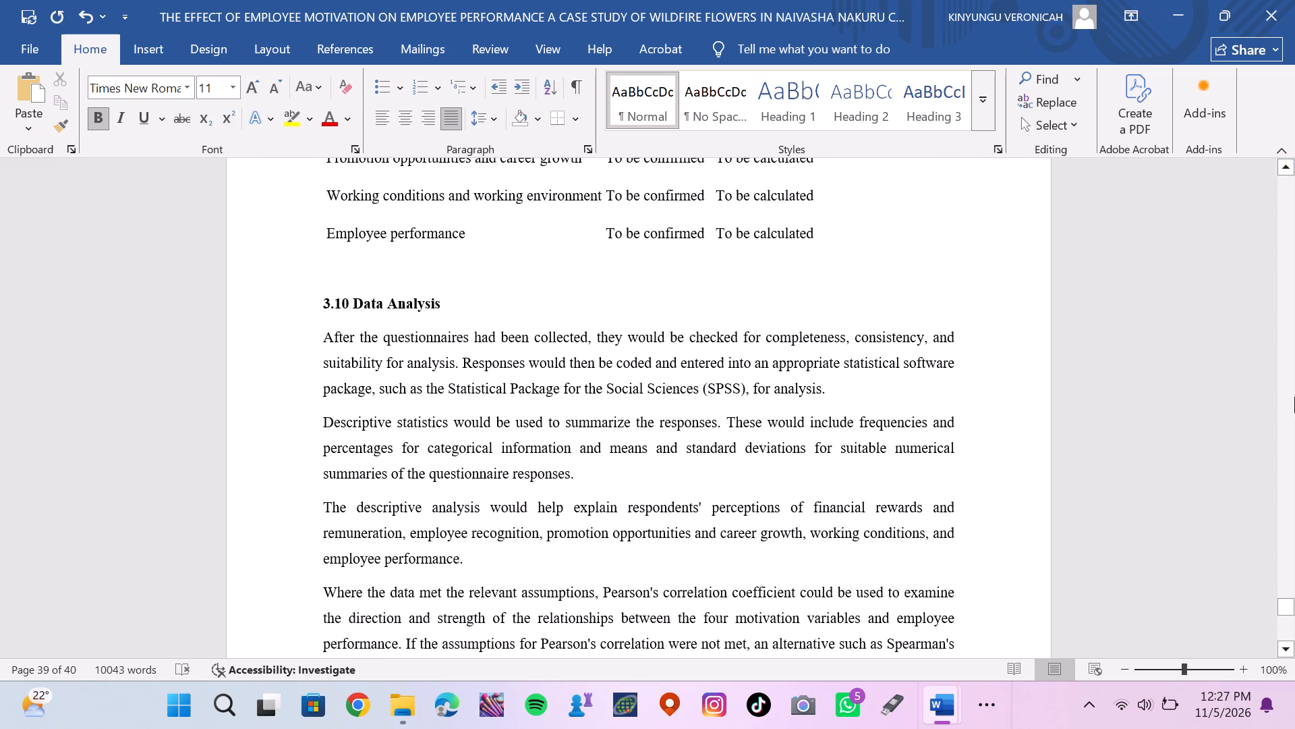
pyautogui.doubleClick(1283, 643)
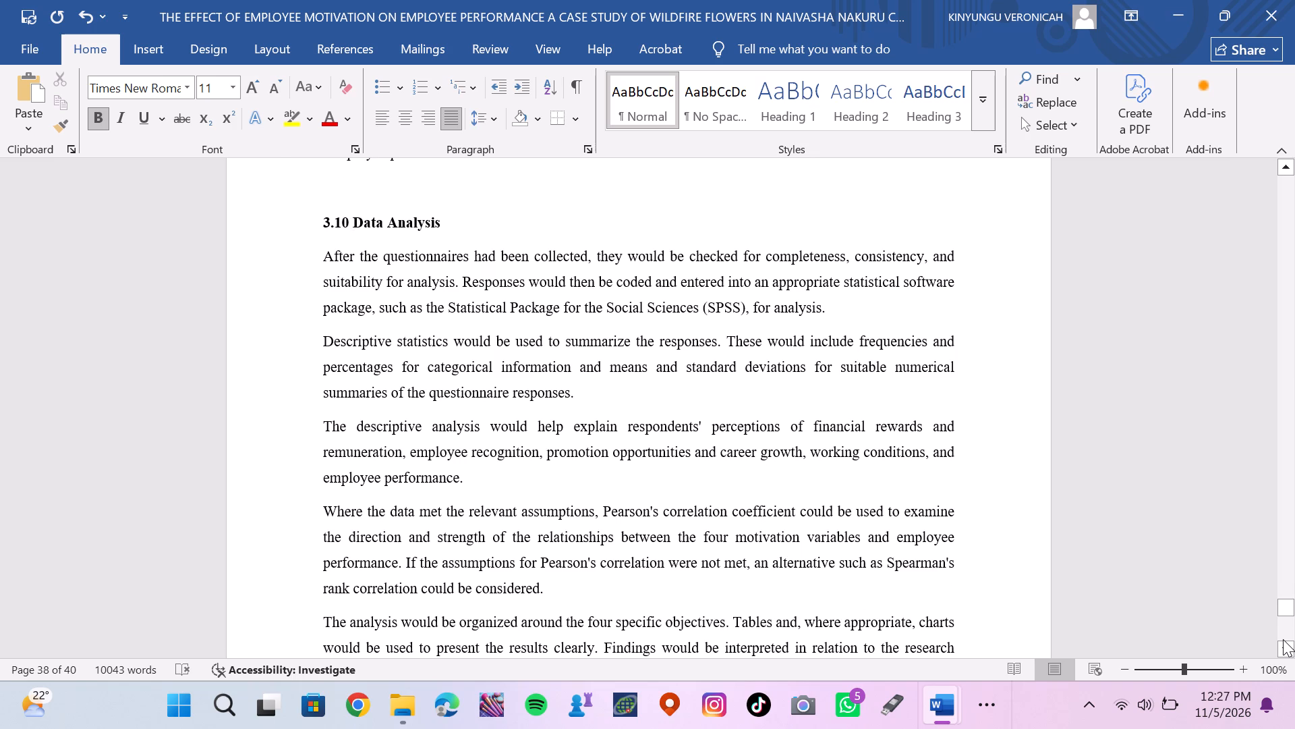
pyautogui.tripleClick(1283, 639)
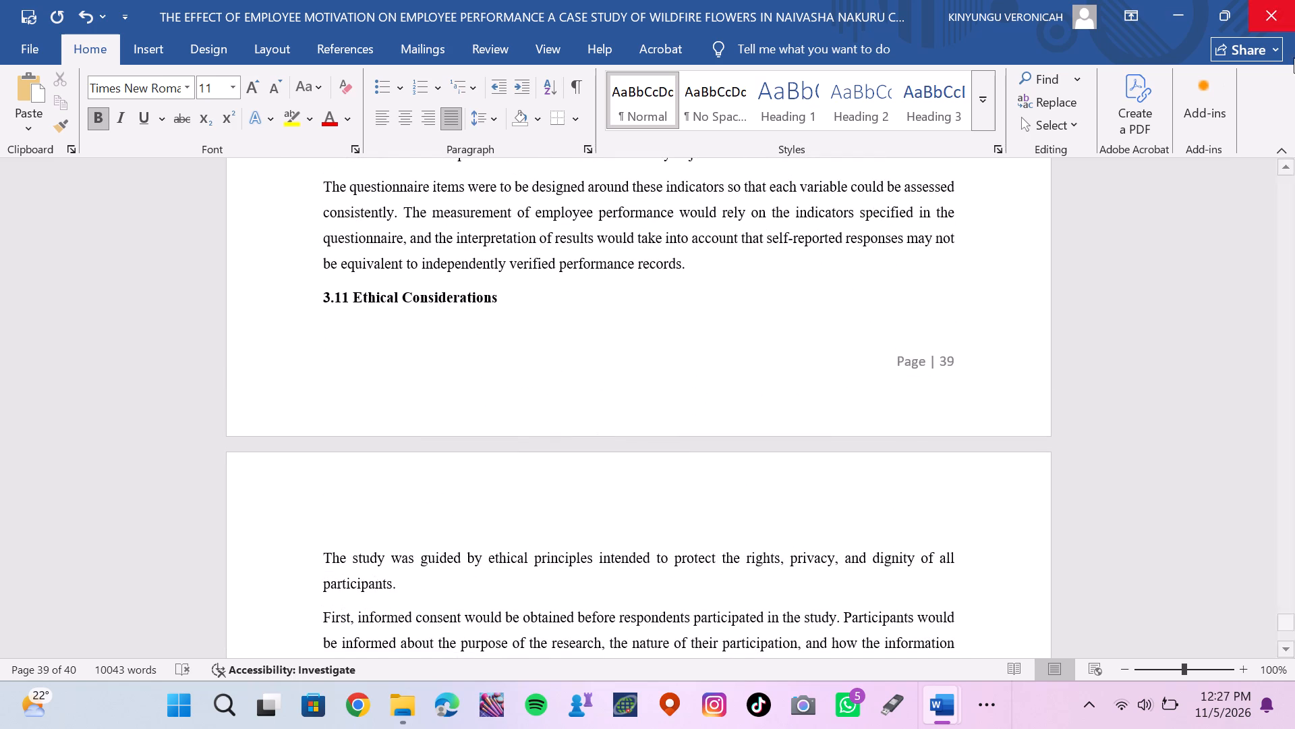
pyautogui.tripleClick(1282, 164)
pyautogui.tripleClick(1282, 164)
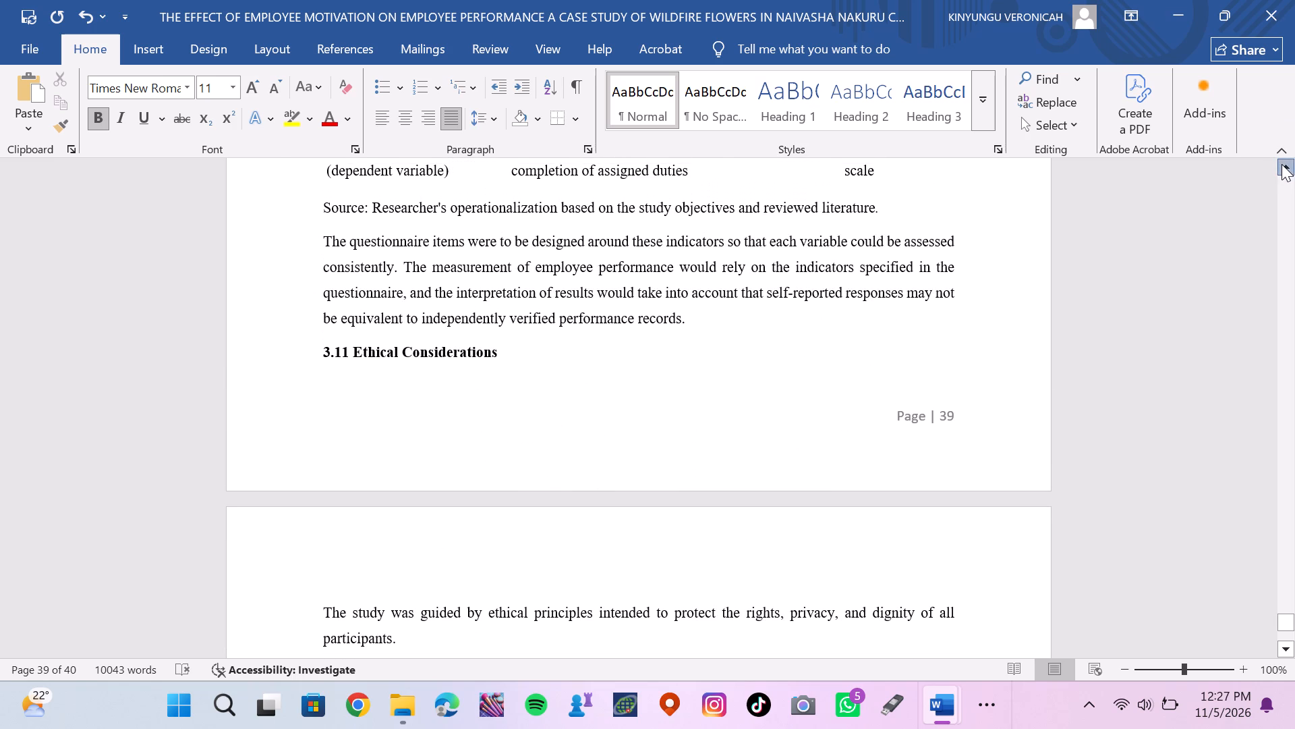
pyautogui.tripleClick(1282, 164)
pyautogui.tripleClick(1282, 164)
pyautogui.tripleClick(1282, 164)
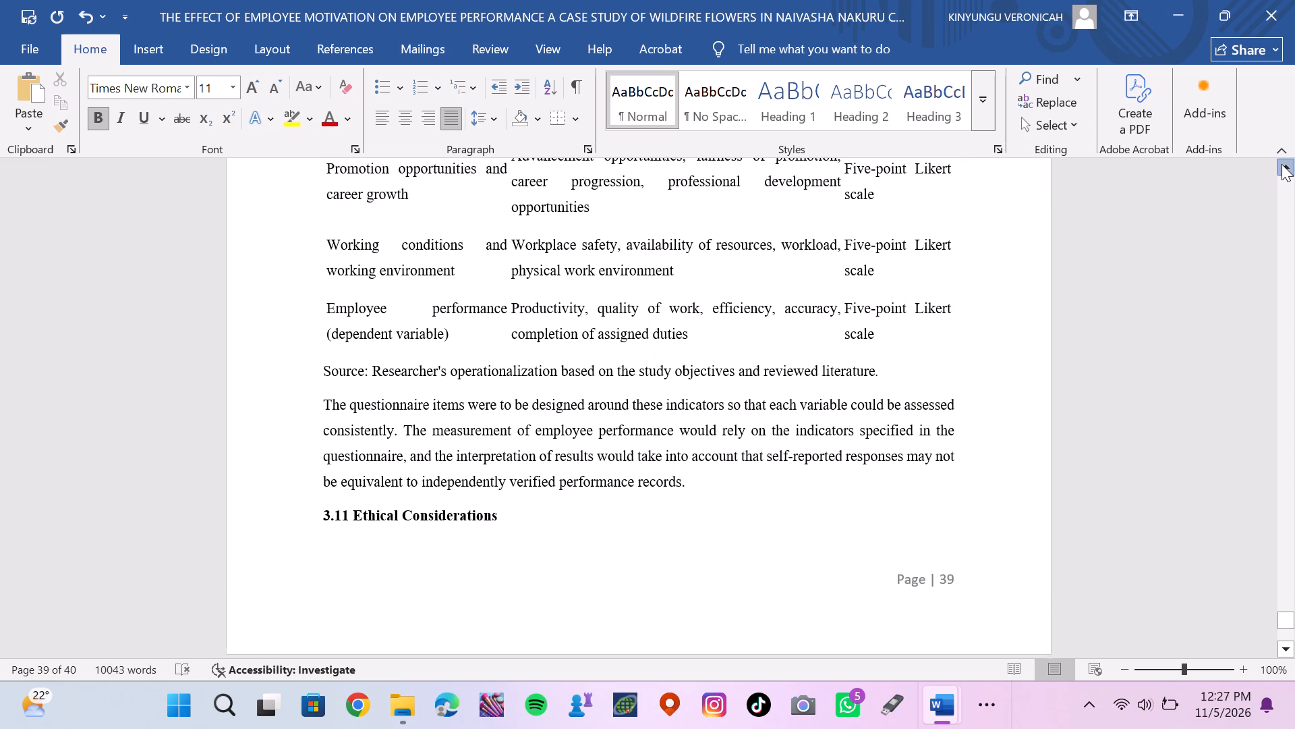
pyautogui.tripleClick(1282, 164)
pyautogui.tripleClick(1282, 164)
pyautogui.tripleClick(1282, 164)
pyautogui.tripleClick(1282, 164)
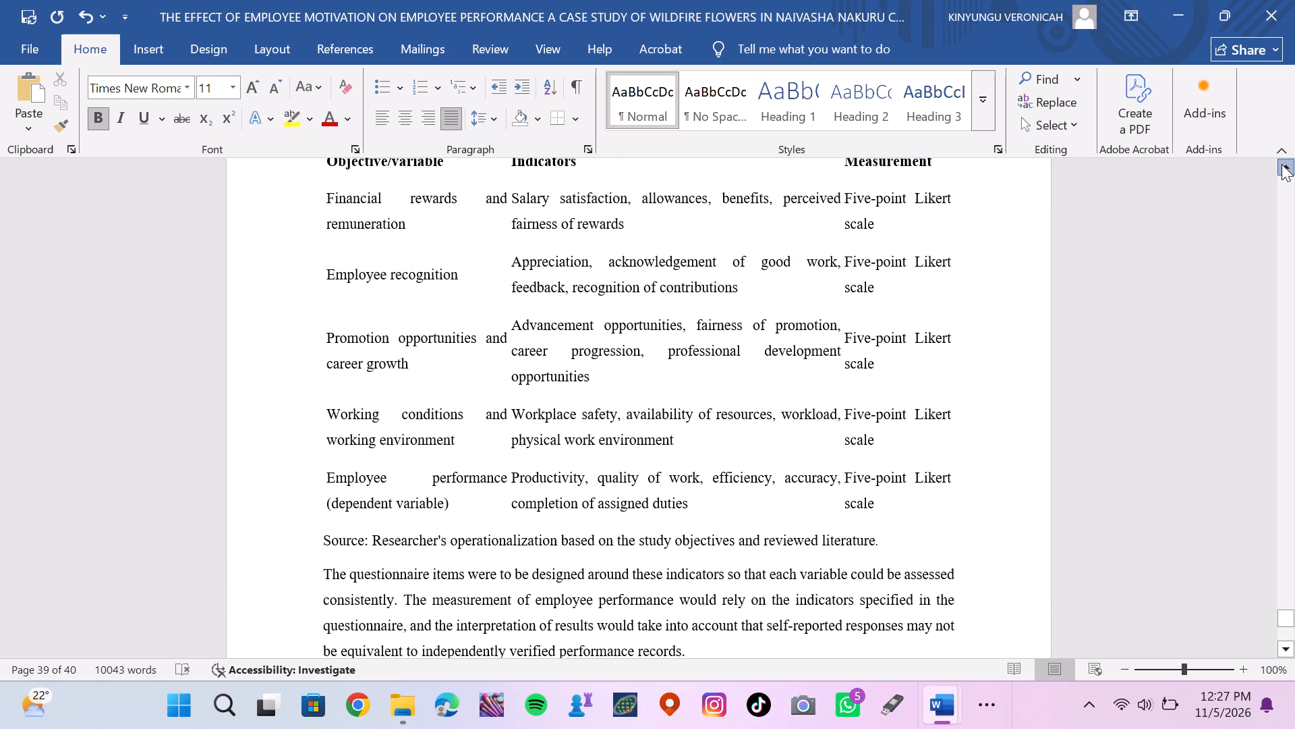
pyautogui.tripleClick(1282, 164)
pyautogui.tripleClick(1282, 164)
pyautogui.click(1282, 164)
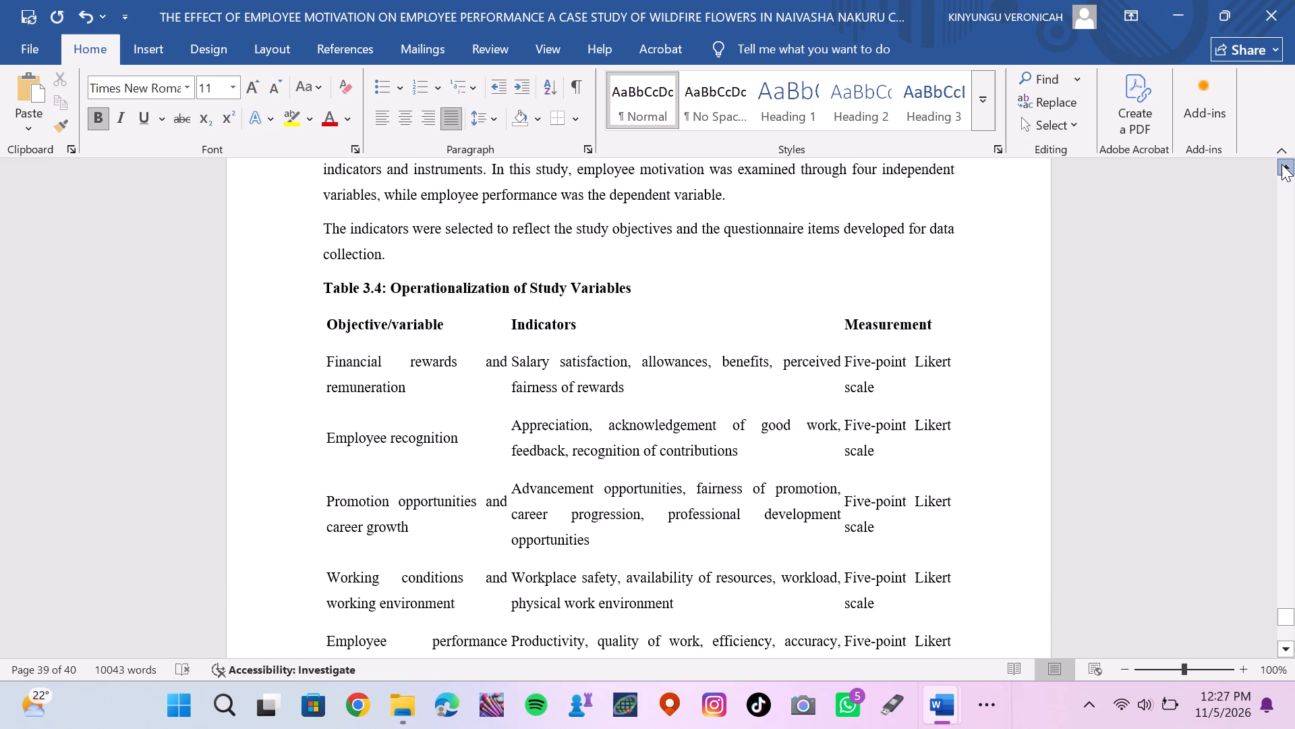
pyautogui.click(1282, 164)
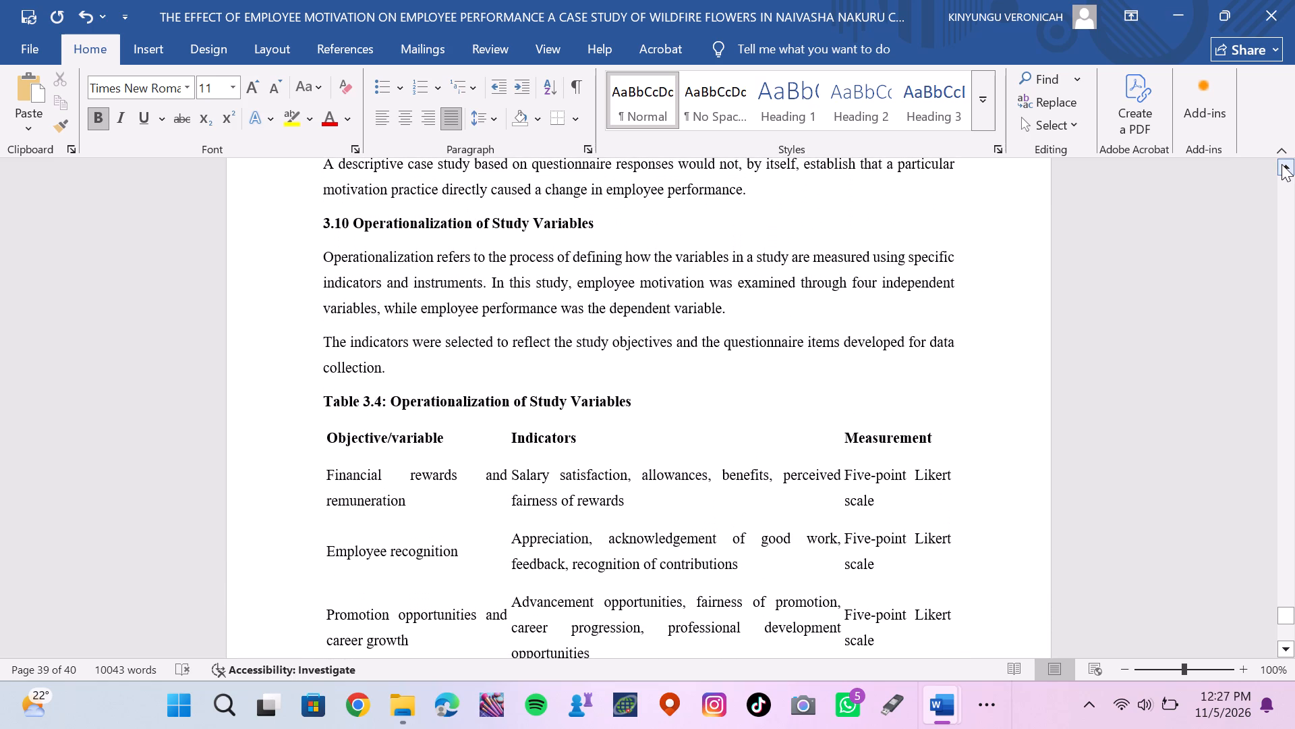
pyautogui.click(1282, 164)
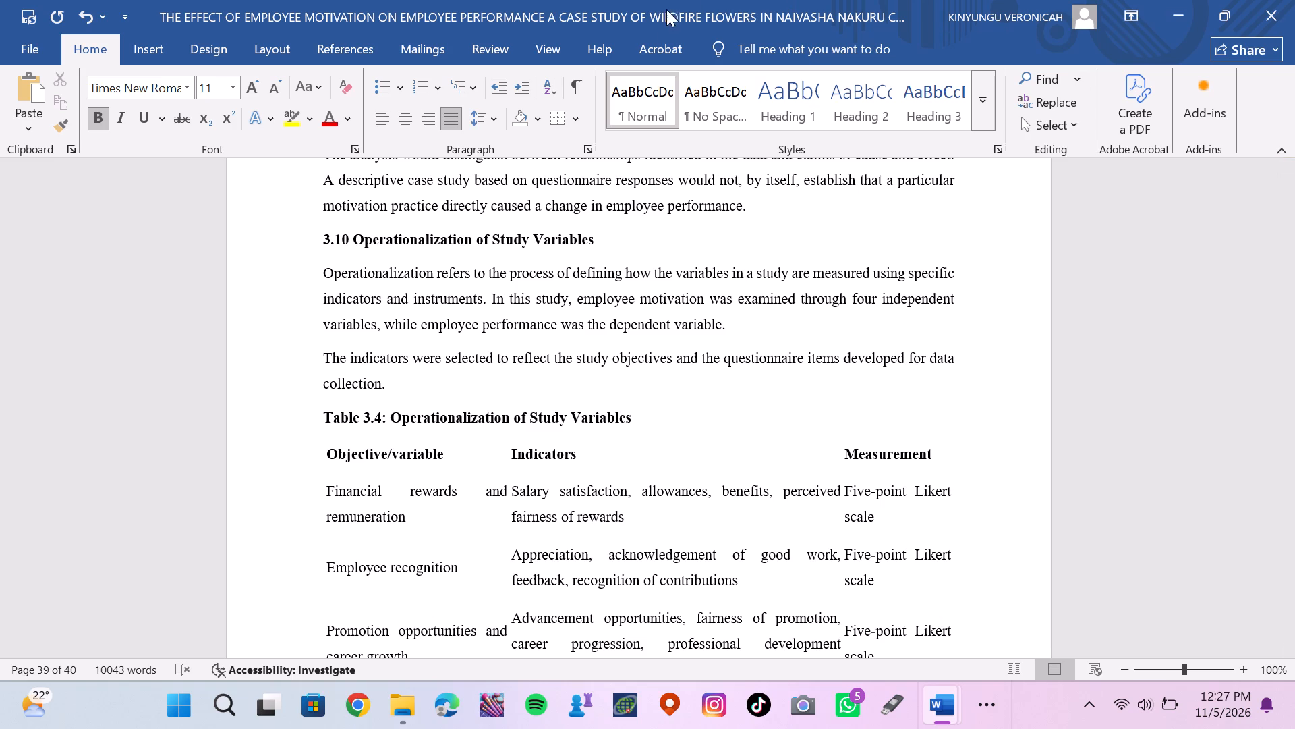
pyautogui.click(350, 238)
pyautogui.press('BackSpace')
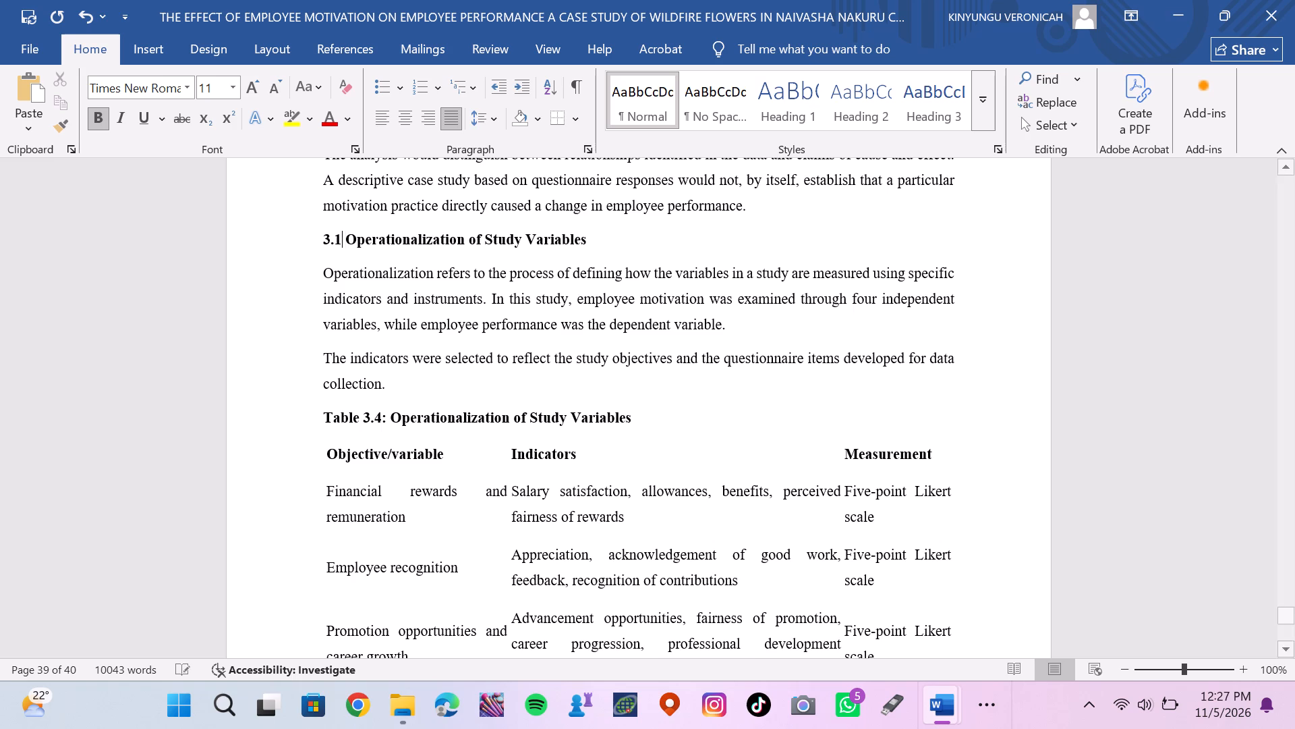
pyautogui.write('q1')
pyautogui.press('BackSpace')
pyautogui.press('BackSpace')
pyautogui.press('1')
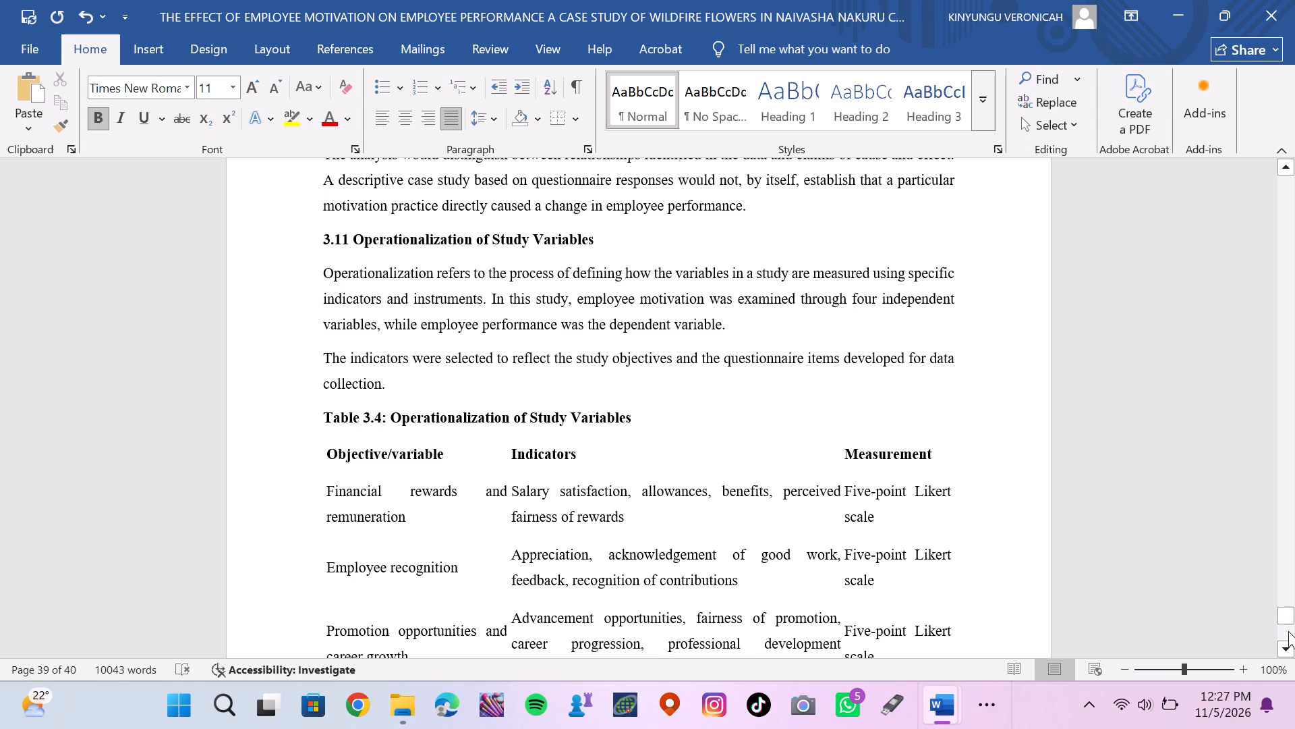
# Clear the "Working conditions and working environment" text from the Objective/variable column of Table 3.4.
pyautogui.doubleClick(1290, 643)
pyautogui.tripleClick(1290, 643)
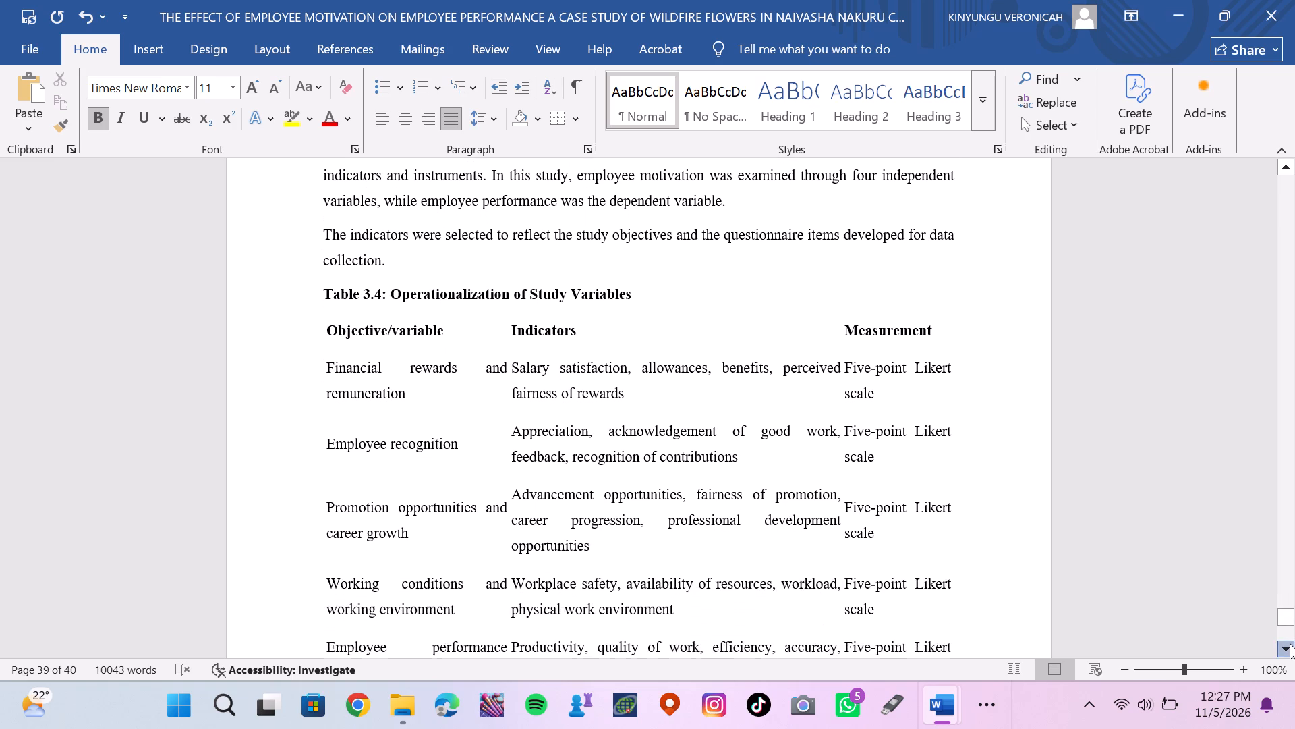
pyautogui.click(1290, 643)
pyautogui.tripleClick(1290, 643)
pyautogui.doubleClick(1290, 643)
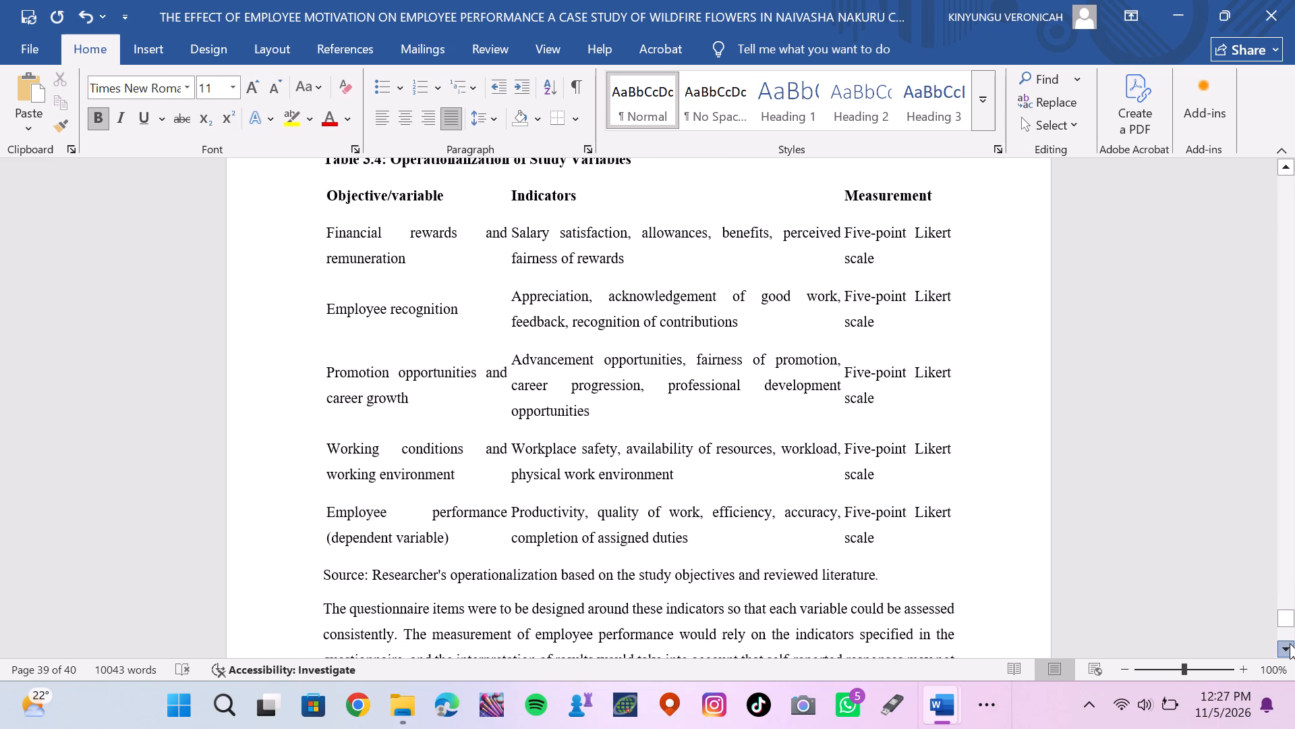
pyautogui.click(1290, 643)
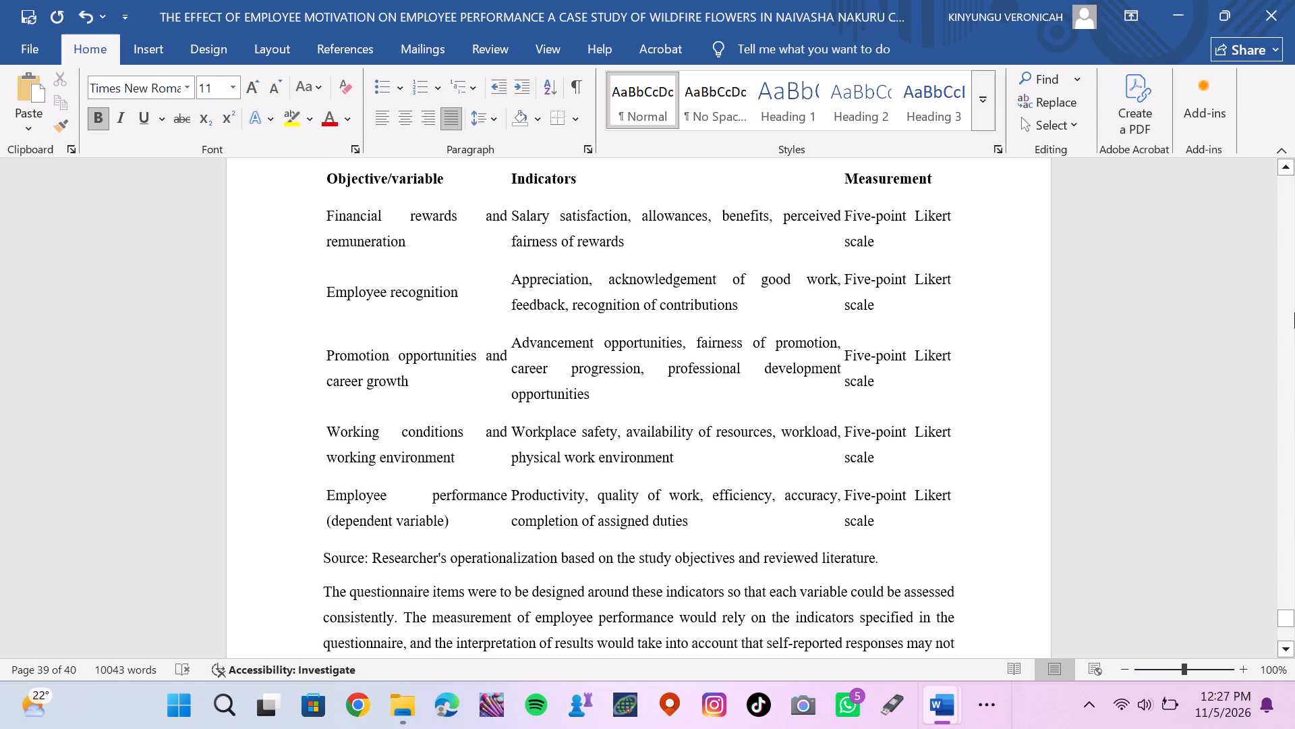
pyautogui.tripleClick(1285, 170)
pyautogui.click(1285, 170)
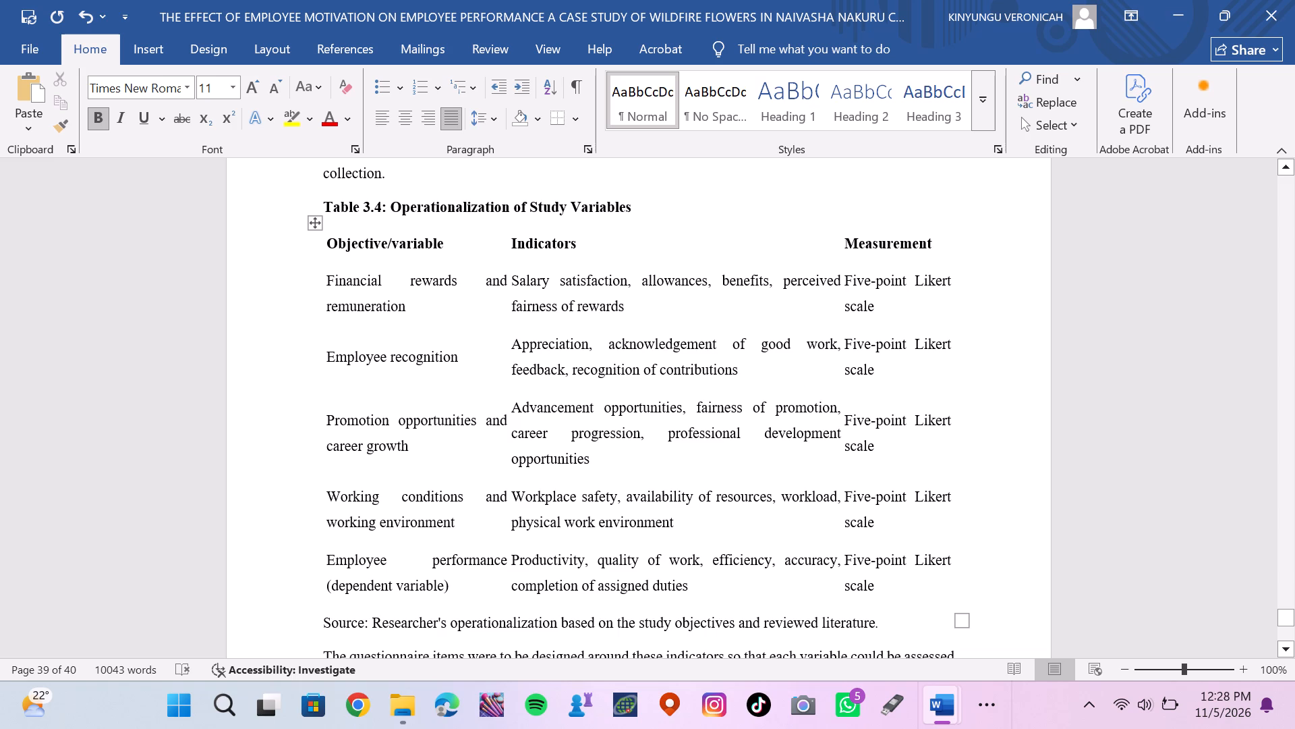
pyautogui.click(467, 514)
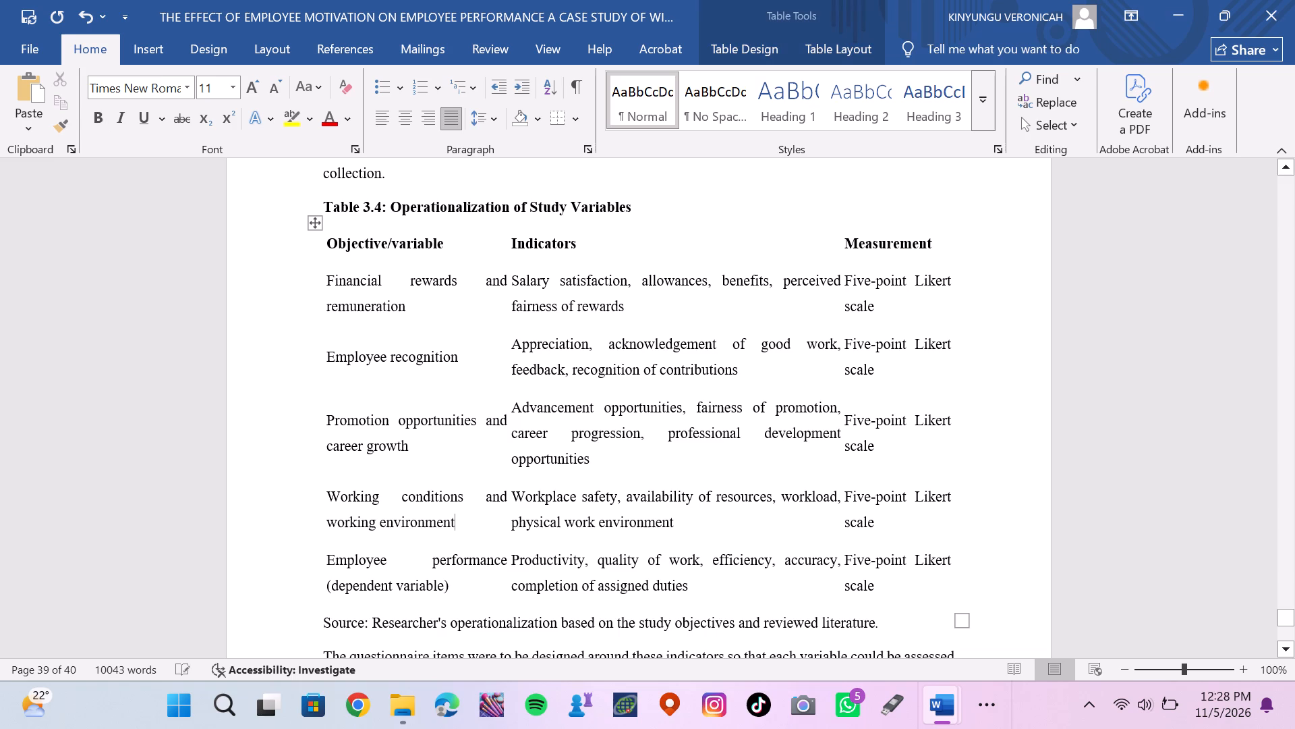
pyautogui.press('BackSpace')
pyautogui.press('BackSpace')
pyautogui.press('BackSpace')
pyautogui.press('BackSpace')
pyautogui.press('BackSpace')
pyautogui.press('BackSpace')
pyautogui.press('BackSpace')
pyautogui.press('BackSpace')
pyautogui.press('BackSpace')
pyautogui.press('BackSpace')
pyautogui.press('BackSpace')
pyautogui.press('BackSpace')
pyautogui.press('BackSpace')
pyautogui.press('BackSpace')
pyautogui.press('BackSpace')
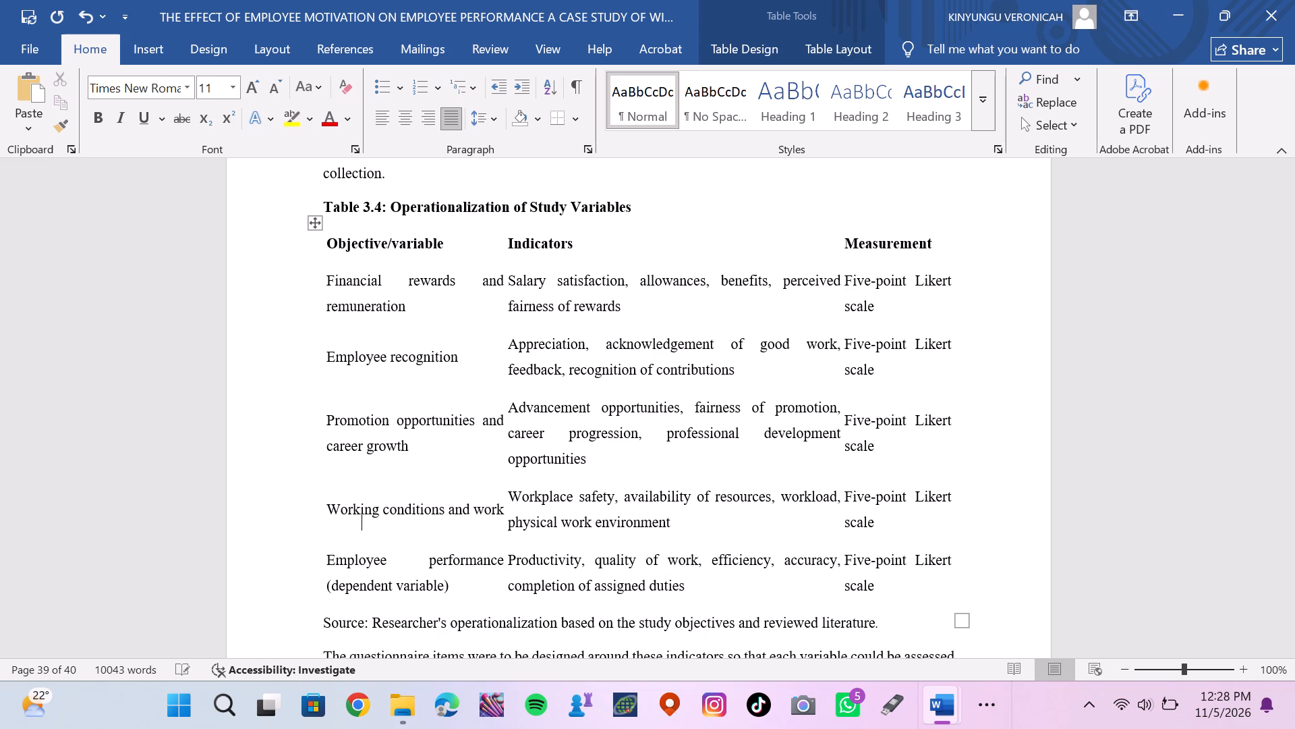
pyautogui.press('BackSpace')
pyautogui.press('BackSpace')
pyautogui.press('BackSpace')
pyautogui.press('BackSpace')
pyautogui.press('BackSpace')
pyautogui.press('BackSpace')
pyautogui.press('BackSpace')
pyautogui.press('BackSpace')
pyautogui.press('BackSpace')
pyautogui.press('BackSpace')
pyautogui.press('BackSpace')
pyautogui.press('BackSpace')
pyautogui.press('BackSpace')
pyautogui.press('BackSpace')
pyautogui.press('BackSpace')
pyautogui.press('BackSpace')
pyautogui.press('BackSpace')
pyautogui.press('BackSpace')
pyautogui.press('BackSpace')
pyautogui.press('BackSpace')
pyautogui.press('BackSpace')
pyautogui.press('BackSpace')
pyautogui.press('BackSpace')
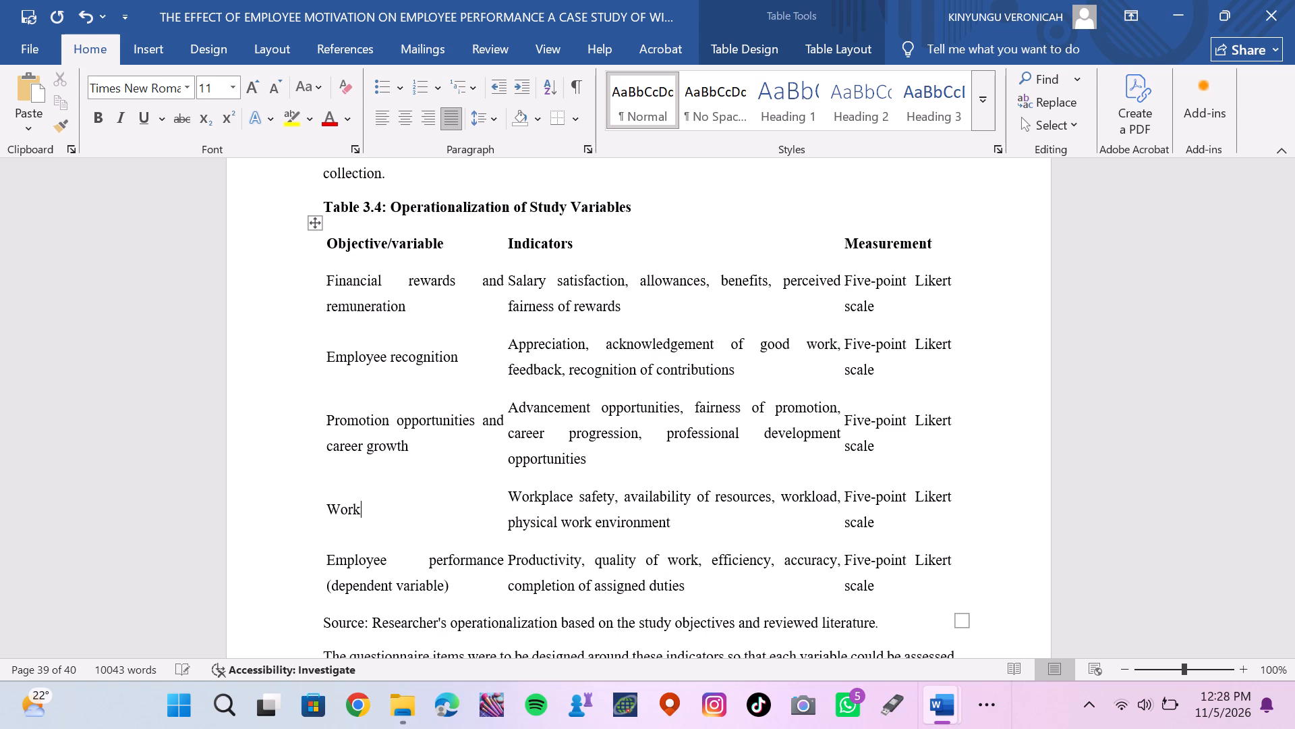
pyautogui.press('BackSpace')
pyautogui.press('BackSpace')
pyautogui.press('BackSpace')
pyautogui.press('BackSpace')
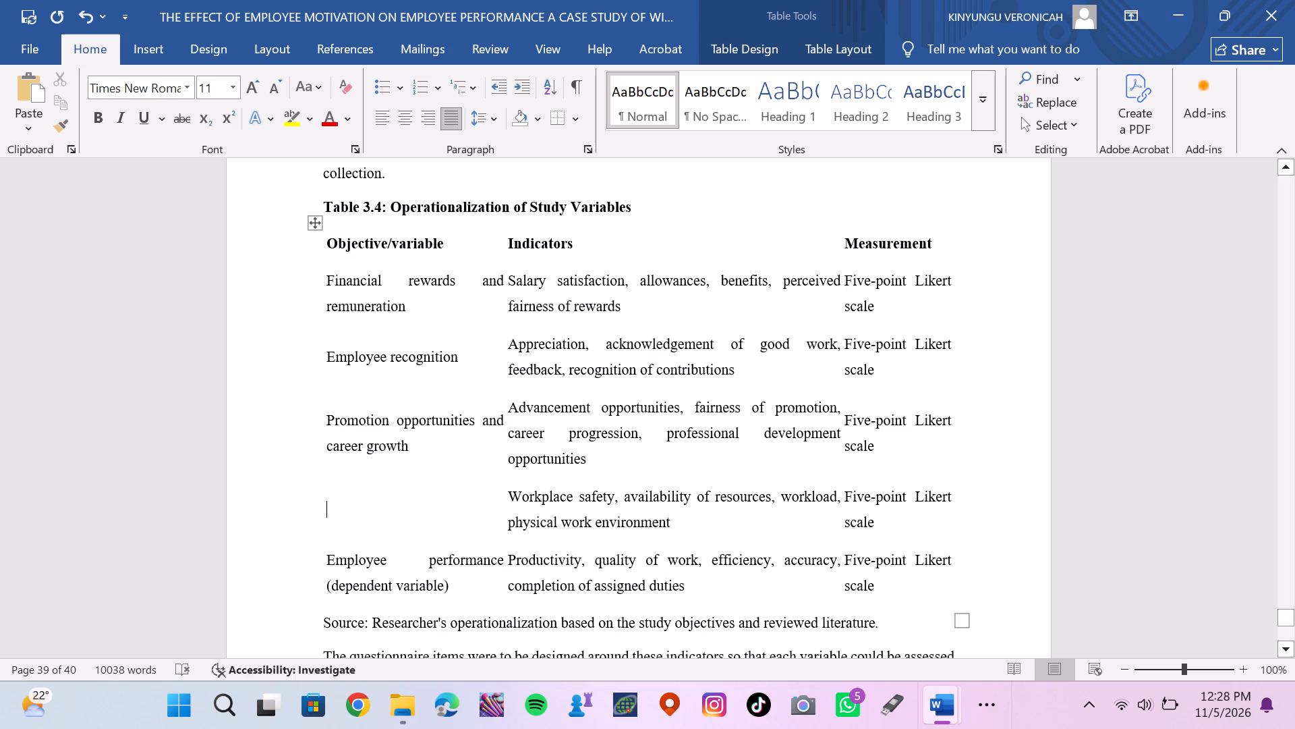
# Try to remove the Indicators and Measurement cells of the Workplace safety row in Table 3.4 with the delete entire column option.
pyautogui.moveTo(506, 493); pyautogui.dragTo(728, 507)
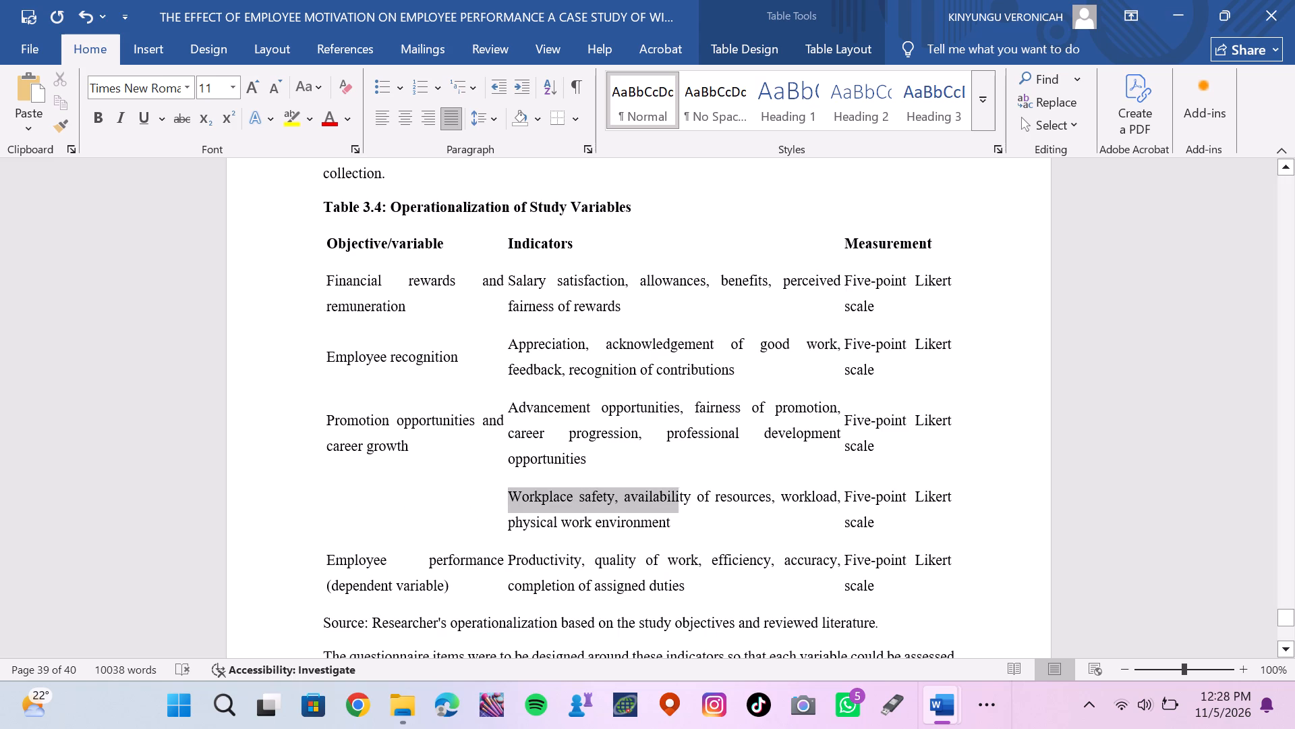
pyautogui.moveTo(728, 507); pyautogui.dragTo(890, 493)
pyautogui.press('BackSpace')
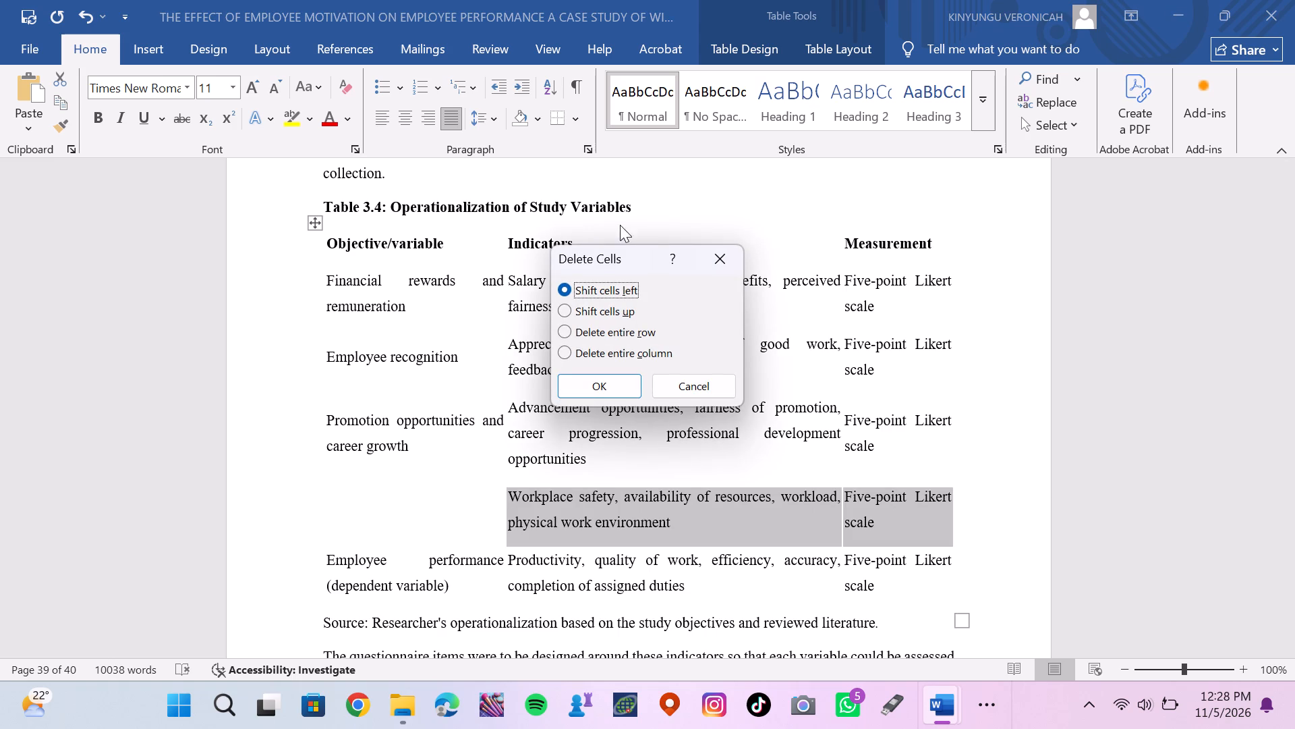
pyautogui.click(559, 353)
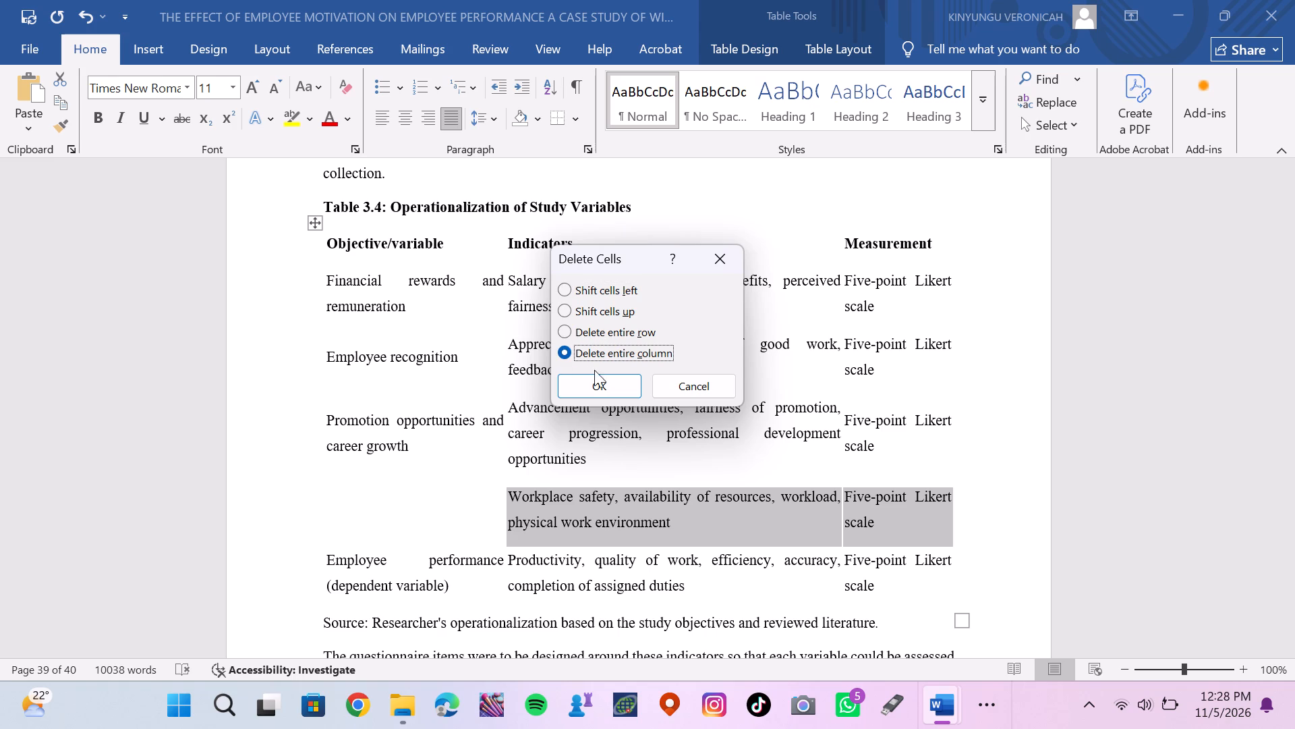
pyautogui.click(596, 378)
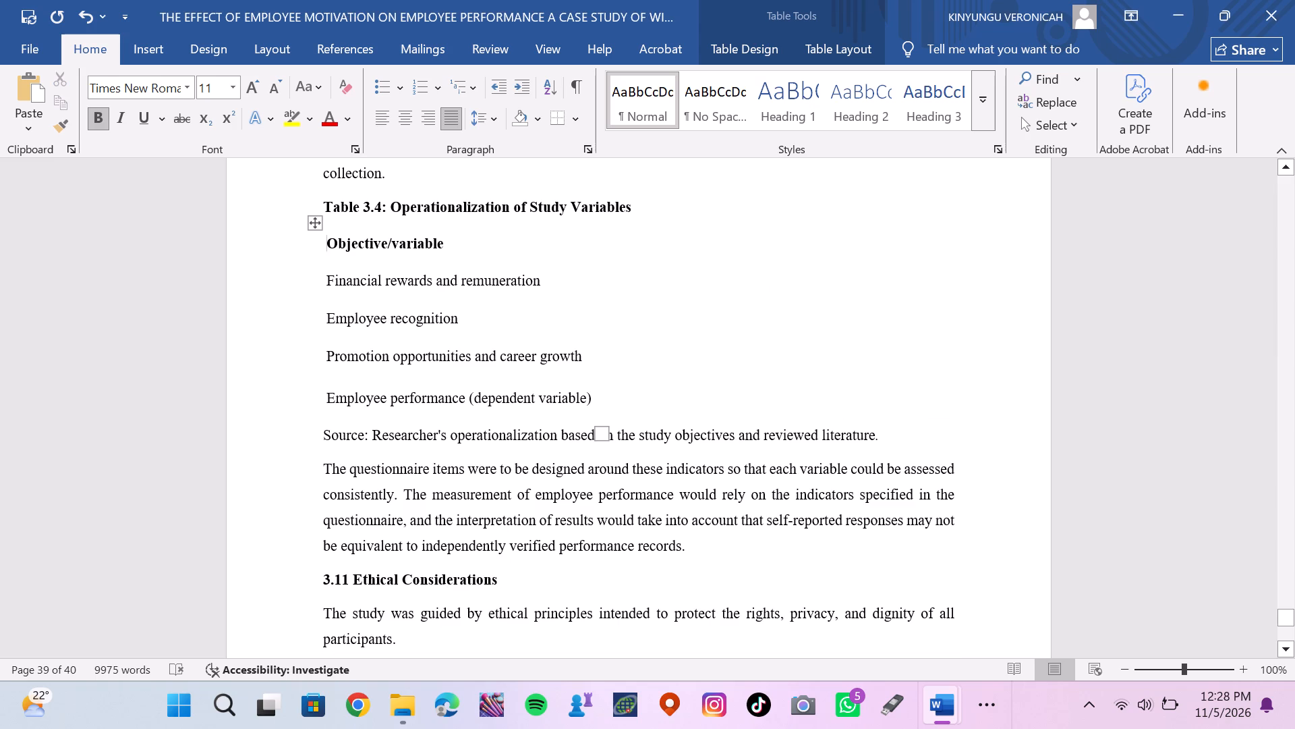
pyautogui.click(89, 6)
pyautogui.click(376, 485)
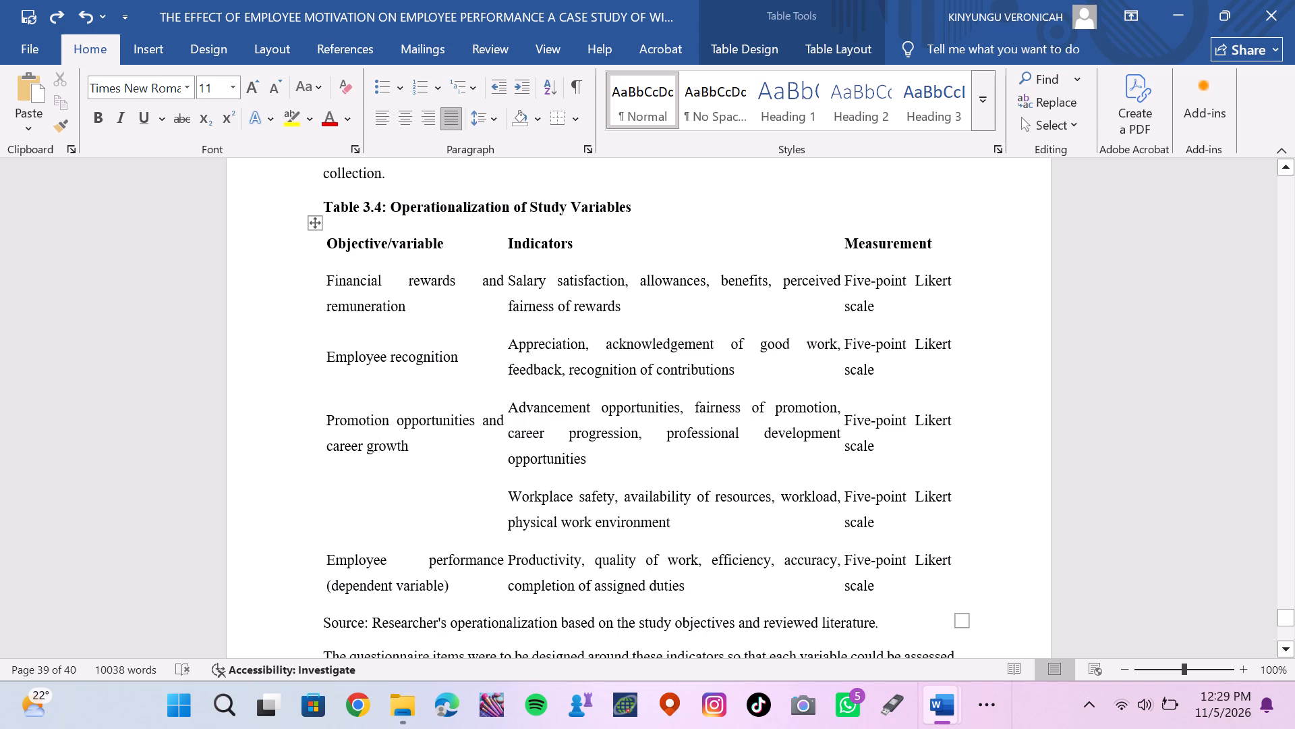
# Clear the "Five-point Likert scale" text from the Measurement cell of the Workplace safety row in Table 3.4.
pyautogui.click(880, 516)
pyautogui.press('BackSpace')
pyautogui.press('BackSpace')
pyautogui.press('BackSpace')
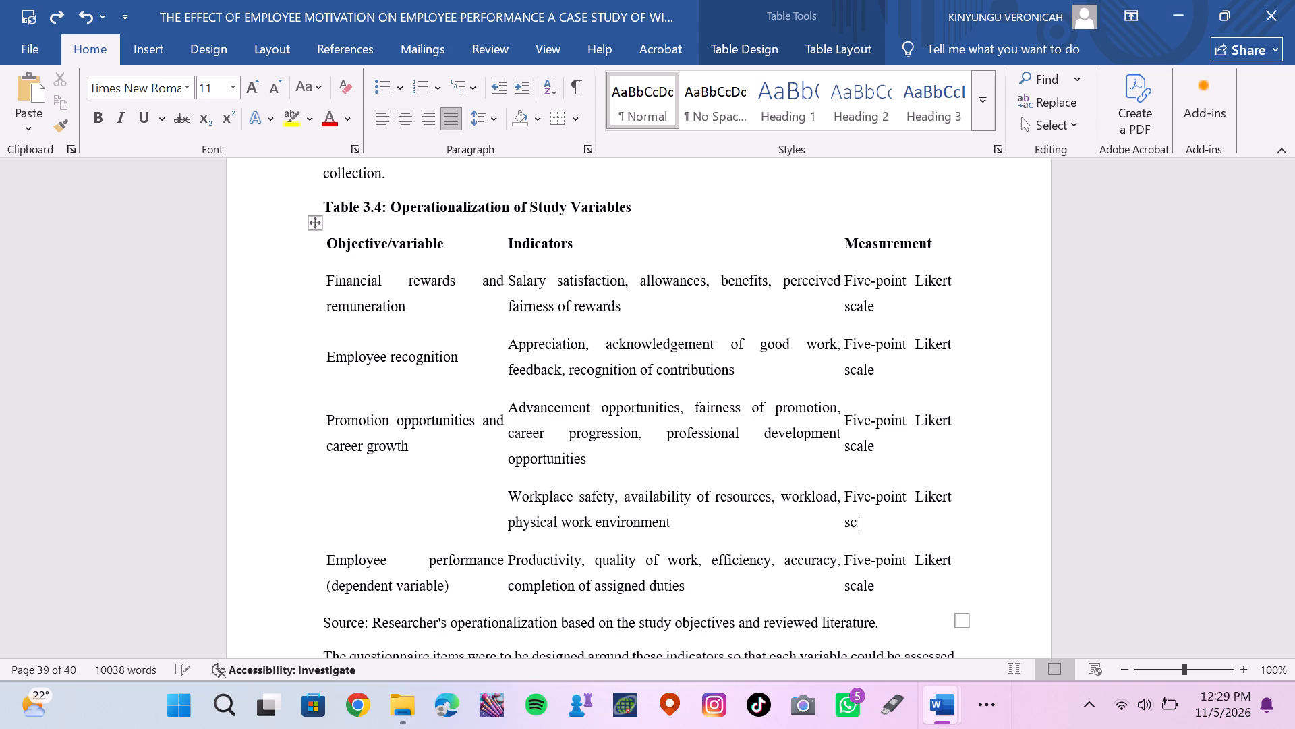
pyautogui.press('BackSpace')
pyautogui.press('BackSpace')
pyautogui.press('BackSpace')
pyautogui.press('BackSpace')
pyautogui.press('BackSpace')
pyautogui.press('BackSpace')
pyautogui.press('BackSpace')
pyautogui.press('BackSpace')
pyautogui.press('BackSpace')
pyautogui.press('BackSpace')
pyautogui.press('BackSpace')
pyautogui.press('BackSpace')
pyautogui.press('BackSpace')
pyautogui.press('BackSpace')
pyautogui.press('BackSpace')
pyautogui.press('BackSpace')
pyautogui.press('BackSpace')
pyautogui.press('BackSpace')
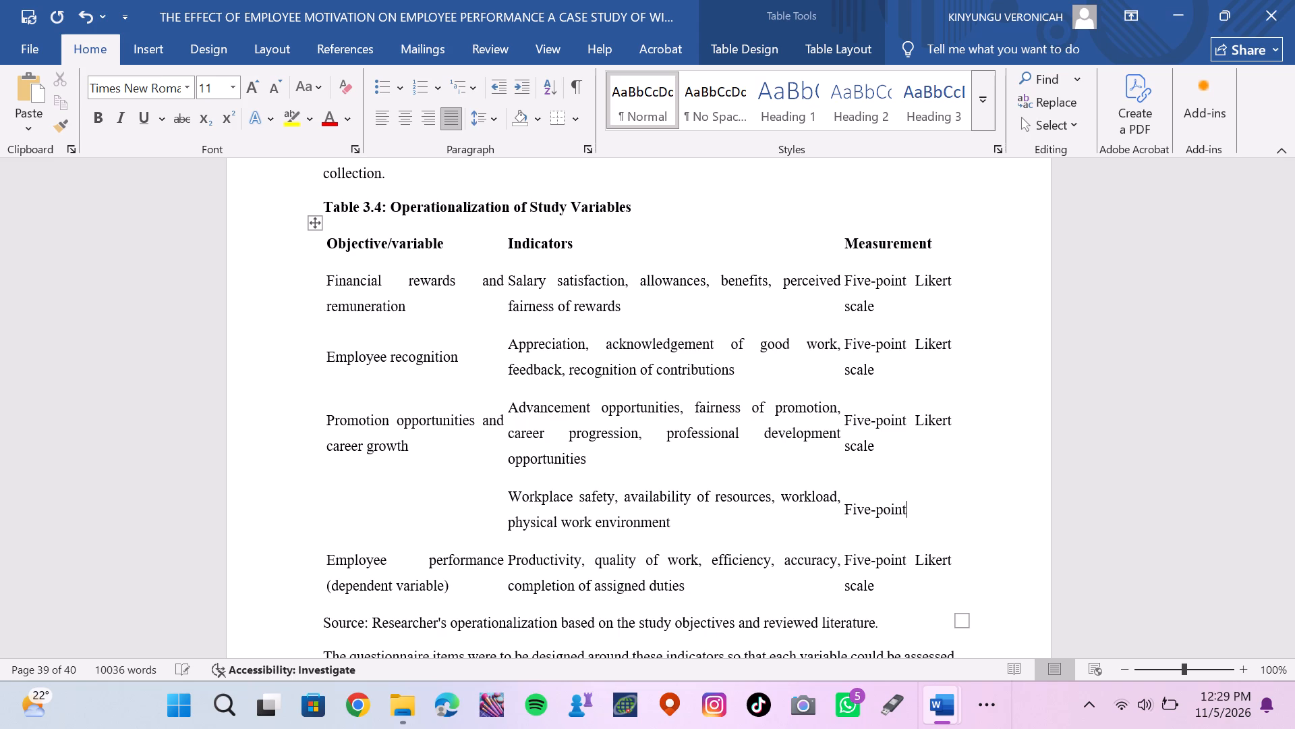
pyautogui.press('BackSpace')
pyautogui.press('BackSpace')
pyautogui.press('BackSpace')
pyautogui.press('BackSpace')
# Clear the "Workplace safety, availability of resources, workload, physical work environment" text from the Indicators column of Table 3.4.
pyautogui.click(842, 503)
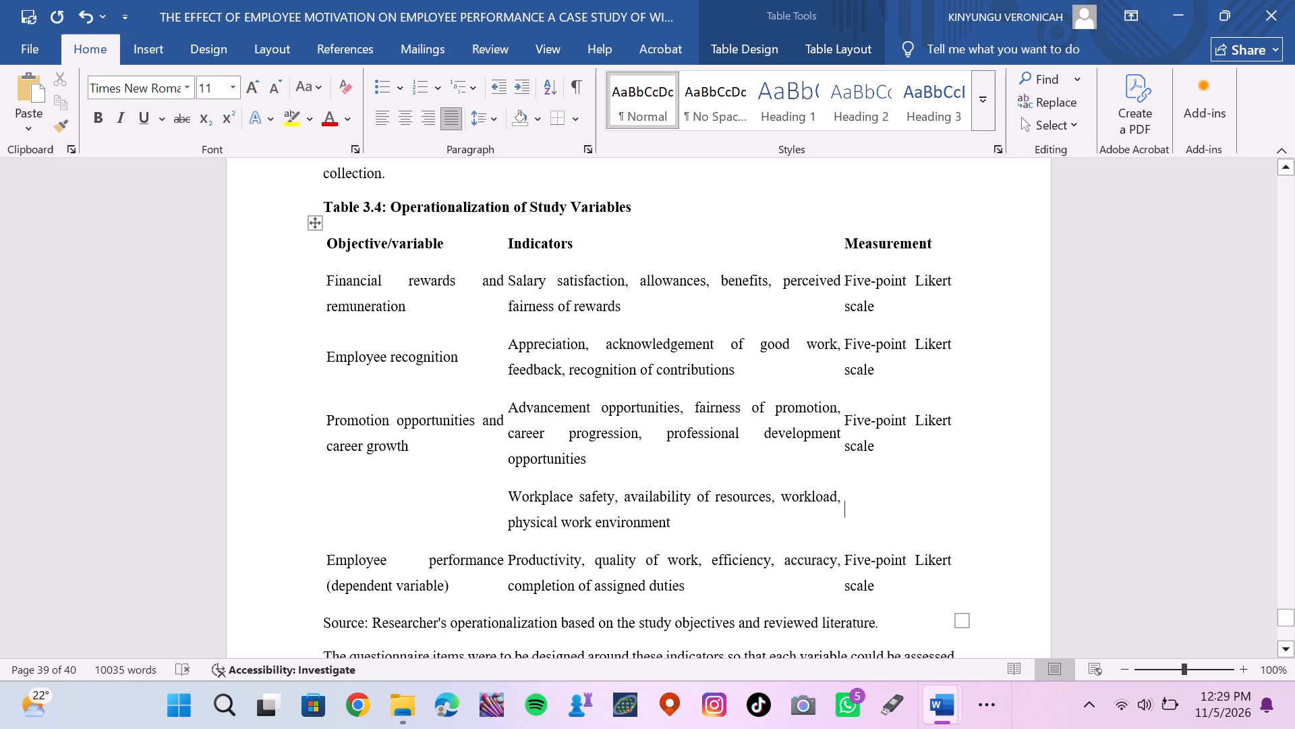
pyautogui.click(835, 496)
pyautogui.press('BackSpace')
pyautogui.press('BackSpace')
pyautogui.press('BackSpace')
pyautogui.press('BackSpace')
pyautogui.press('BackSpace')
pyautogui.press('BackSpace')
pyautogui.press('BackSpace')
pyautogui.press('BackSpace')
pyautogui.press('BackSpace')
pyautogui.press('BackSpace')
pyautogui.press('BackSpace')
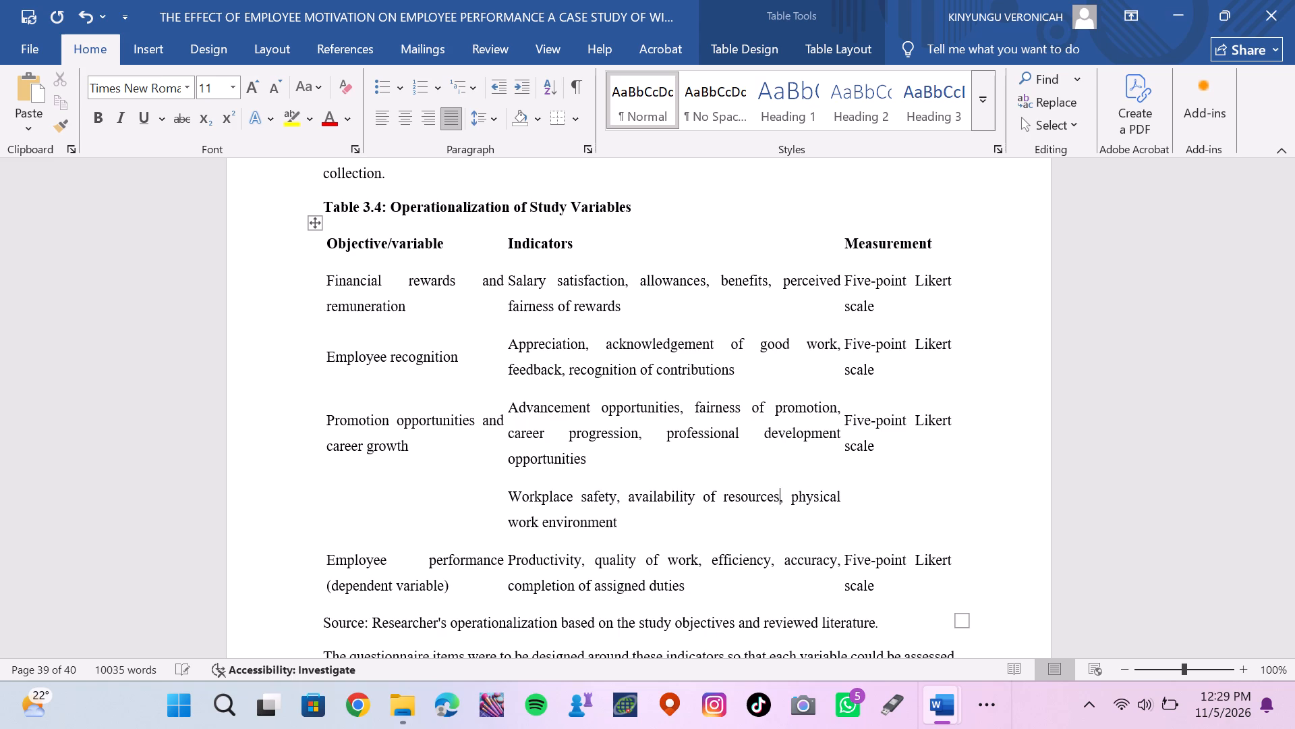
pyautogui.press('BackSpace')
pyautogui.press('BackSpace')
pyautogui.press('BackSpace')
pyautogui.press('BackSpace')
pyautogui.press('BackSpace')
pyautogui.press('BackSpace')
pyautogui.press('BackSpace')
pyautogui.press('BackSpace')
pyautogui.press('BackSpace')
pyautogui.press('BackSpace')
pyautogui.press('BackSpace')
pyautogui.press('BackSpace')
pyautogui.press('BackSpace')
pyautogui.press('BackSpace')
pyautogui.press('BackSpace')
pyautogui.press('BackSpace')
pyautogui.press('BackSpace')
pyautogui.press('BackSpace')
pyautogui.press('BackSpace')
pyautogui.press('BackSpace')
pyautogui.press('BackSpace')
pyautogui.press('BackSpace')
pyautogui.press('BackSpace')
pyautogui.press('BackSpace')
pyautogui.press('BackSpace')
pyautogui.press('BackSpace')
pyautogui.press('BackSpace')
pyautogui.press('BackSpace')
pyautogui.press('BackSpace')
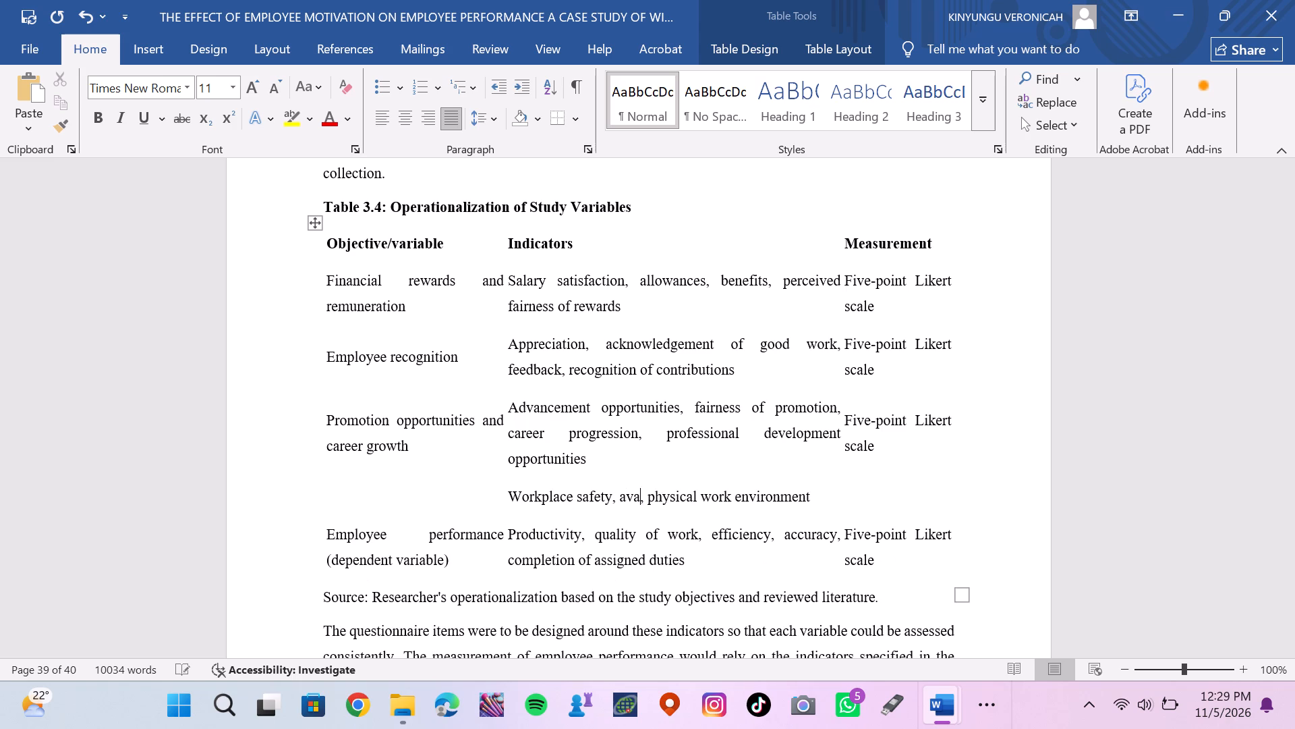
pyautogui.click(765, 494)
pyautogui.press('BackSpace')
pyautogui.press('BackSpace')
pyautogui.press('BackSpace')
pyautogui.press('BackSpace')
pyautogui.press('BackSpace')
pyautogui.press('BackSpace')
pyautogui.press('BackSpace')
pyautogui.press('BackSpace')
pyautogui.press('BackSpace')
pyautogui.press('BackSpace')
pyautogui.press('BackSpace')
pyautogui.press('BackSpace')
pyautogui.press('BackSpace')
pyautogui.press('BackSpace')
pyautogui.press('BackSpace')
pyautogui.press('BackSpace')
pyautogui.press('BackSpace')
pyautogui.press('BackSpace')
pyautogui.press('BackSpace')
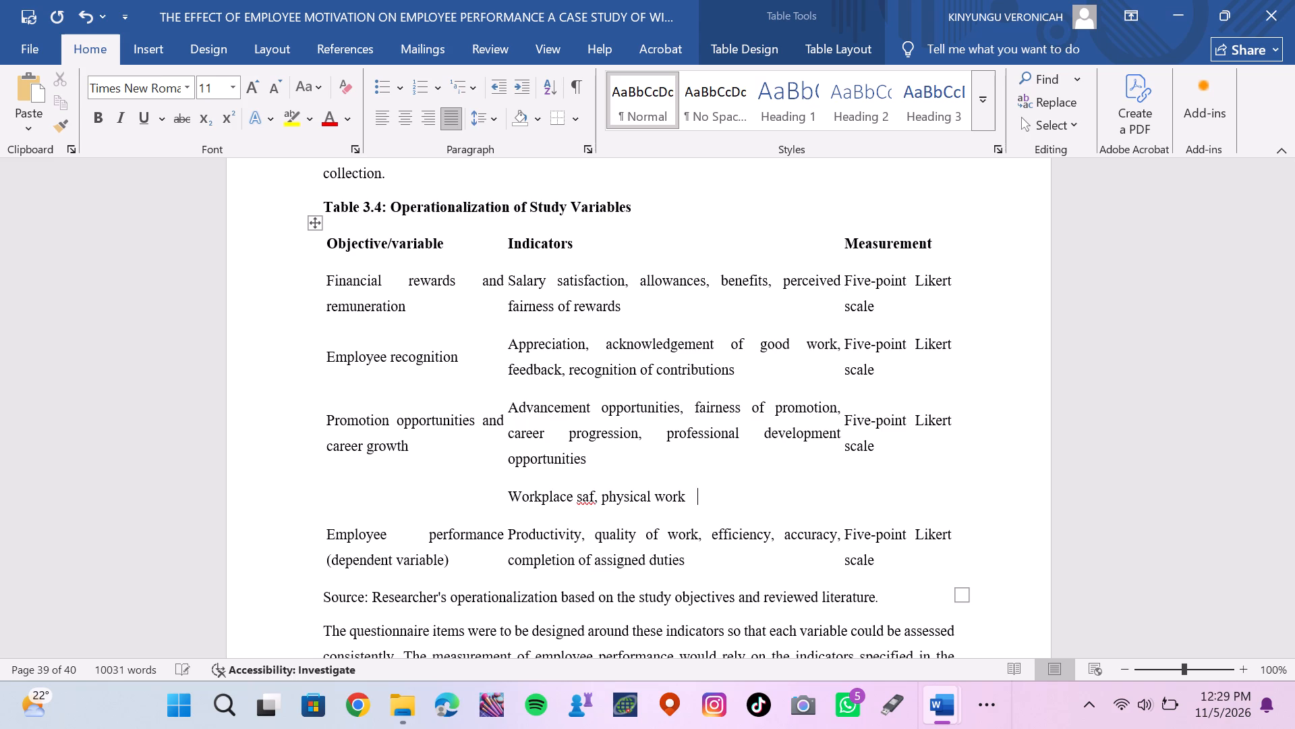
pyautogui.press('BackSpace')
pyautogui.press('BackSpace')
pyautogui.press('BackSpace')
pyautogui.press('BackSpace')
pyautogui.press('BackSpace')
pyautogui.press('BackSpace')
pyautogui.press('BackSpace')
pyautogui.press('BackSpace')
pyautogui.press('BackSpace')
pyautogui.press('BackSpace')
pyautogui.press('BackSpace')
pyautogui.press('BackSpace')
pyautogui.press('BackSpace')
pyautogui.press('BackSpace')
pyautogui.press('BackSpace')
pyautogui.press('BackSpace')
pyautogui.press('BackSpace')
pyautogui.press('BackSpace')
pyautogui.press('BackSpace')
pyautogui.press('BackSpace')
pyautogui.press('BackSpace')
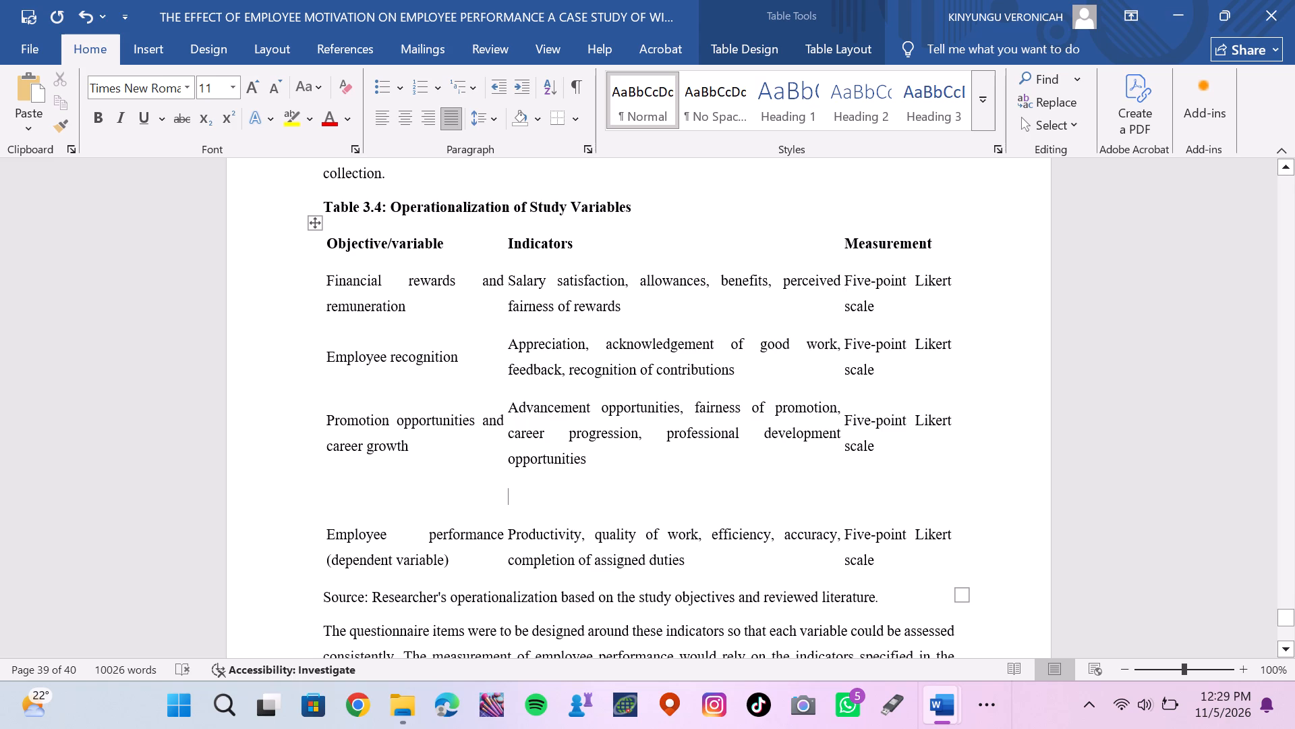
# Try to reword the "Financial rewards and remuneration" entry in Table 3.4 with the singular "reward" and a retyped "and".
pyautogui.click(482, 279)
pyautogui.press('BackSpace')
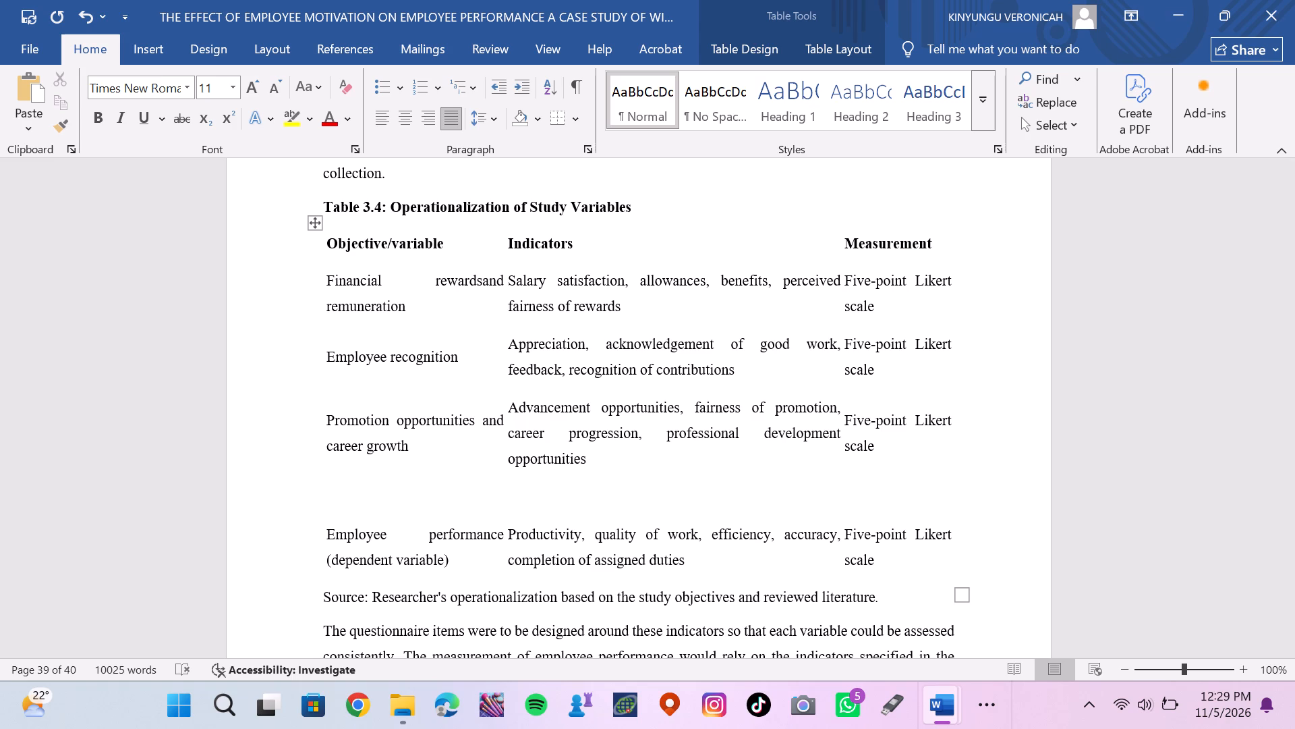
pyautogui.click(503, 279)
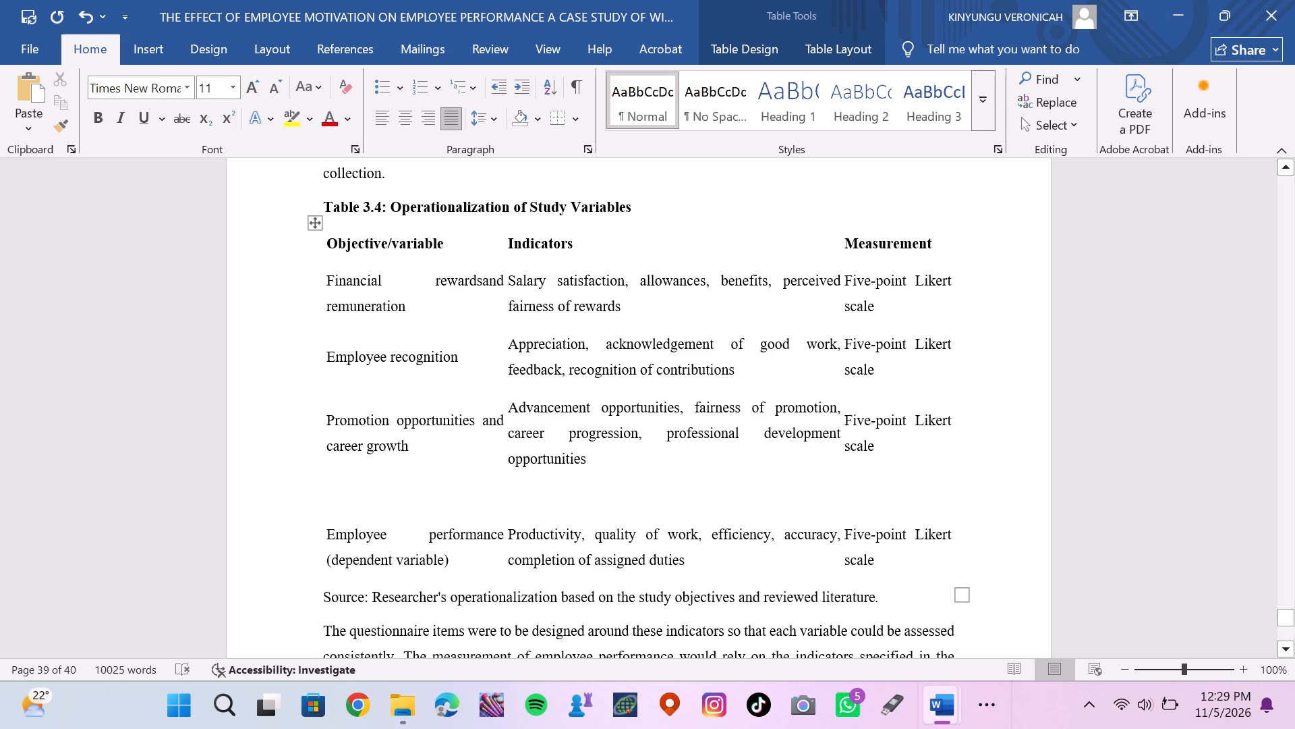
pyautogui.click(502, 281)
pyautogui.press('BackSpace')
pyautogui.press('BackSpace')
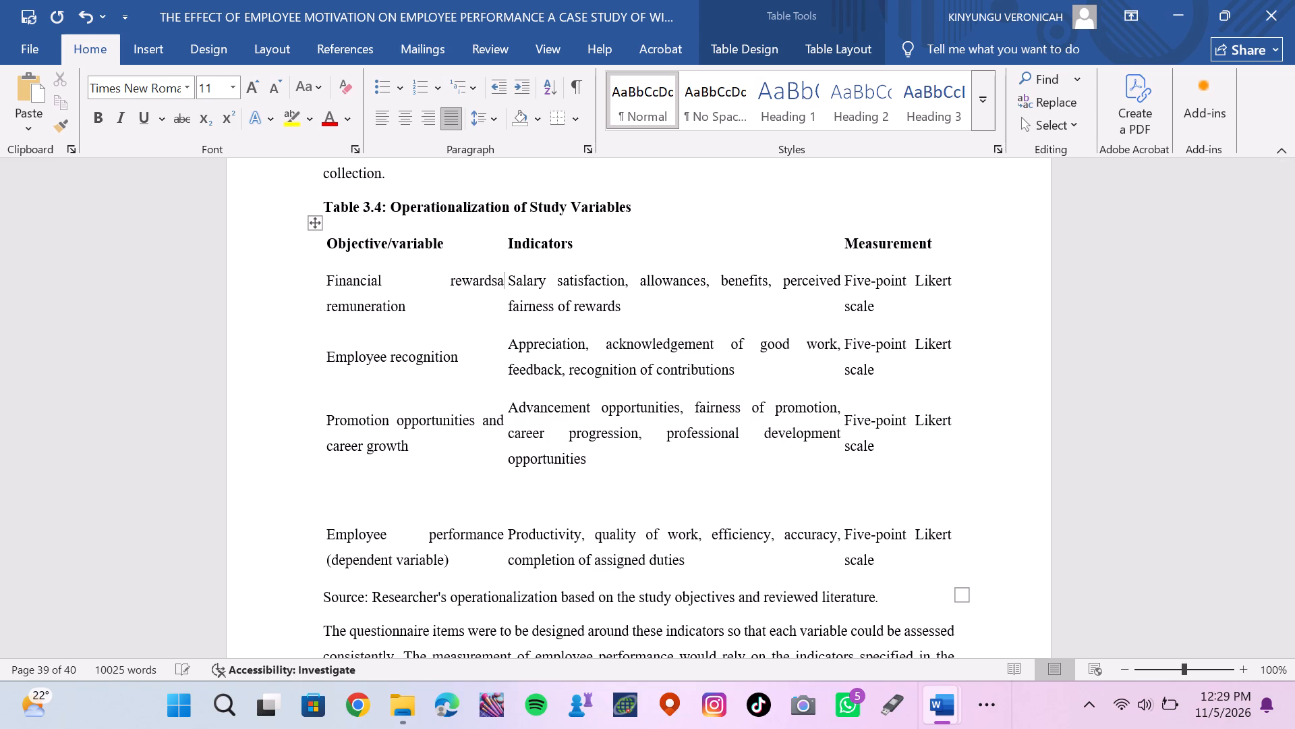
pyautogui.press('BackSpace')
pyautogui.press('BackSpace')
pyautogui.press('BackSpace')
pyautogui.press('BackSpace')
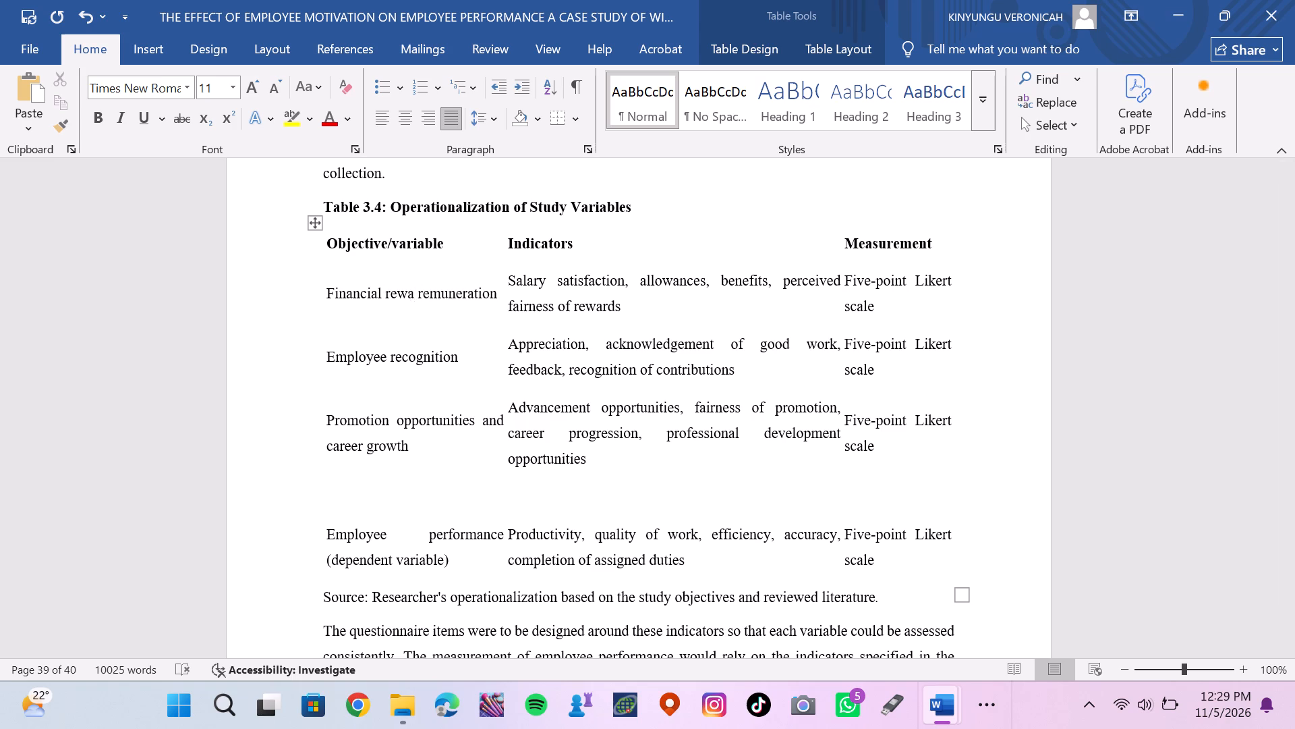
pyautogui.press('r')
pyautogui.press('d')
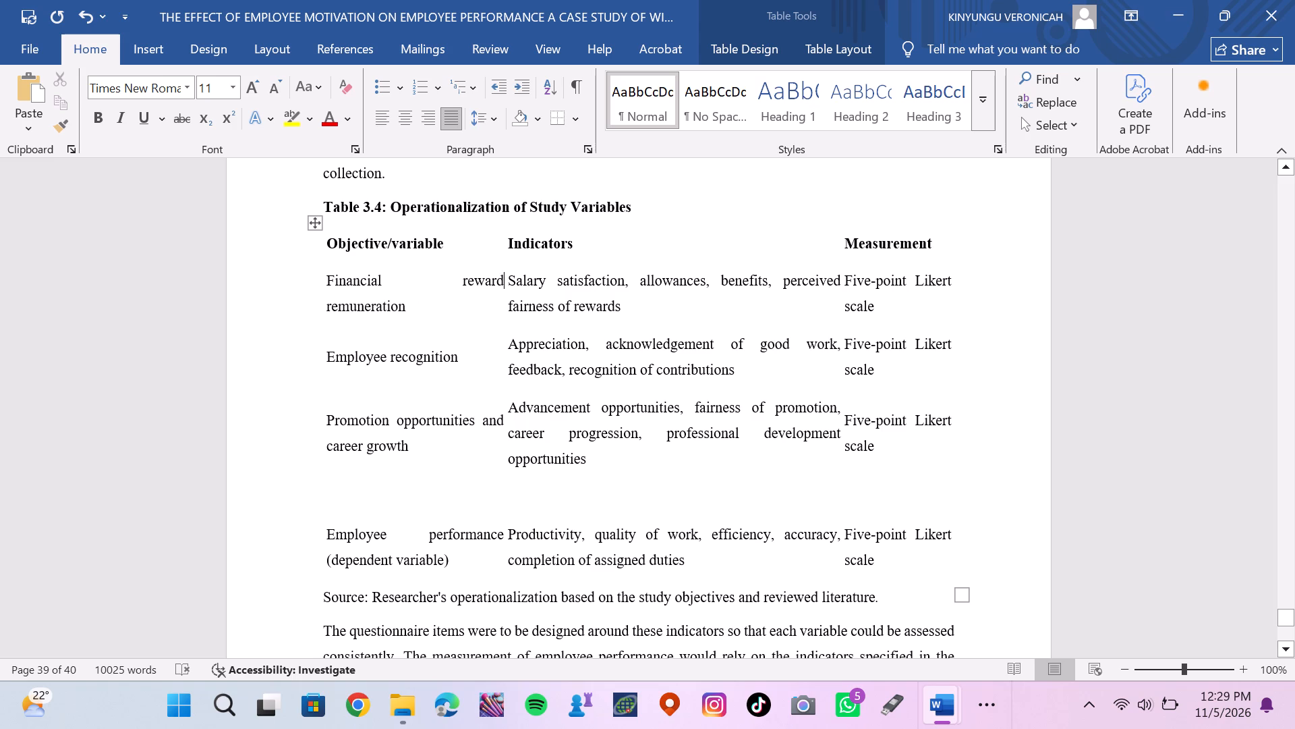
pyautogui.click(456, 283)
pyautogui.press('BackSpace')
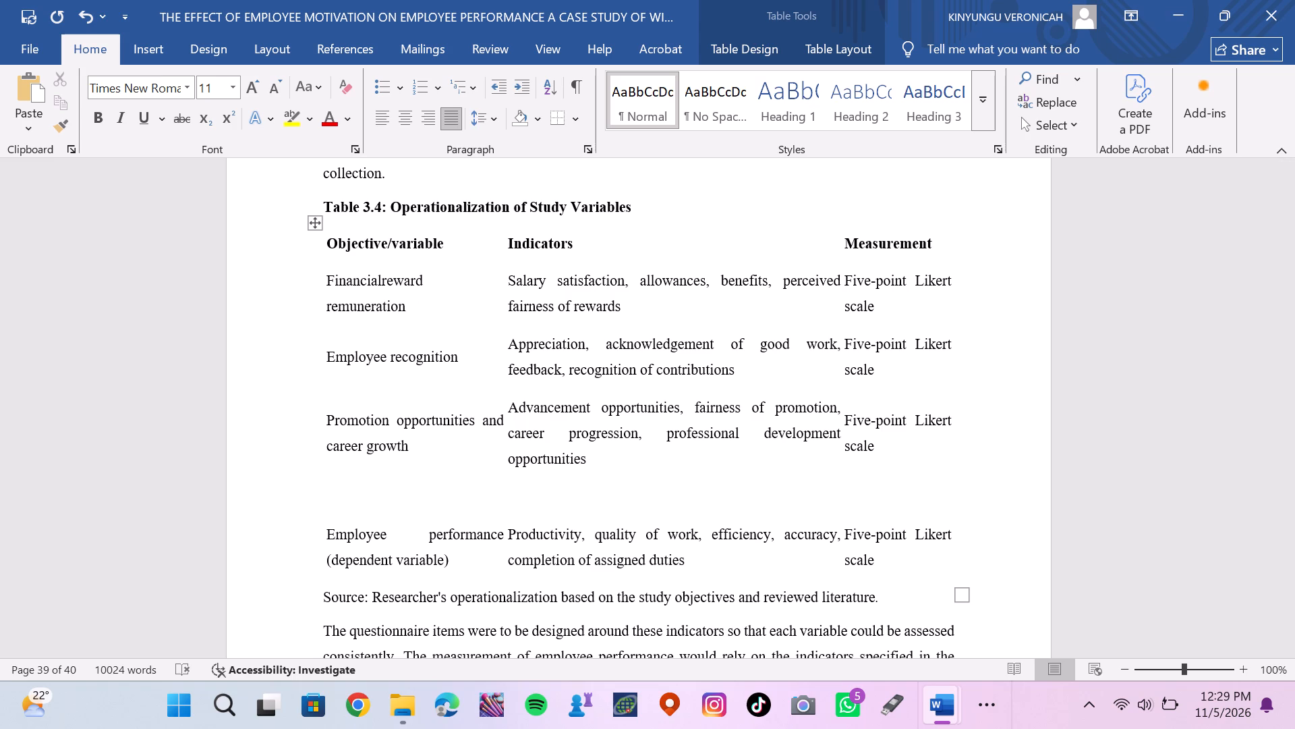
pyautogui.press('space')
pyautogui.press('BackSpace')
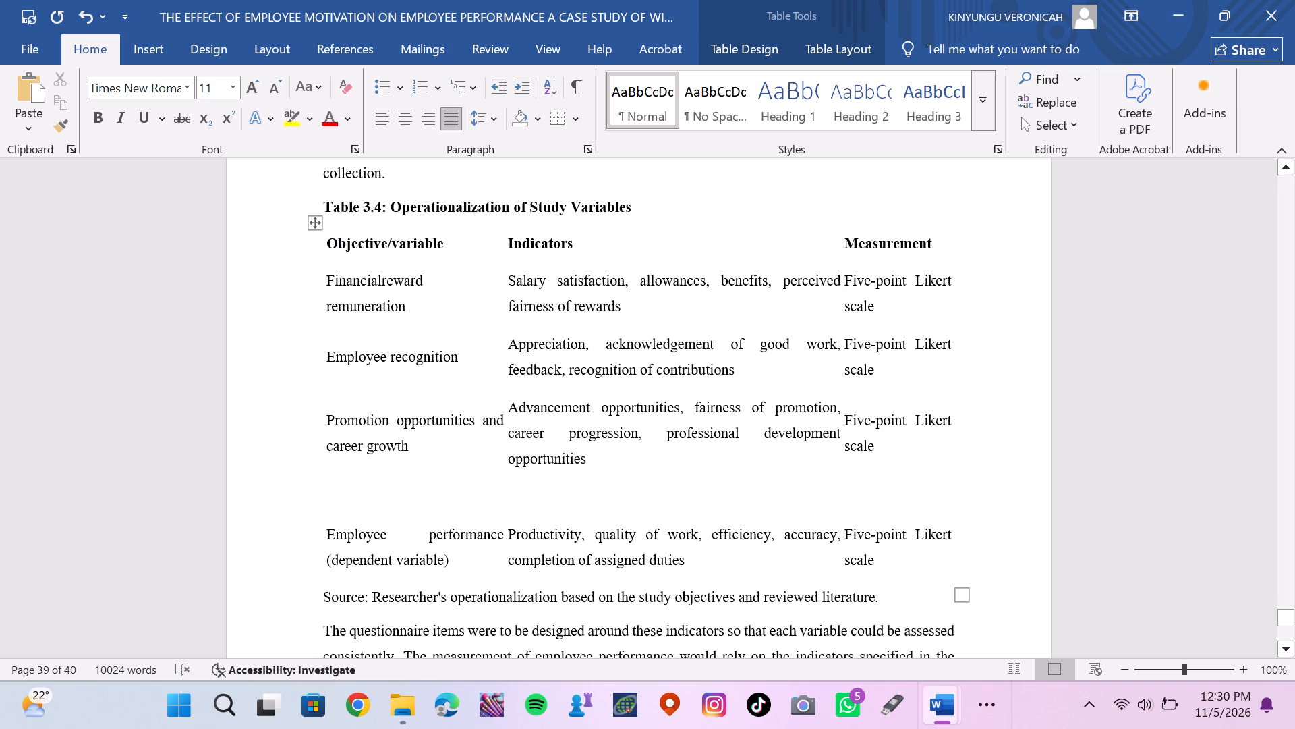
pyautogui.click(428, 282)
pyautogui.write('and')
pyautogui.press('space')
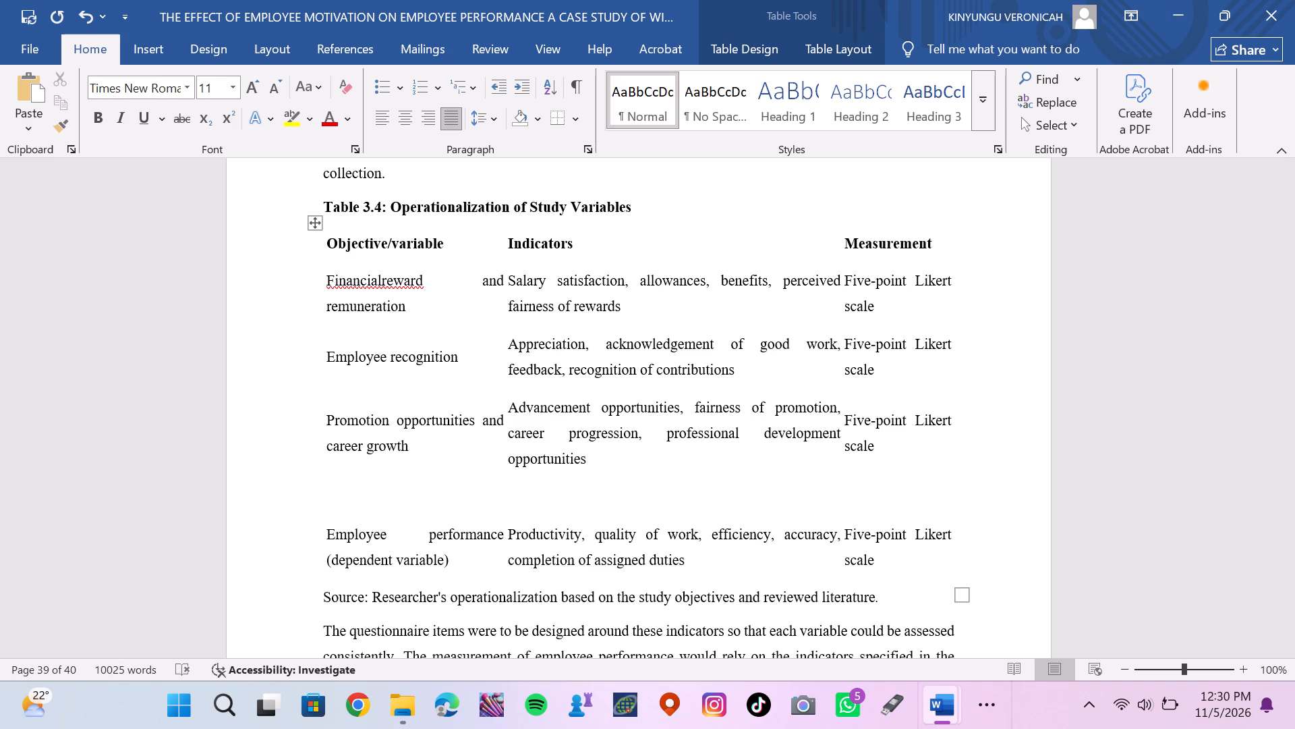
# Replace the text of the first Objective/variable entry under the header row in Table 3.4 with "Financial reward".
pyautogui.press('BackSpace')
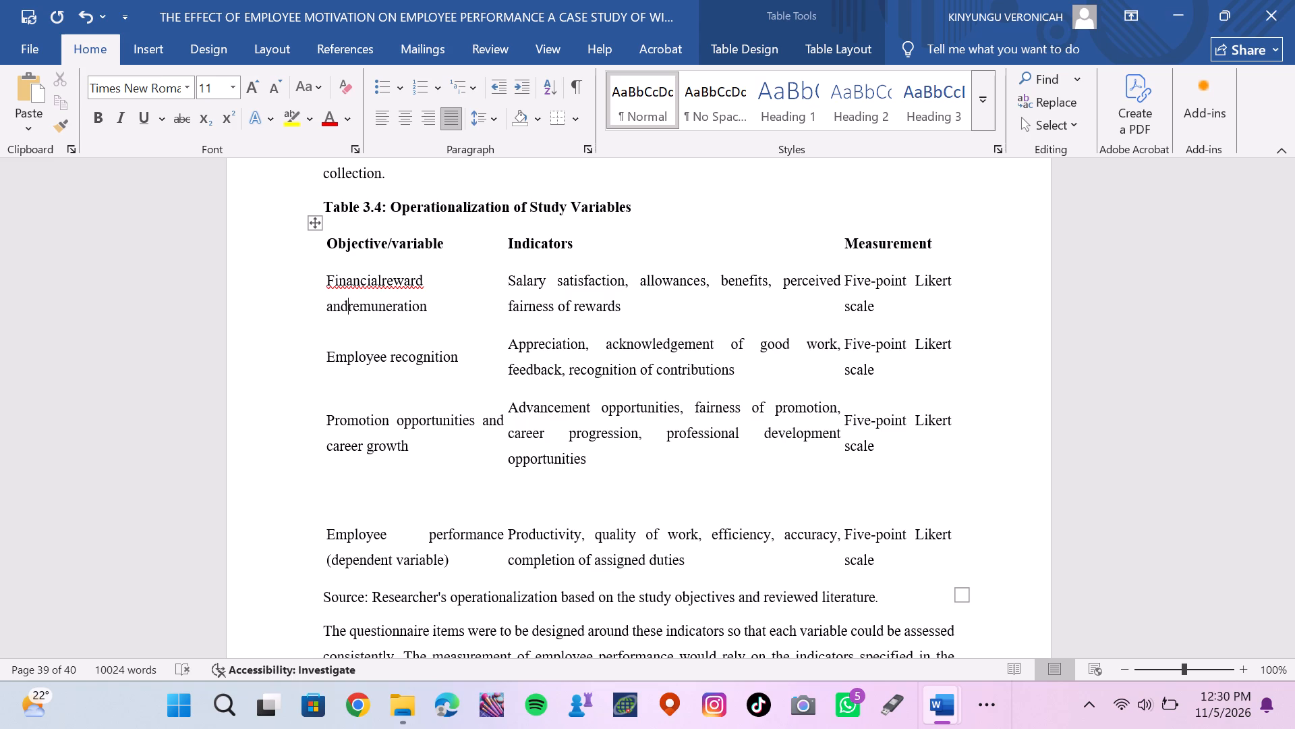
pyautogui.press('BackSpace')
pyautogui.press('BackSpace')
pyautogui.press('BackSpace')
pyautogui.press('BackSpace')
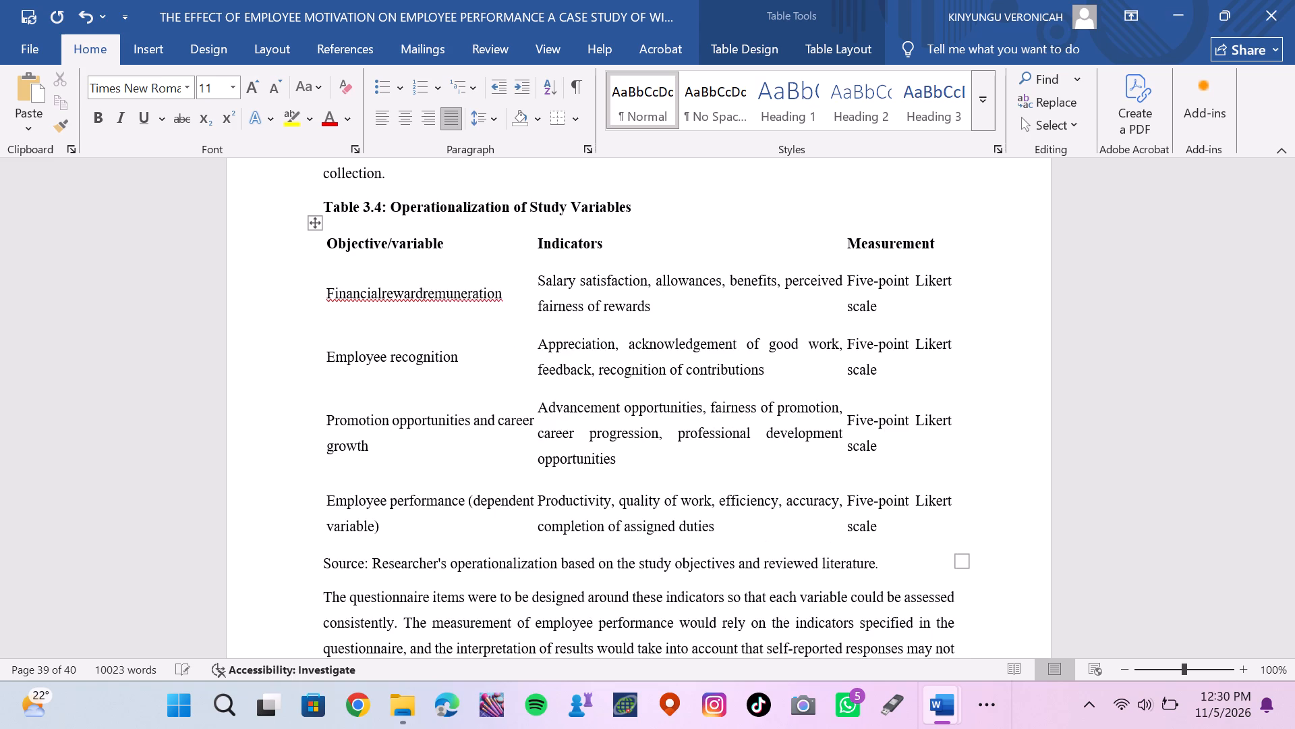
pyautogui.press('BackSpace')
pyautogui.press('BackSpace')
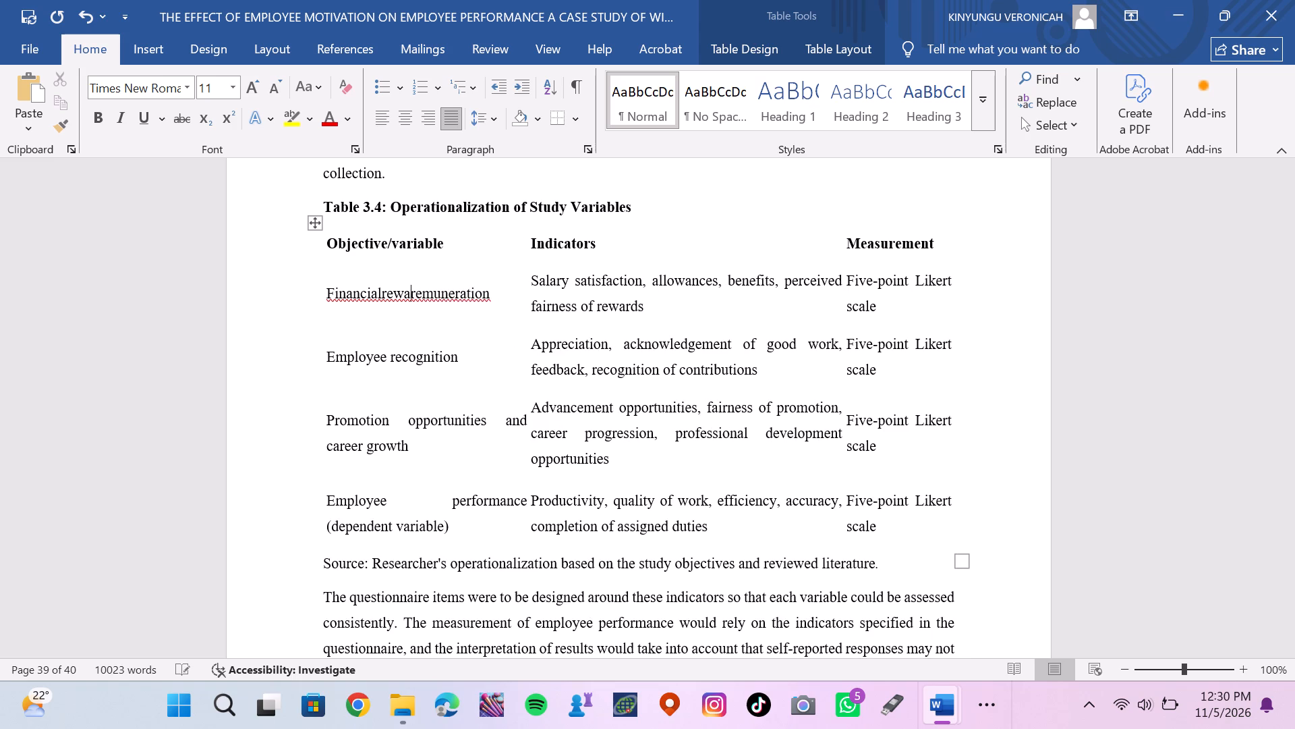
pyautogui.press('BackSpace')
pyautogui.press('BackSpace')
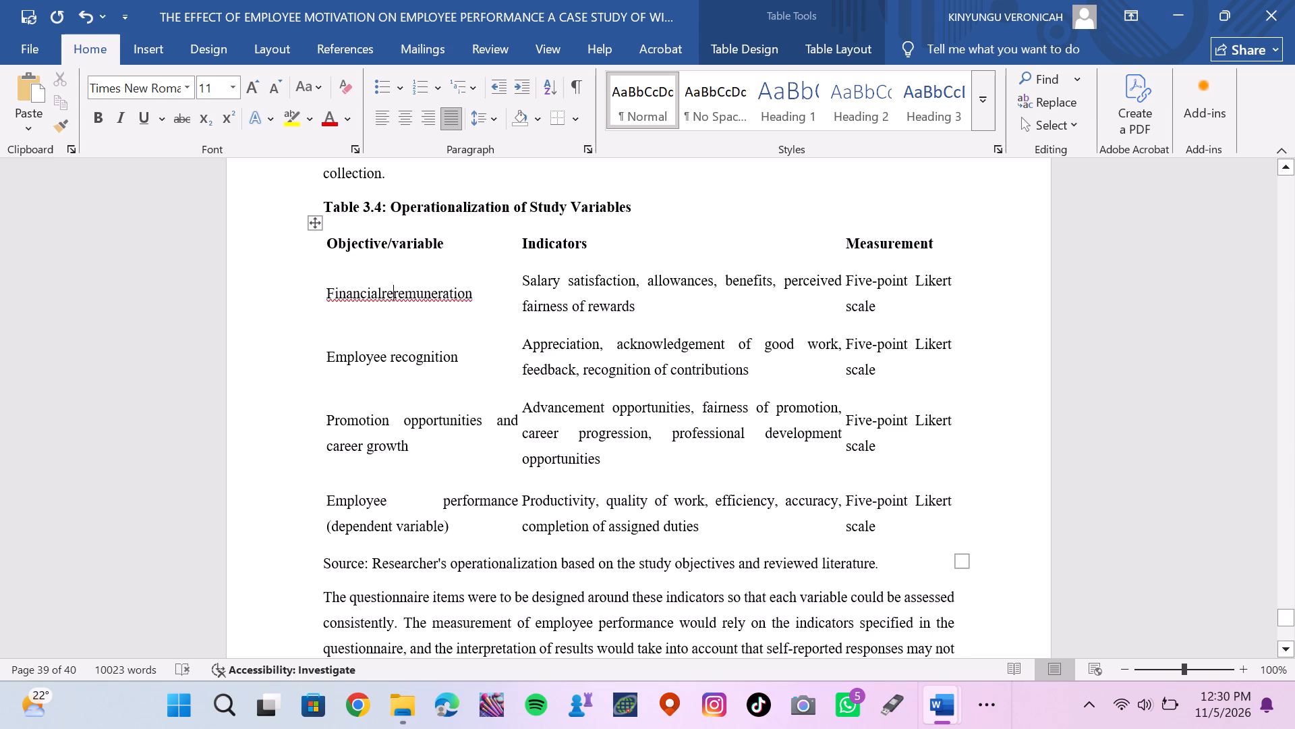
pyautogui.click(472, 291)
pyautogui.press('BackSpace')
pyautogui.press('BackSpace')
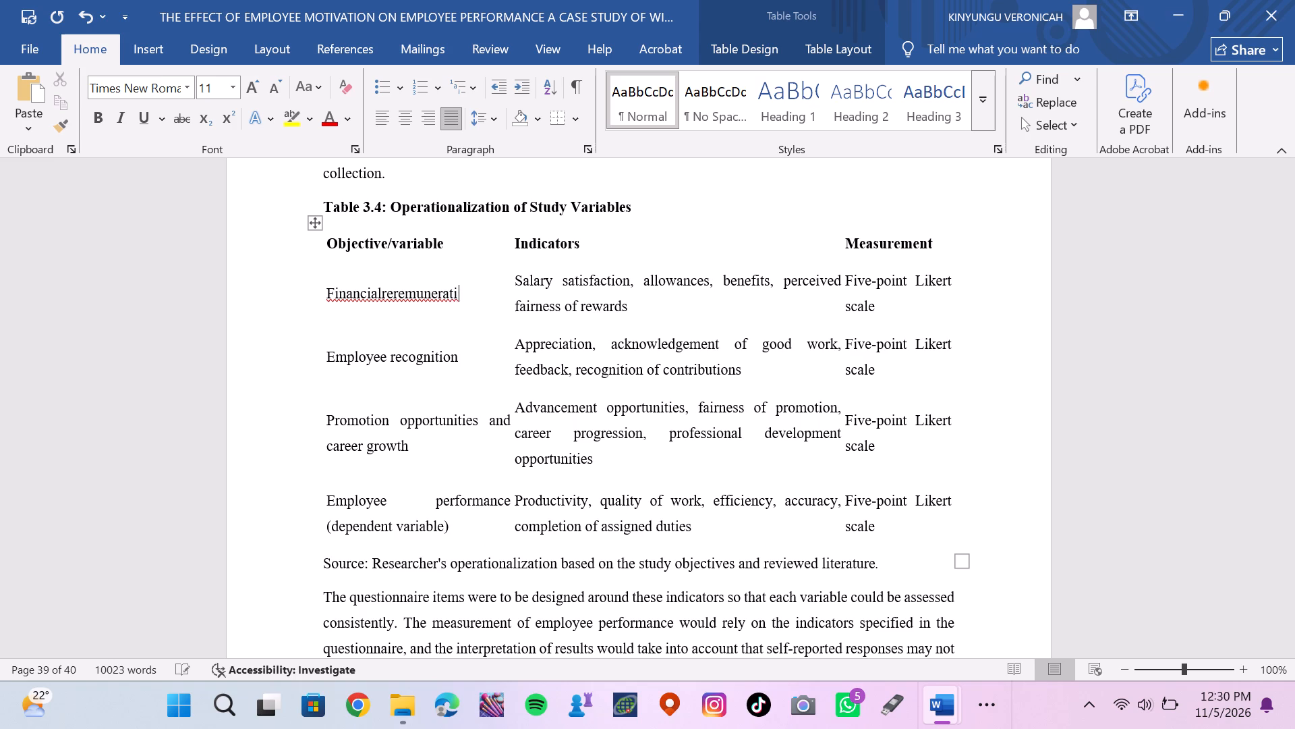
pyautogui.press('BackSpace')
pyautogui.press('BackSpace')
pyautogui.press('BackSpace')
pyautogui.press('BackSpace')
pyautogui.press('BackSpace')
pyautogui.press('BackSpace')
pyautogui.press('BackSpace')
pyautogui.press('BackSpace')
pyautogui.press('BackSpace')
pyautogui.press('BackSpace')
pyautogui.press('BackSpace')
pyautogui.press('BackSpace')
pyautogui.press('BackSpace')
pyautogui.press('BackSpace')
pyautogui.press('BackSpace')
pyautogui.press('BackSpace')
pyautogui.press('BackSpace')
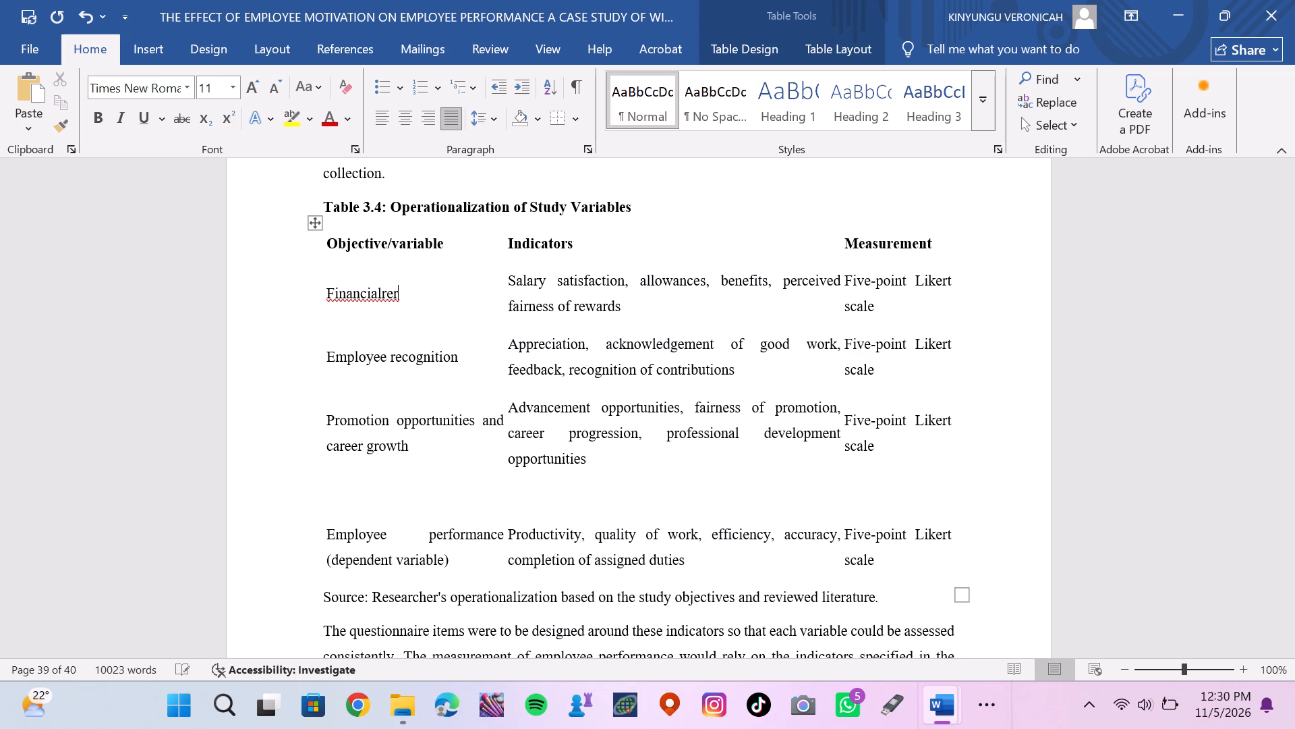
pyautogui.press('BackSpace')
pyautogui.press('BackSpace')
pyautogui.press('BackSpace')
pyautogui.press('BackSpace')
pyautogui.press('BackSpace')
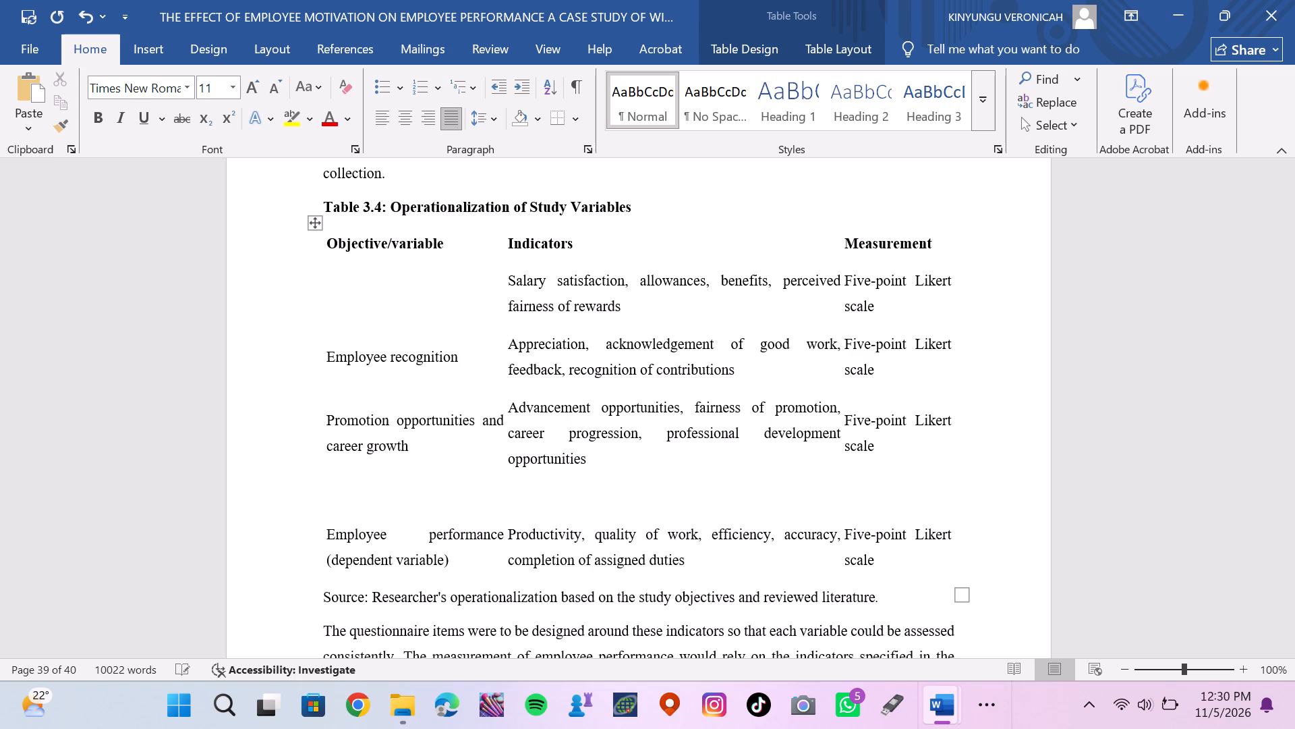
pyautogui.write('financial')
pyautogui.press('space')
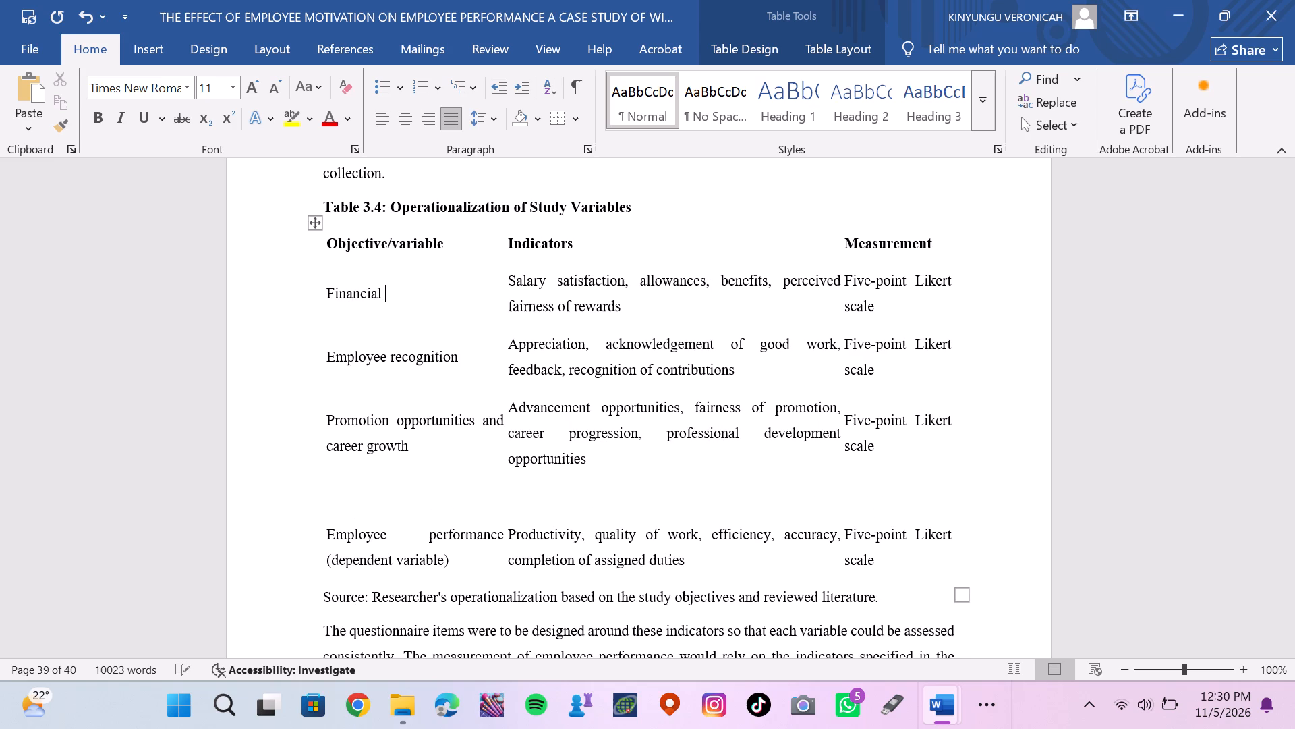
pyautogui.write('reward')
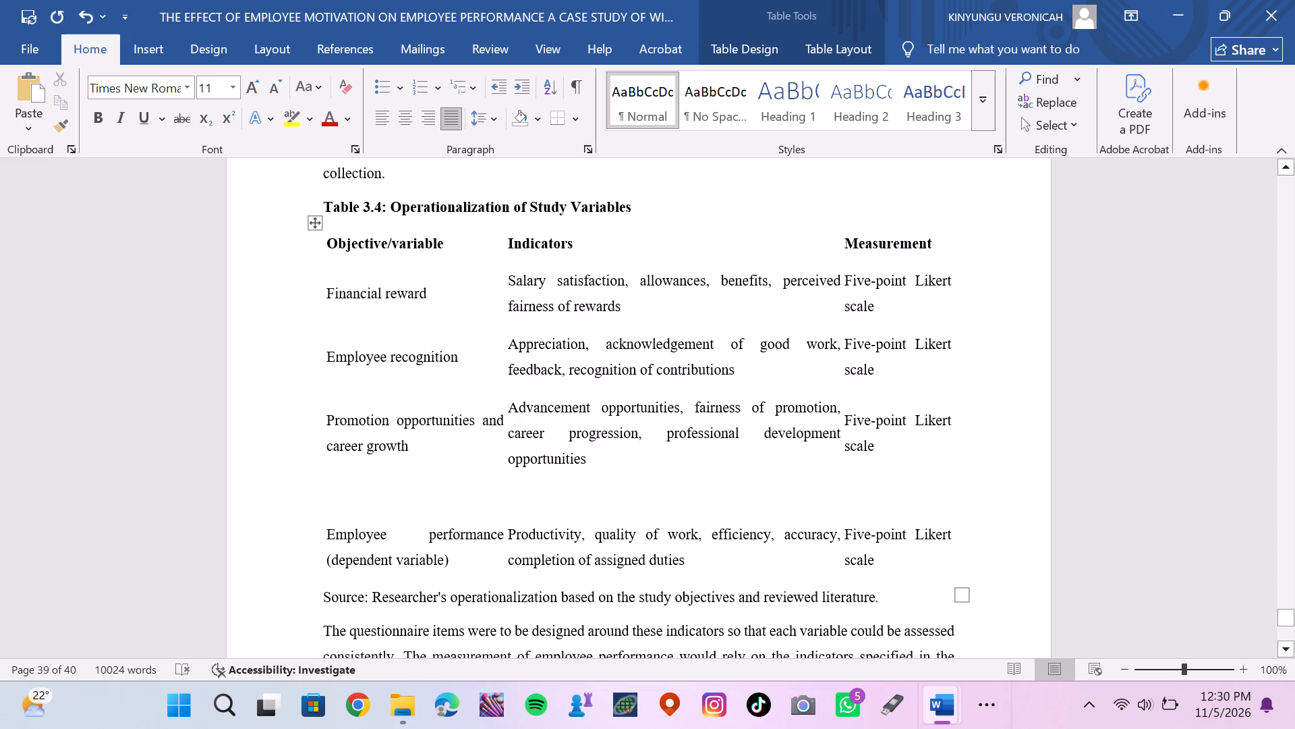
# Replace the Financial reward indicators after "allowances," in Table 3.4 with "bonuses and employee benefits", putting "benefits" on a new line.
pyautogui.click(624, 304)
pyautogui.press('BackSpace')
pyautogui.press('BackSpace')
pyautogui.press('BackSpace')
pyautogui.press('BackSpace')
pyautogui.press('BackSpace')
pyautogui.press('BackSpace')
pyautogui.press('BackSpace')
pyautogui.press('BackSpace')
pyautogui.press('BackSpace')
pyautogui.press('BackSpace')
pyautogui.press('BackSpace')
pyautogui.press('BackSpace')
pyautogui.press('BackSpace')
pyautogui.press('BackSpace')
pyautogui.press('BackSpace')
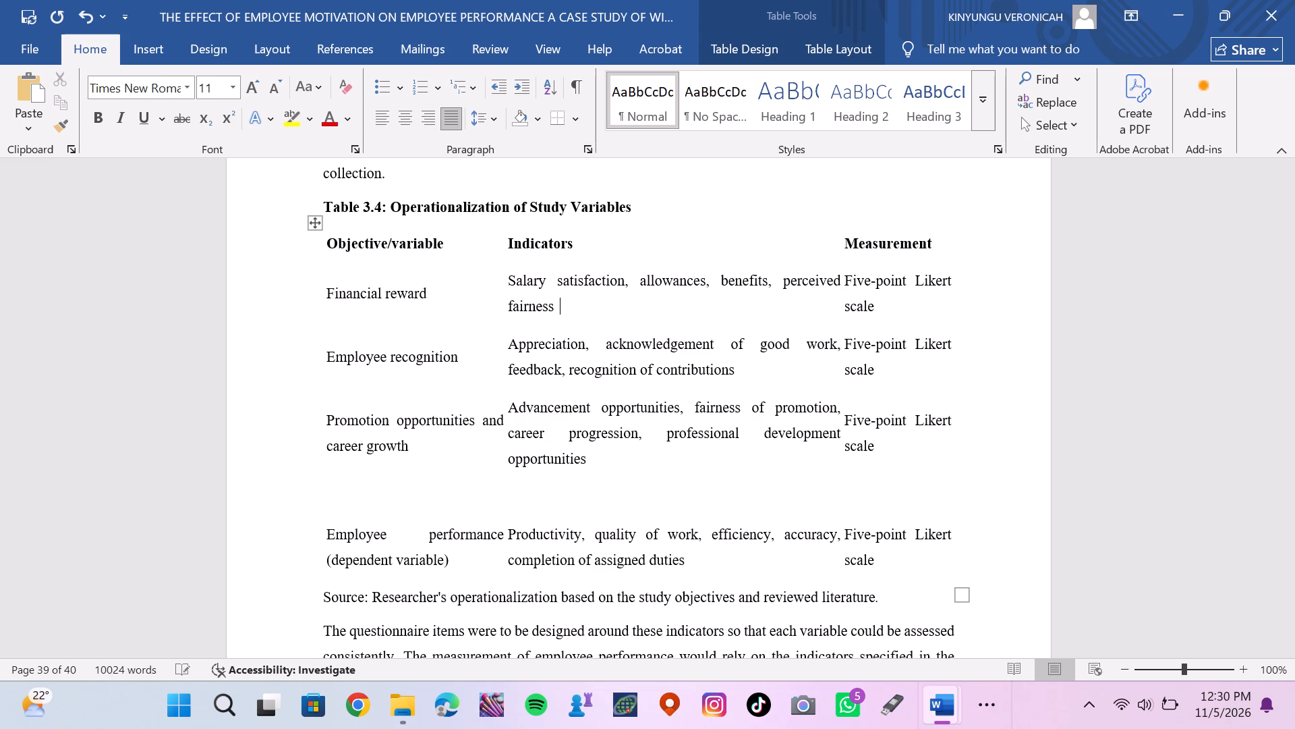
pyautogui.press('BackSpace')
pyautogui.press('BackSpace')
pyautogui.press('BackSpace')
pyautogui.press('BackSpace')
pyautogui.press('BackSpace')
pyautogui.press('BackSpace')
pyautogui.press('BackSpace')
pyautogui.press('BackSpace')
pyautogui.press('BackSpace')
pyautogui.press('BackSpace')
pyautogui.press('BackSpace')
pyautogui.press('BackSpace')
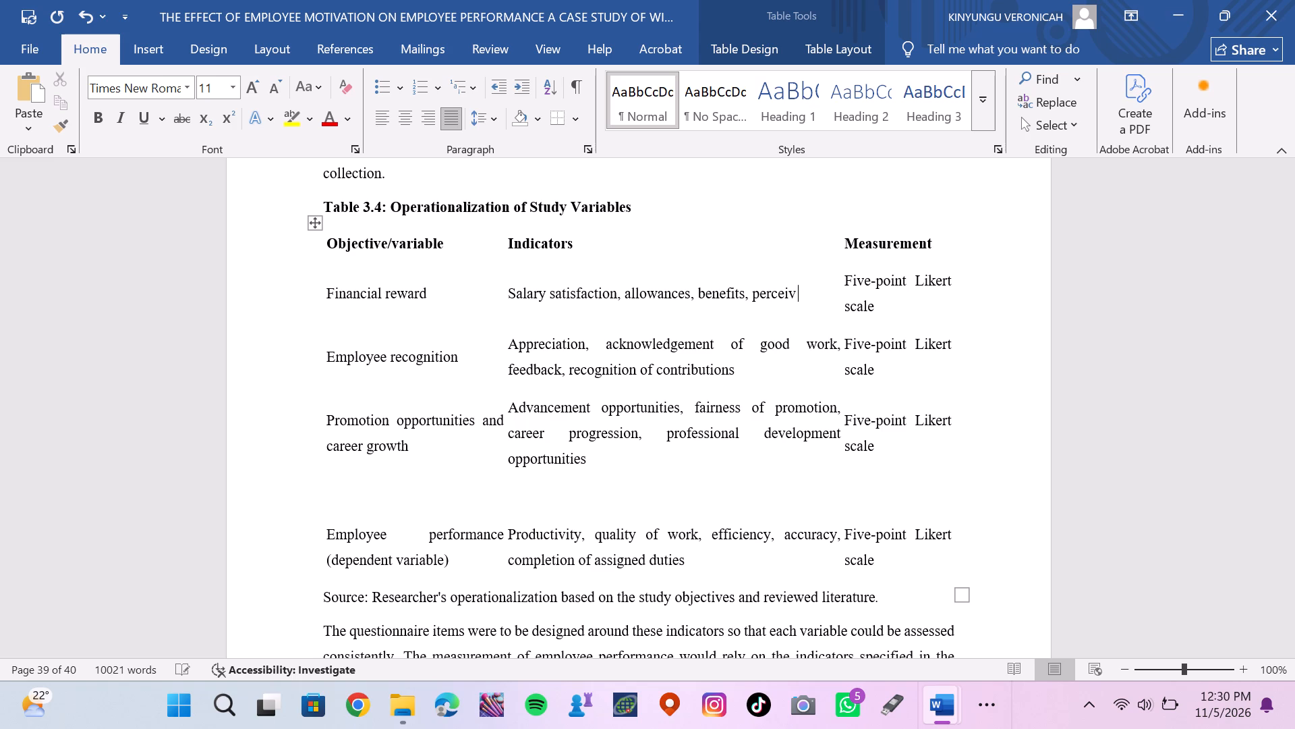
pyautogui.press('BackSpace')
pyautogui.press('BackSpace')
pyautogui.press('BackSpace')
pyautogui.press('BackSpace')
pyautogui.press('BackSpace')
pyautogui.press('BackSpace')
pyautogui.press('BackSpace')
pyautogui.press('BackSpace')
pyautogui.press('BackSpace')
pyautogui.press('BackSpace')
pyautogui.press('BackSpace')
pyautogui.press('BackSpace')
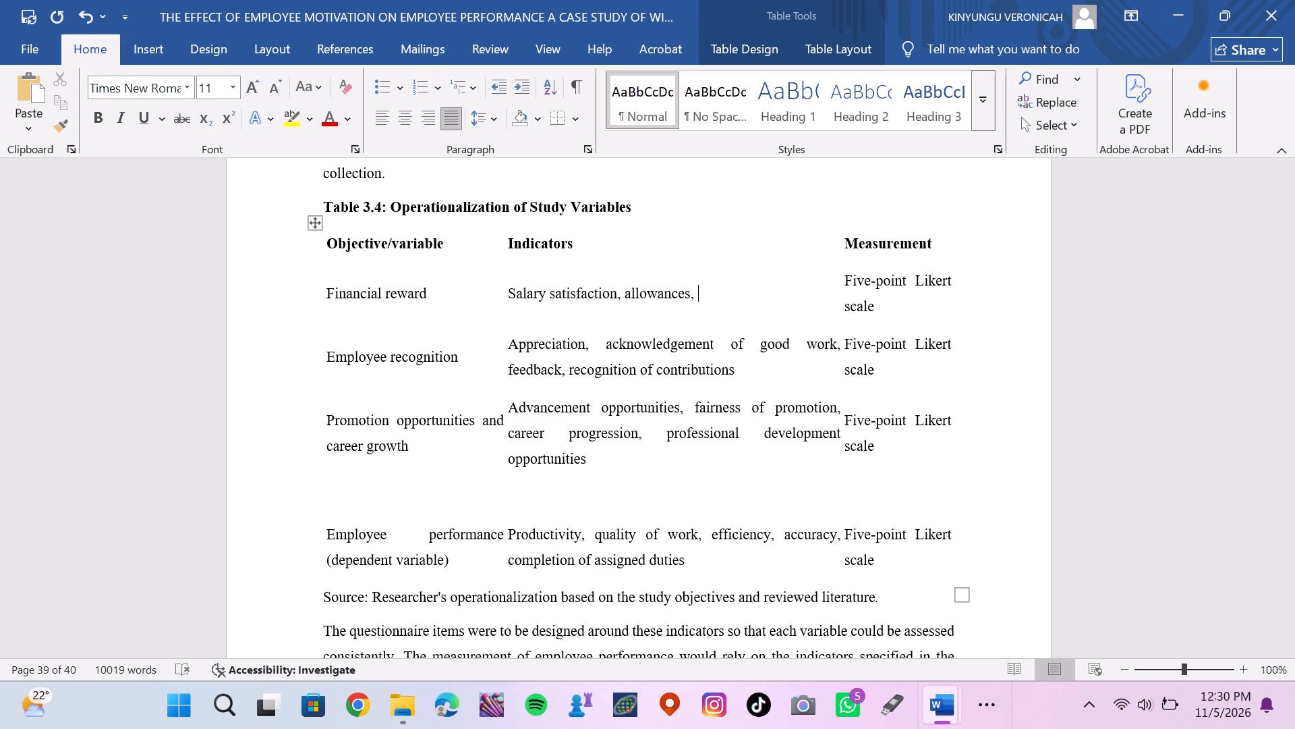
pyautogui.write('bonuses')
pyautogui.press('space')
pyautogui.write('an')
pyautogui.press('space')
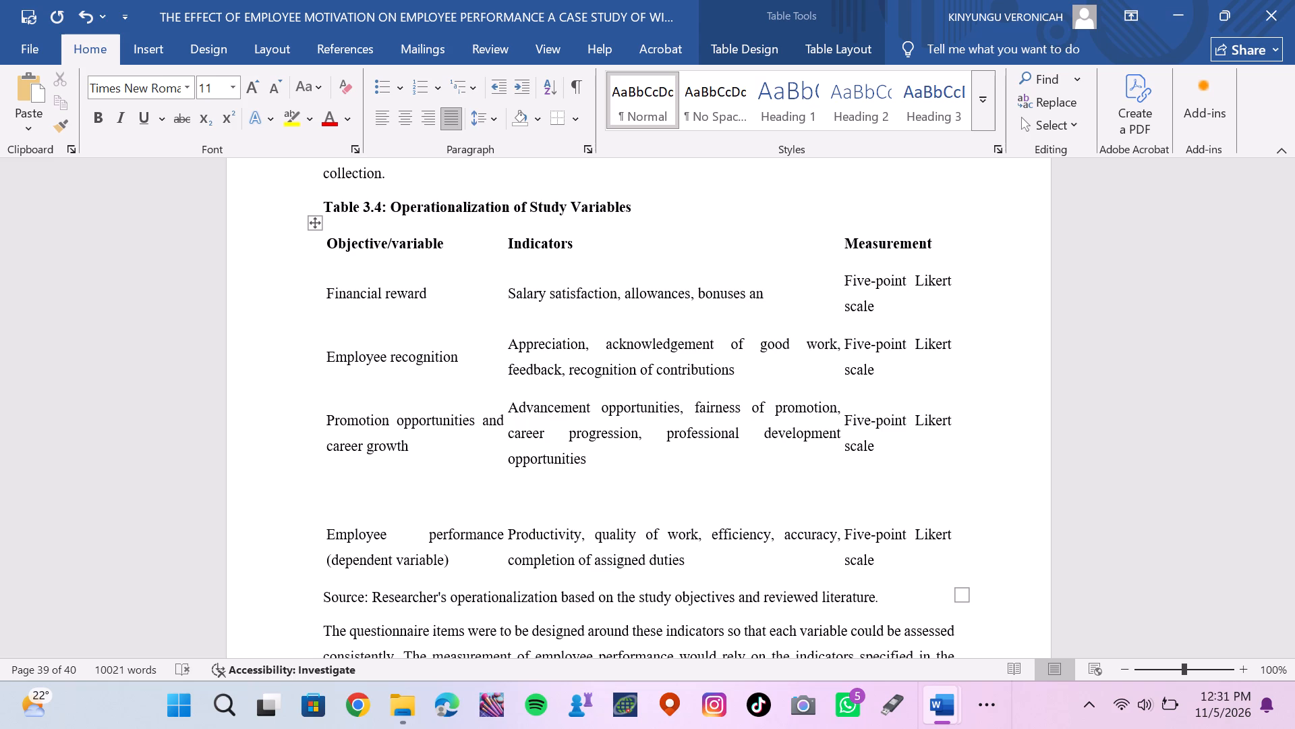
pyautogui.press('BackSpace')
pyautogui.write('d employee')
pyautogui.press('space')
pyautogui.press('Return')
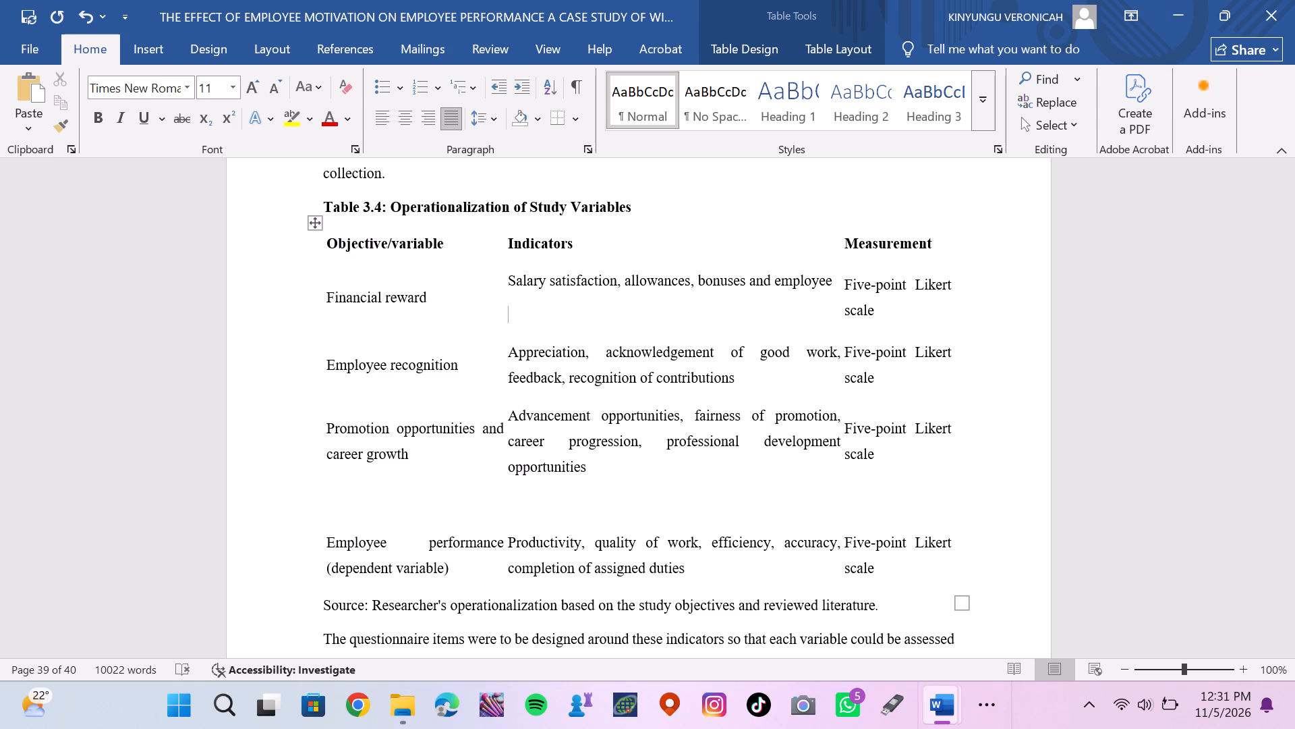
pyautogui.write('benefits')
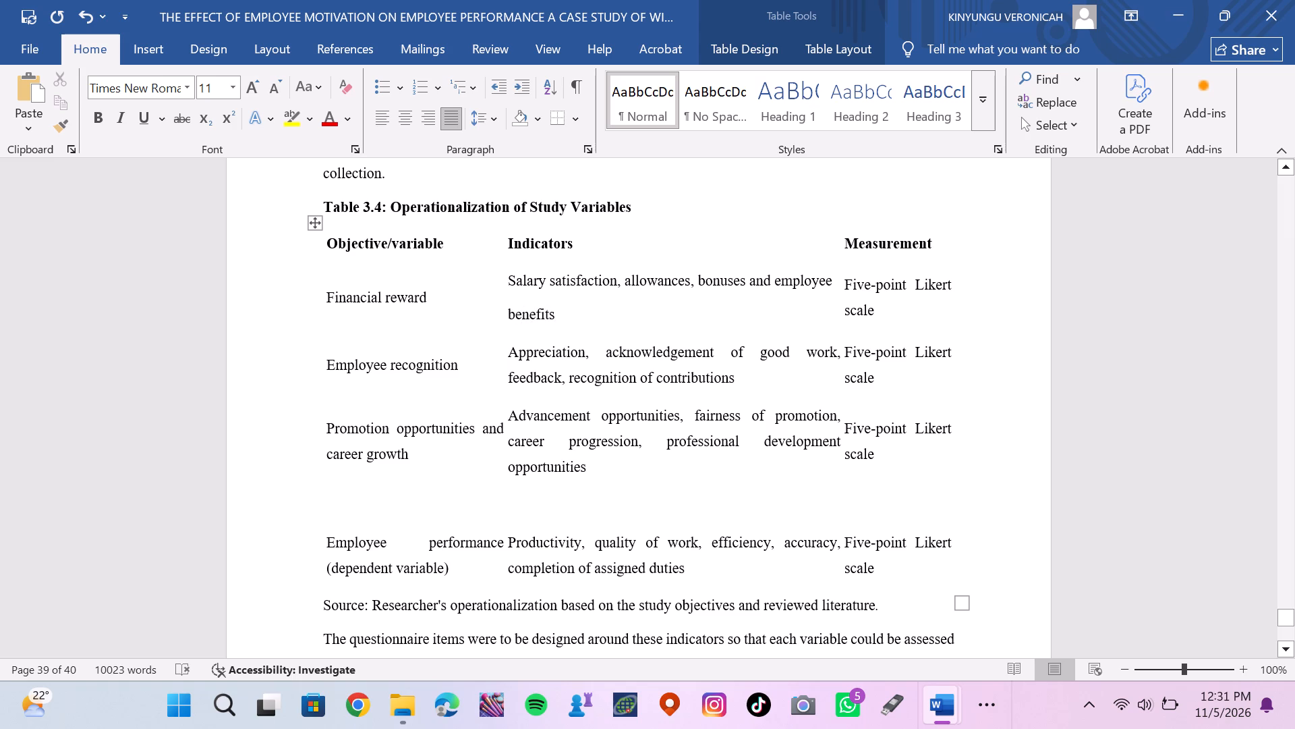
# Replace the Employee recognition indicators after "Appreciation," in Table 3.4 with "reward for good performance, praise".
pyautogui.click(752, 381)
pyautogui.press('BackSpace')
pyautogui.press('BackSpace')
pyautogui.press('BackSpace')
pyautogui.press('BackSpace')
pyautogui.press('BackSpace')
pyautogui.press('BackSpace')
pyautogui.press('BackSpace')
pyautogui.press('BackSpace')
pyautogui.press('BackSpace')
pyautogui.press('BackSpace')
pyautogui.press('BackSpace')
pyautogui.press('BackSpace')
pyautogui.press('BackSpace')
pyautogui.press('BackSpace')
pyautogui.press('BackSpace')
pyautogui.press('BackSpace')
pyautogui.press('BackSpace')
pyautogui.press('BackSpace')
pyautogui.press('BackSpace')
pyautogui.press('BackSpace')
pyautogui.press('BackSpace')
pyautogui.press('BackSpace')
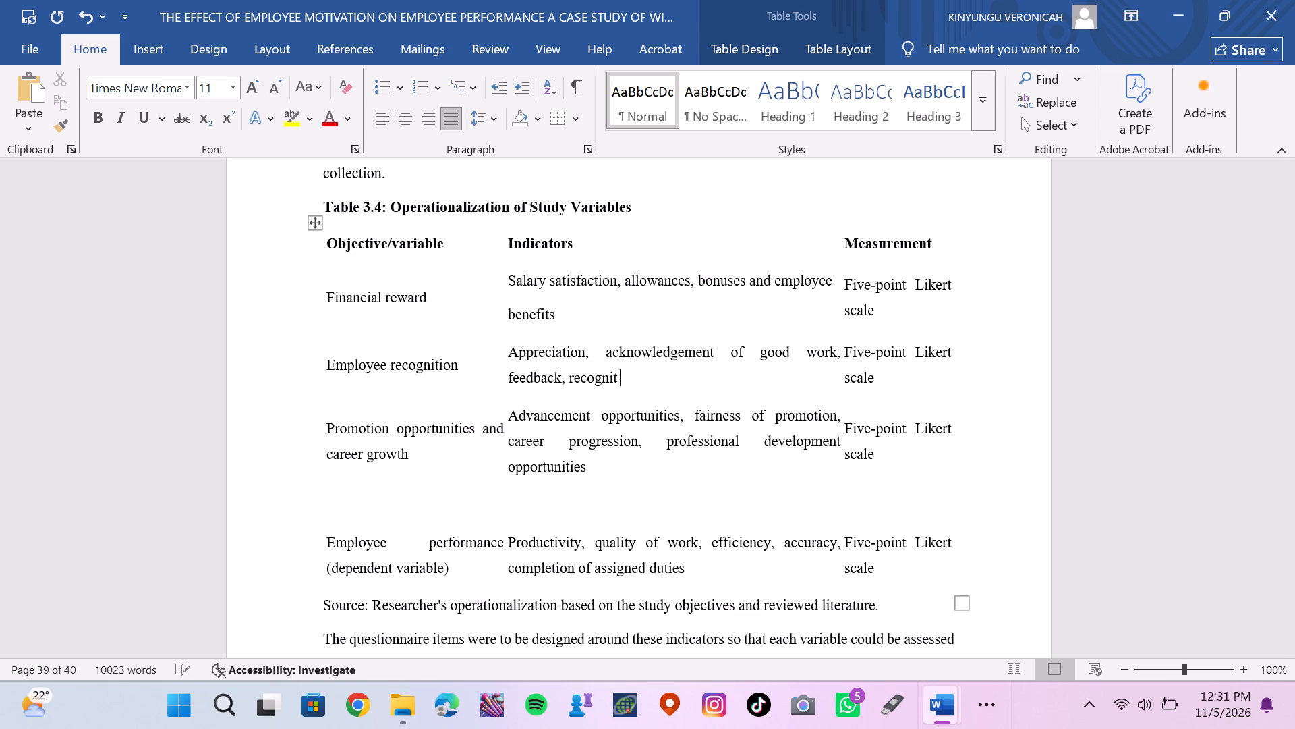
pyautogui.press('BackSpace')
pyautogui.press('BackSpace')
pyautogui.press('BackSpace')
pyautogui.press('BackSpace')
pyautogui.press('BackSpace')
pyautogui.press('BackSpace')
pyautogui.press('BackSpace')
pyautogui.press('BackSpace')
pyautogui.press('BackSpace')
pyautogui.press('BackSpace')
pyautogui.press('BackSpace')
pyautogui.press('BackSpace')
pyautogui.press('BackSpace')
pyautogui.press('BackSpace')
pyautogui.press('BackSpace')
pyautogui.press('BackSpace')
pyautogui.press('BackSpace')
pyautogui.press('BackSpace')
pyautogui.press('BackSpace')
pyautogui.press('BackSpace')
pyautogui.press('BackSpace')
pyautogui.press('BackSpace')
pyautogui.press('BackSpace')
pyautogui.press('BackSpace')
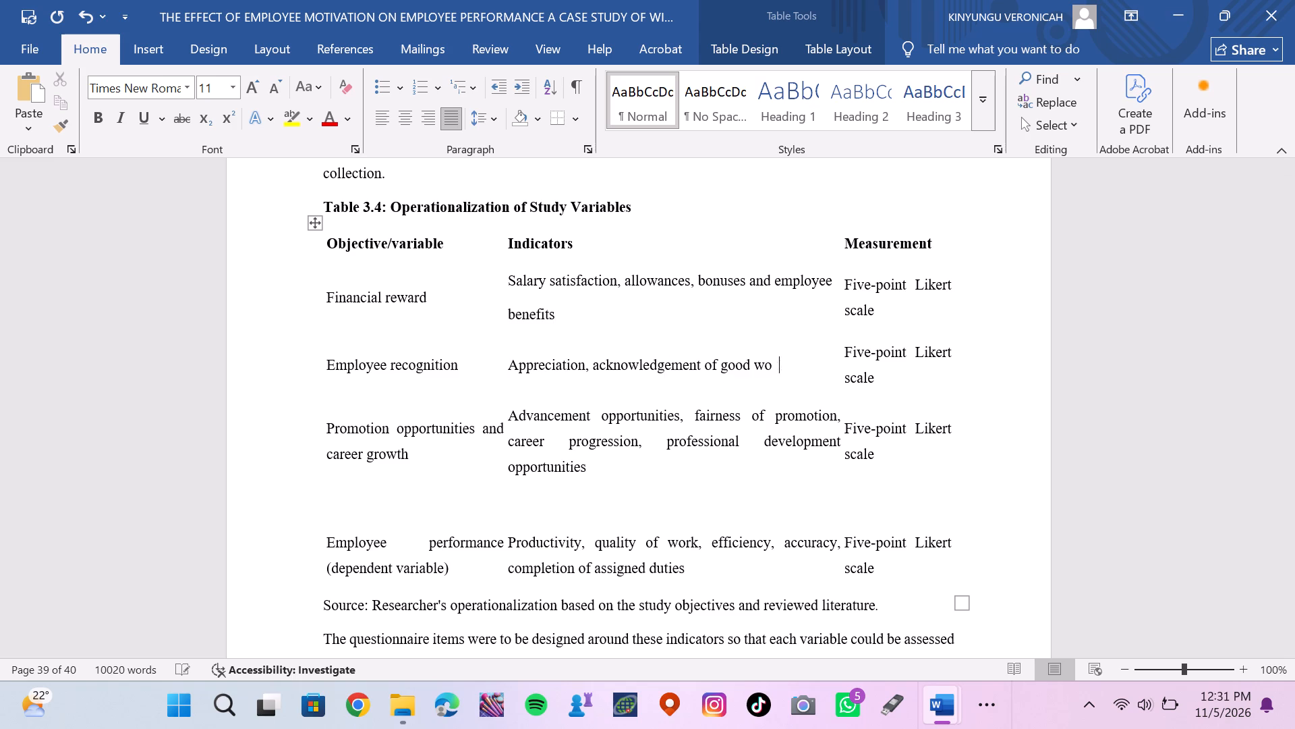
pyautogui.press('BackSpace')
pyautogui.press('BackSpace')
pyautogui.press('BackSpace')
pyautogui.press('BackSpace')
pyautogui.press('BackSpace')
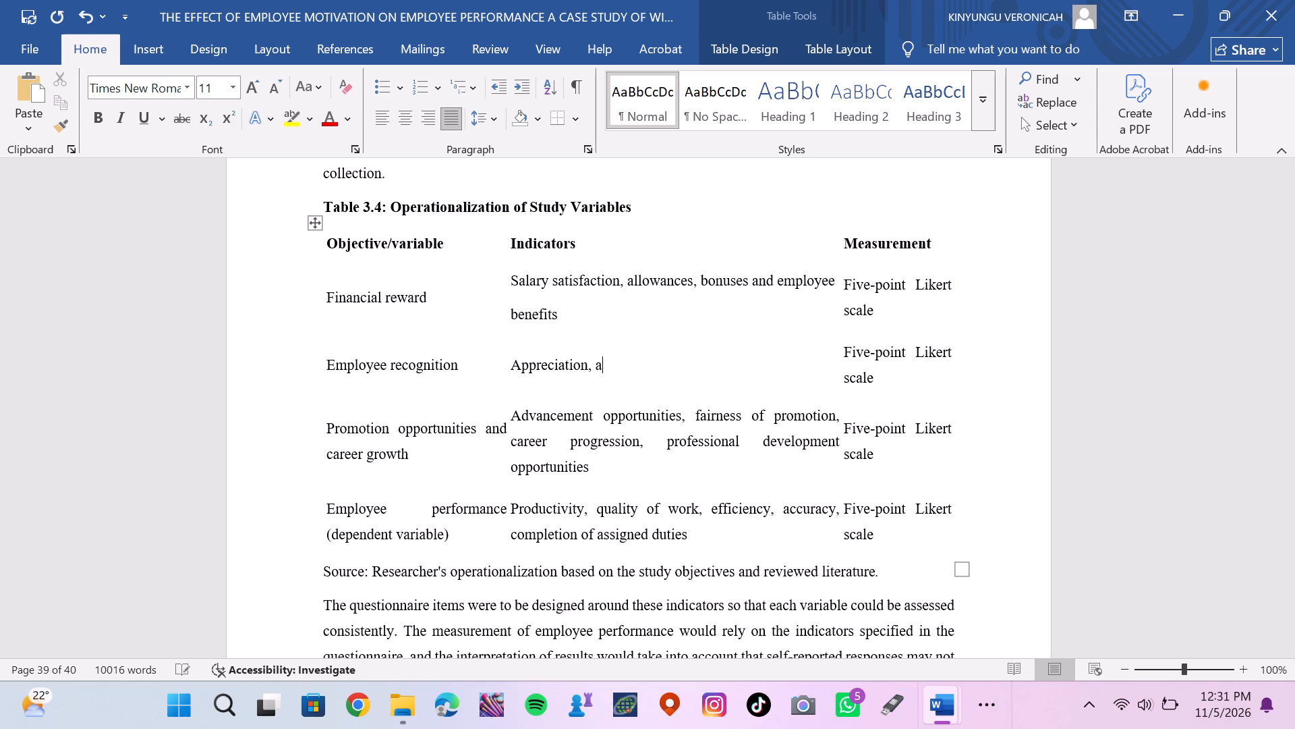
pyautogui.press('BackSpace')
pyautogui.press('BackSpace')
pyautogui.press('space')
pyautogui.write('reward')
pyautogui.press('space')
pyautogui.write('for')
pyautogui.press('space')
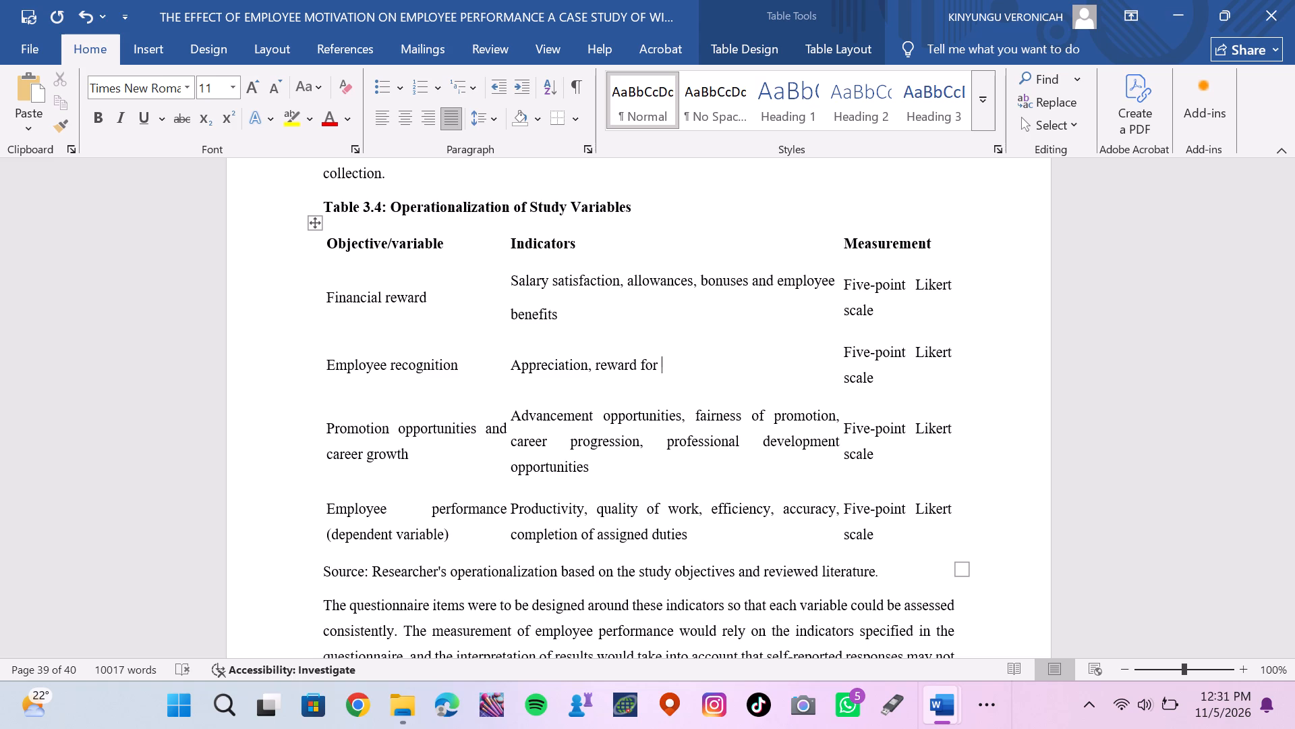
pyautogui.write('good performan')
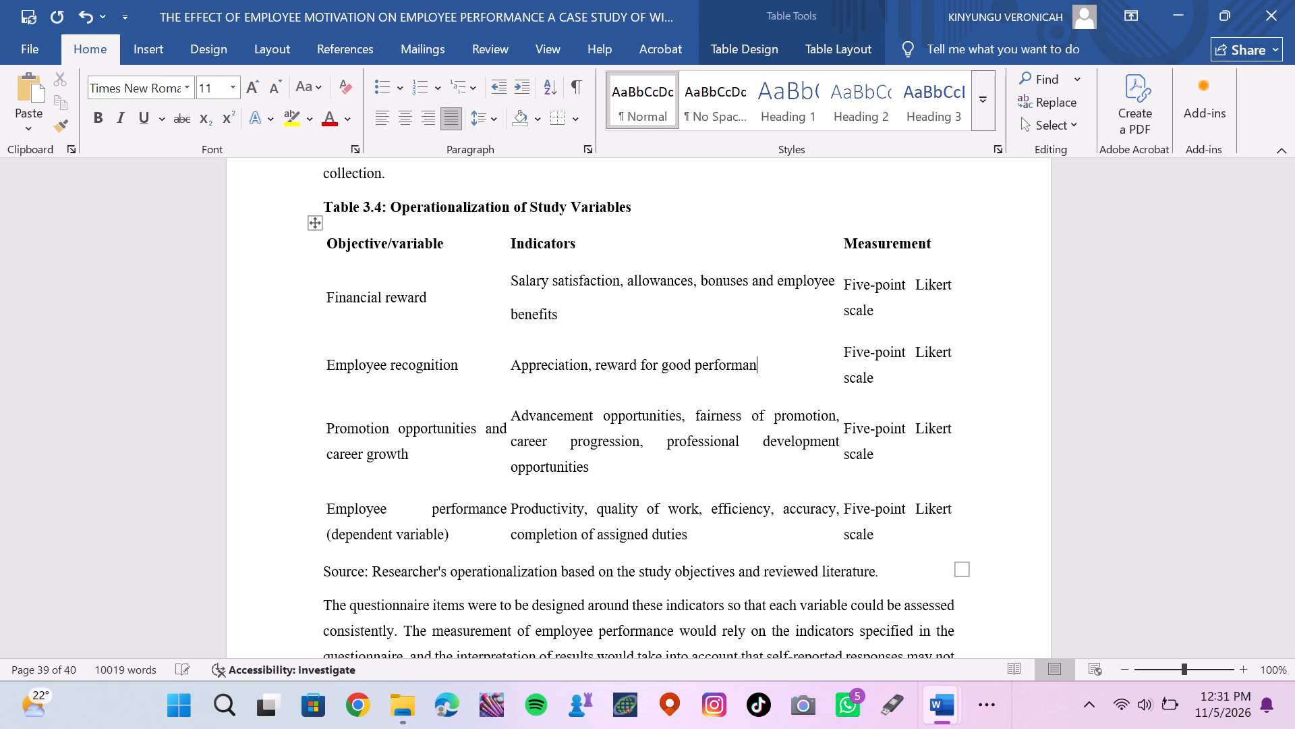
pyautogui.write('ce')
pyautogui.press('space')
pyautogui.press('BackSpace')
pyautogui.write(', praise')
# Add a second line reading "And acknowledgement of achievements" to the Employee recognition indicators.
pyautogui.press('Return')
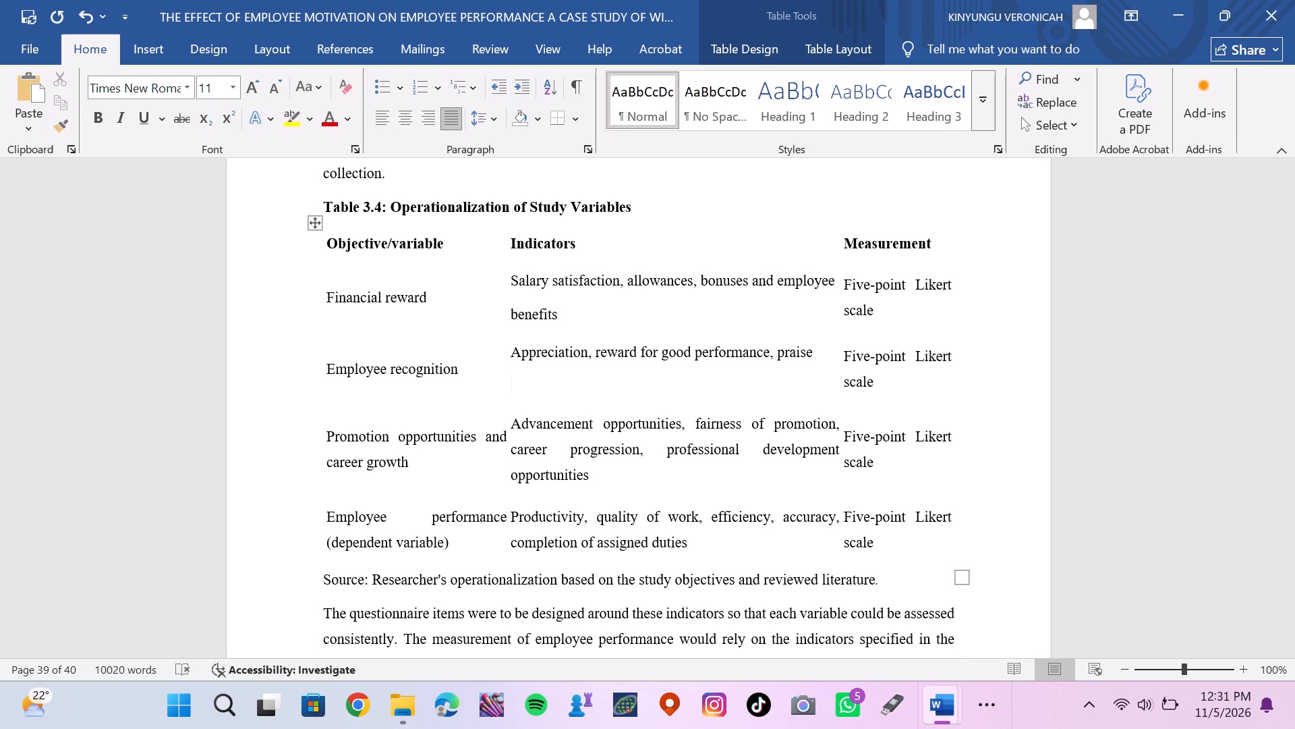
pyautogui.write('and acknowledgement')
pyautogui.press('space')
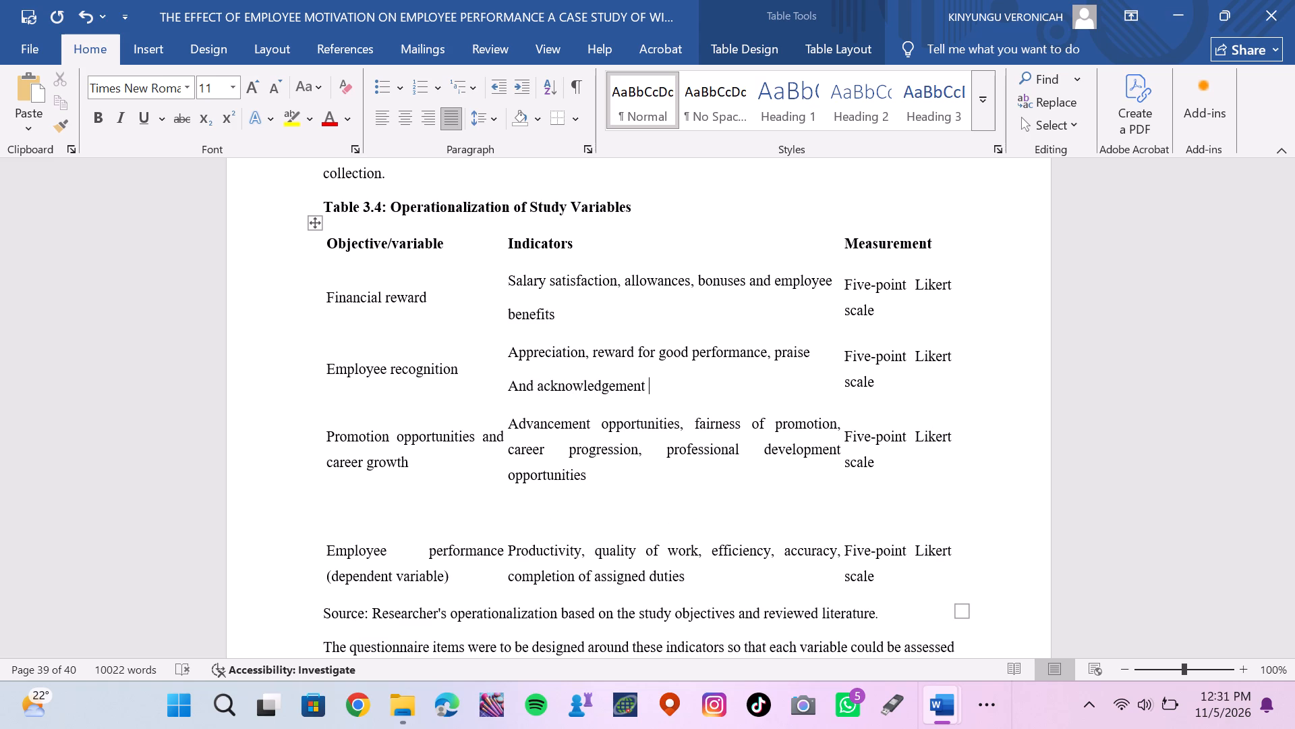
pyautogui.write('of achieve')
pyautogui.write('mentd')
pyautogui.press('BackSpace')
pyautogui.press('s')
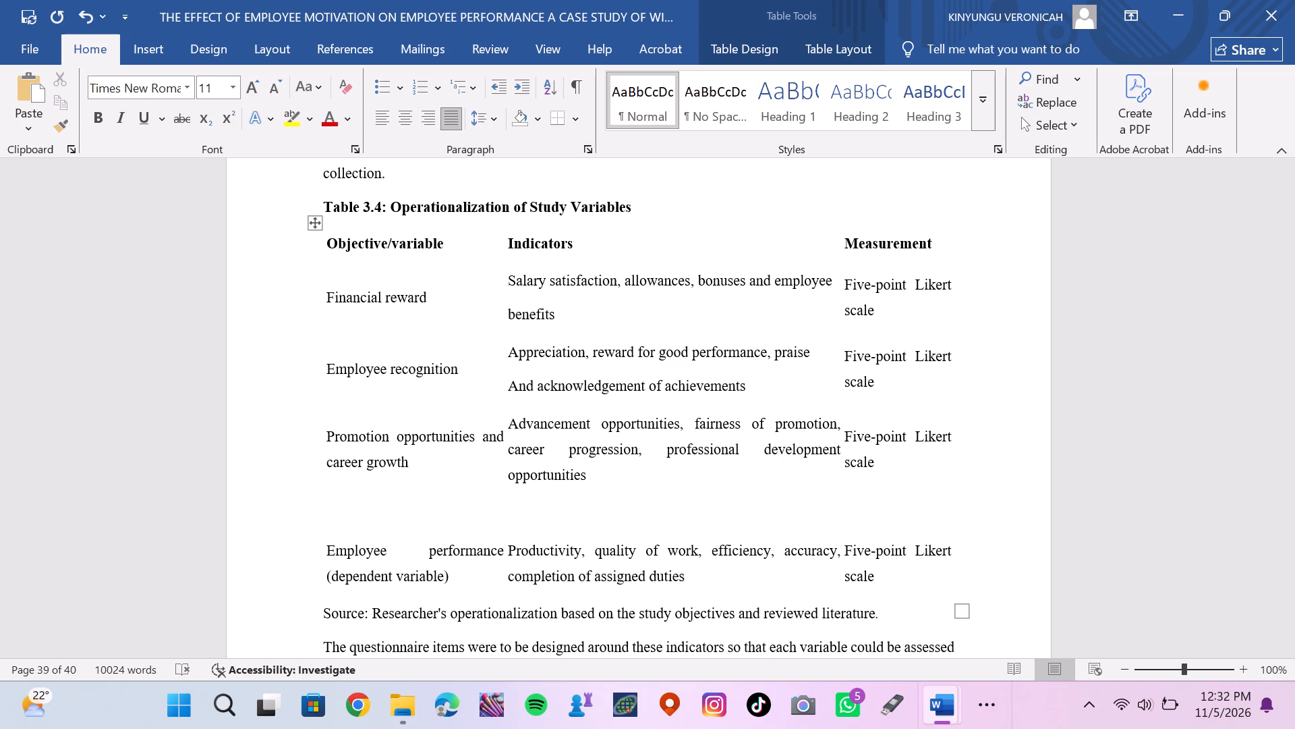
pyautogui.rightClick(752, 381)
pyautogui.click(380, 388)
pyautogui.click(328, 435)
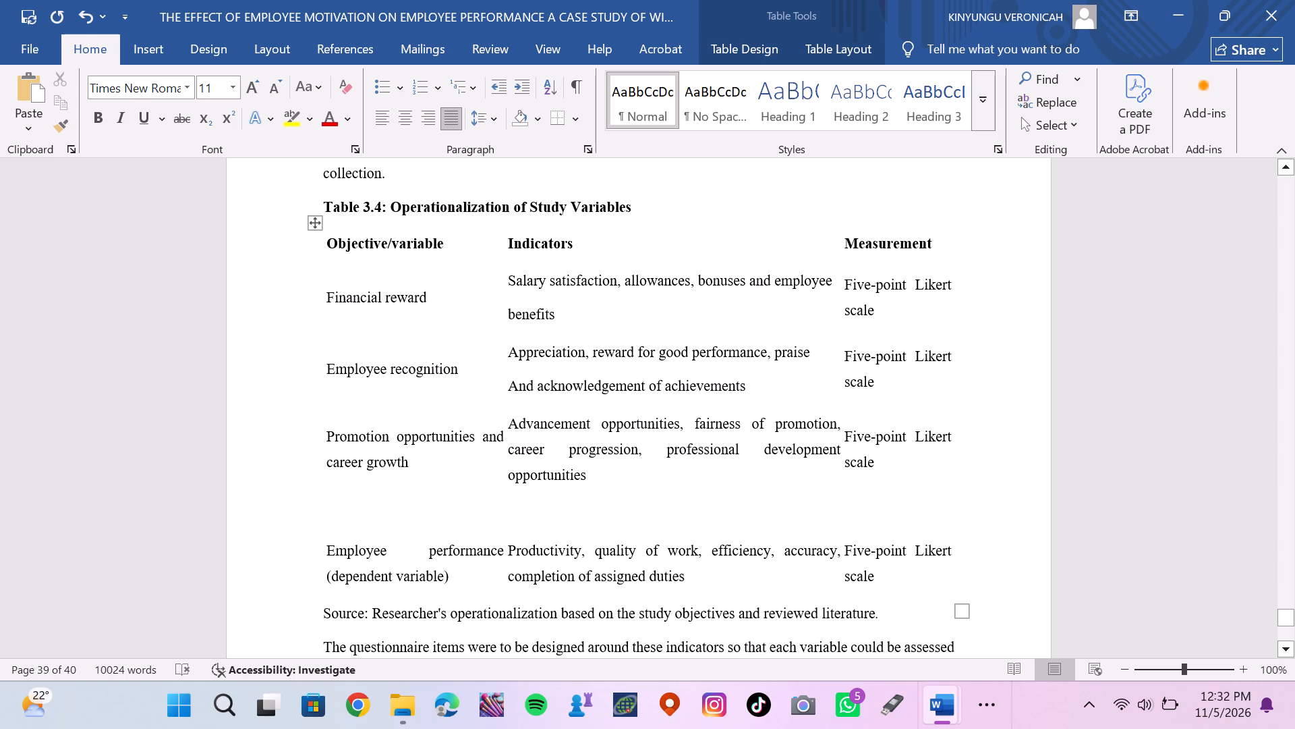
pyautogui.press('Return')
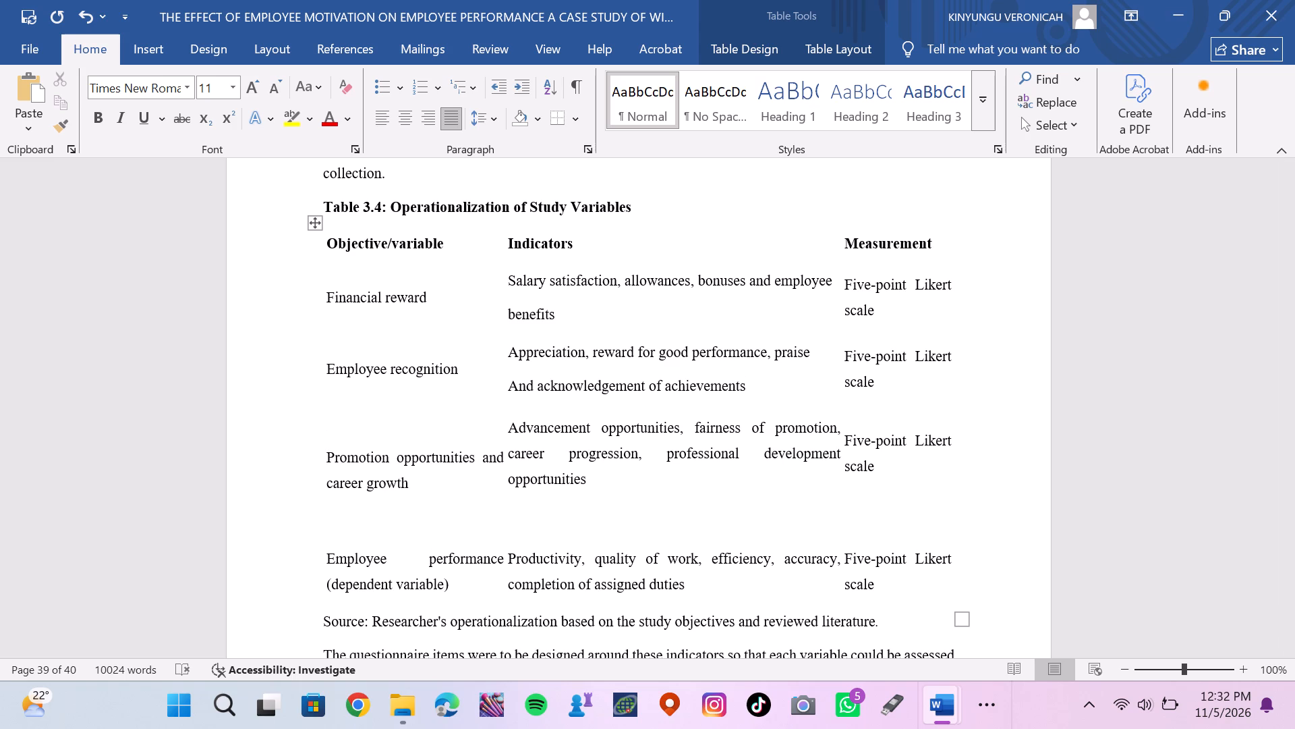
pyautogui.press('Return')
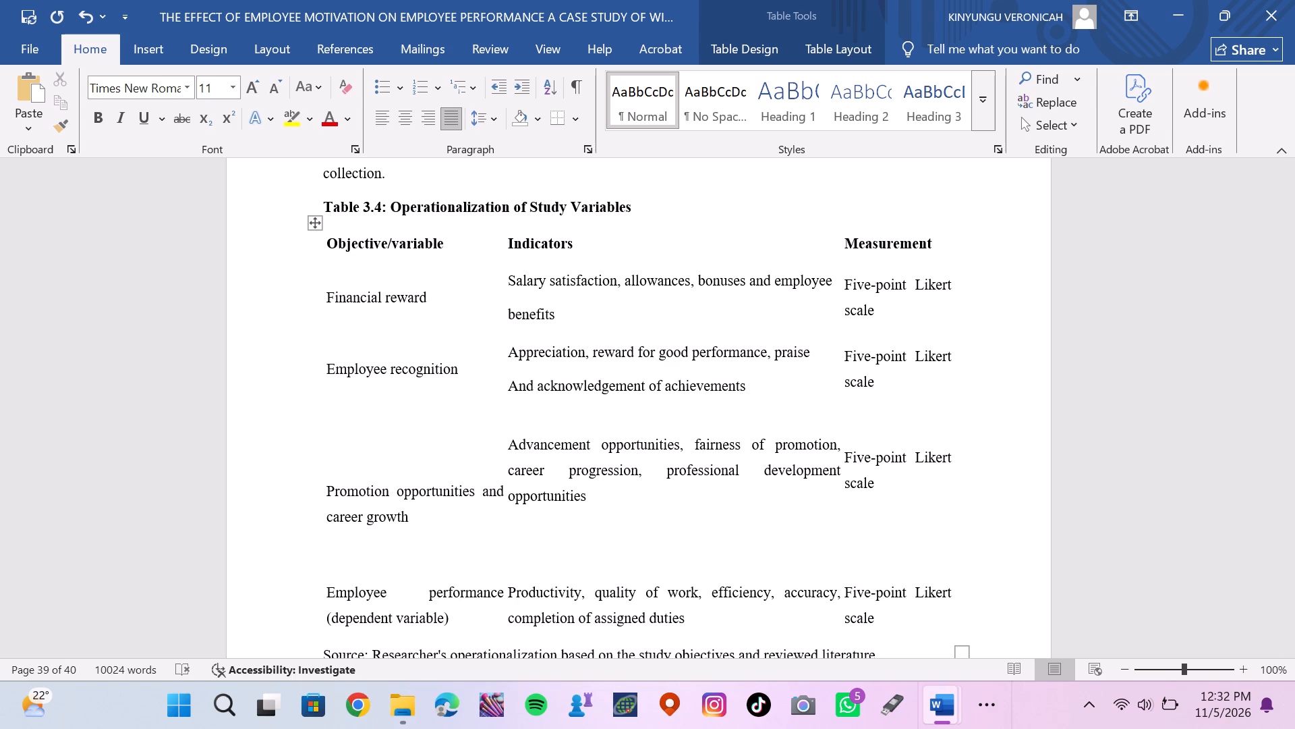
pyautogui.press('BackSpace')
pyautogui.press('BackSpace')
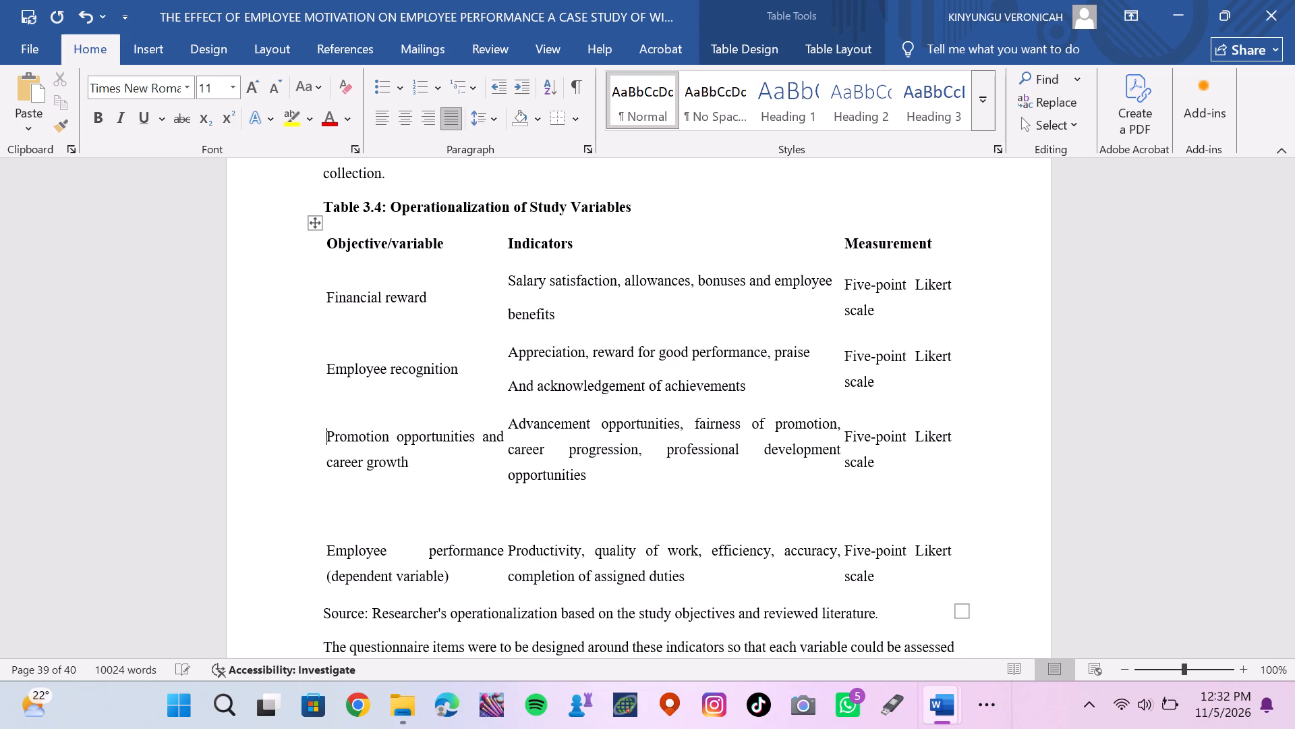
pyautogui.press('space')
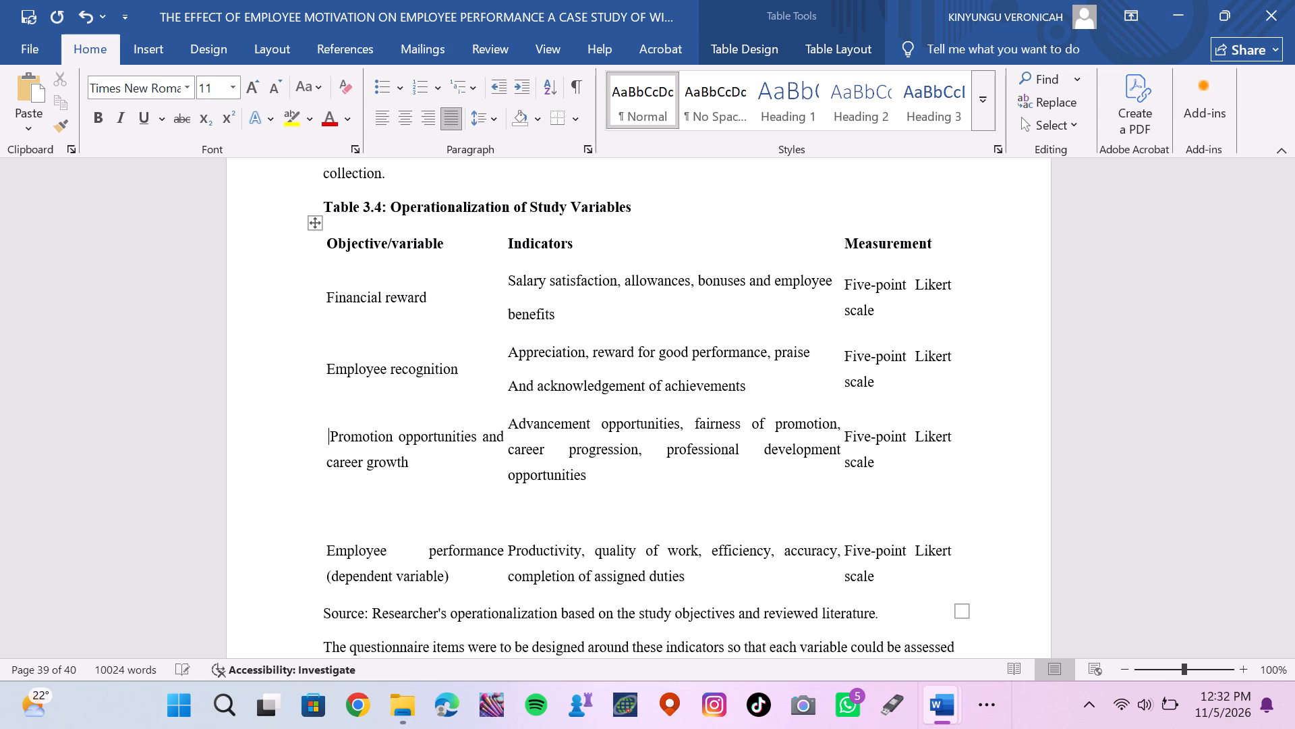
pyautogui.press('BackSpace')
# Insert five blank lines above "Promotion opportunities and career growth" in its Table 3.4 cell and place the cursor in the new space.
pyautogui.press('Return')
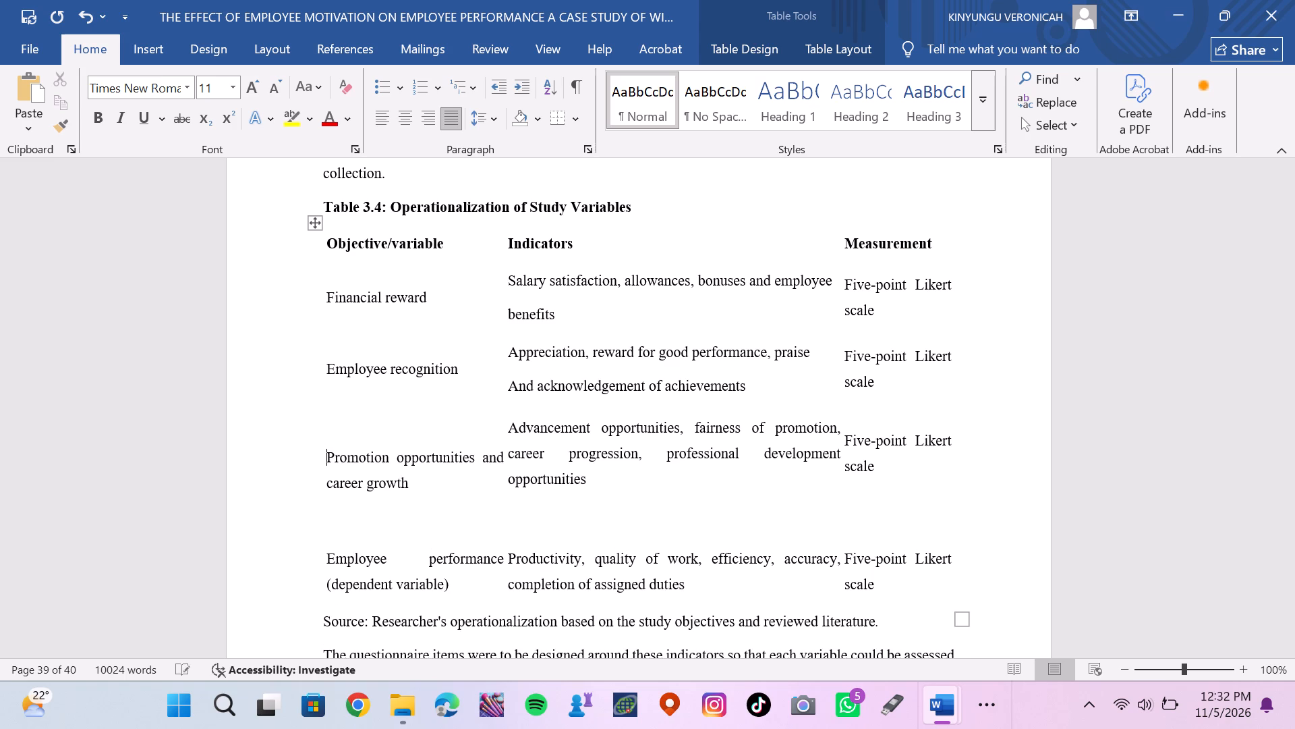
pyautogui.press('Return')
pyautogui.press('Return')
pyautogui.press('Return')
pyautogui.press('Return')
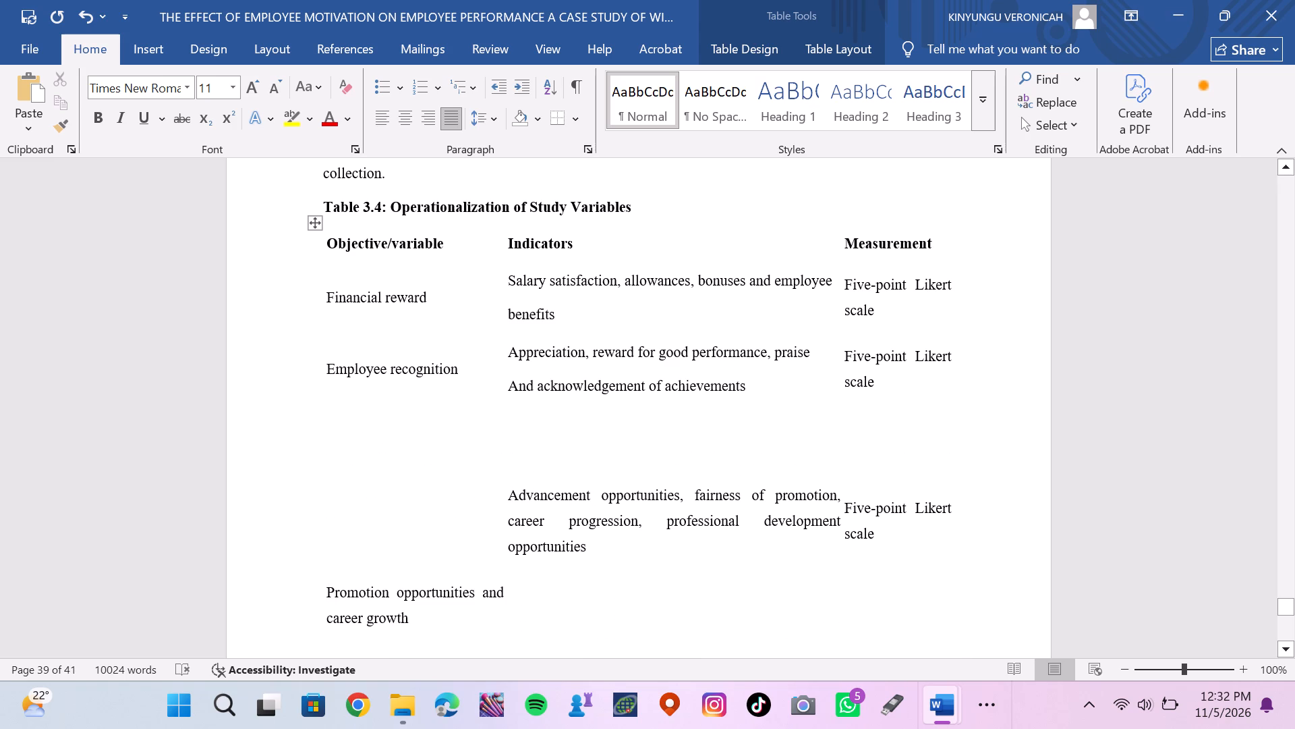
pyautogui.click(330, 464)
# Enter the variable "Training and development" in the blank space above "Promotion opportunities and career growth", breaking "ment" onto a second line.
pyautogui.write('tra')
pyautogui.press('BackSpace')
pyautogui.press('BackSpace')
pyautogui.press('BackSpace')
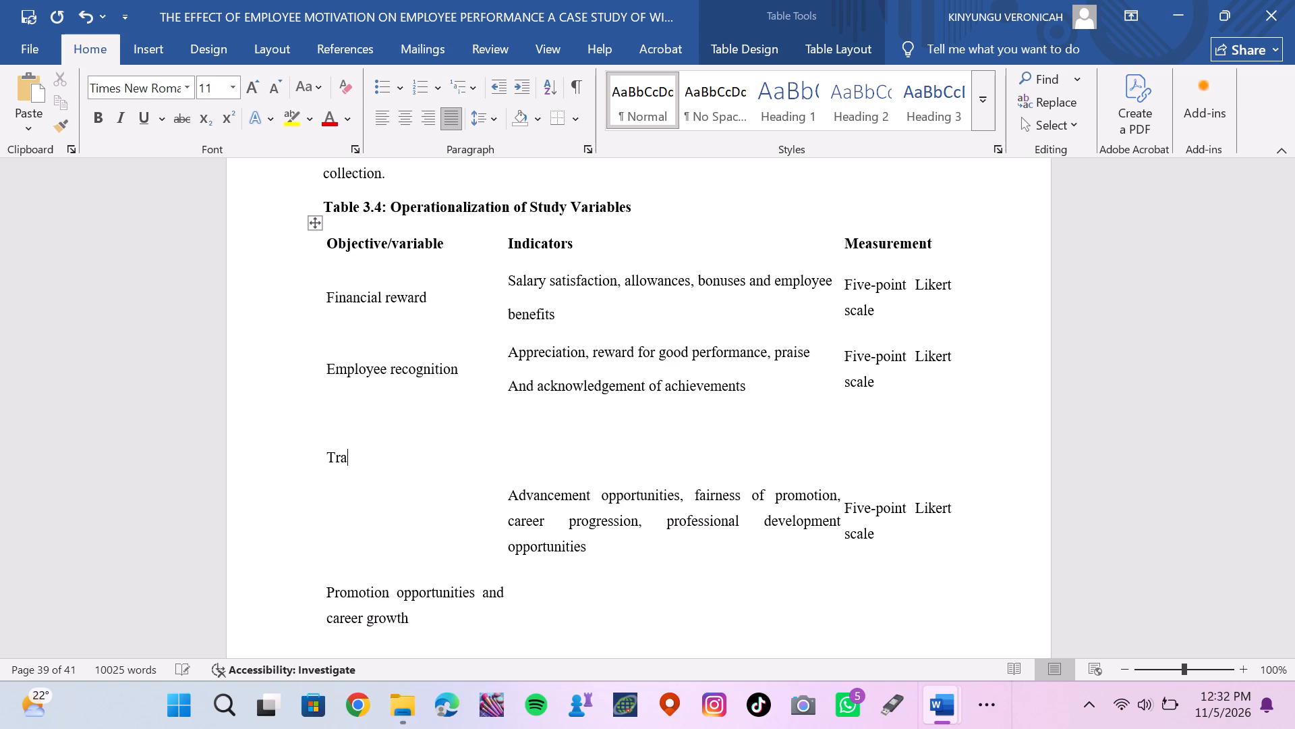
pyautogui.press('BackSpace')
pyautogui.write('inf')
pyautogui.press('BackSpace')
pyautogui.write('g abnd')
pyautogui.press('space')
pyautogui.press('BackSpace')
pyautogui.press('BackSpace')
pyautogui.press('BackSpace')
pyautogui.press('BackSpace')
pyautogui.write('nd')
pyautogui.press('space')
pyautogui.write('de')
pyautogui.write('velop')
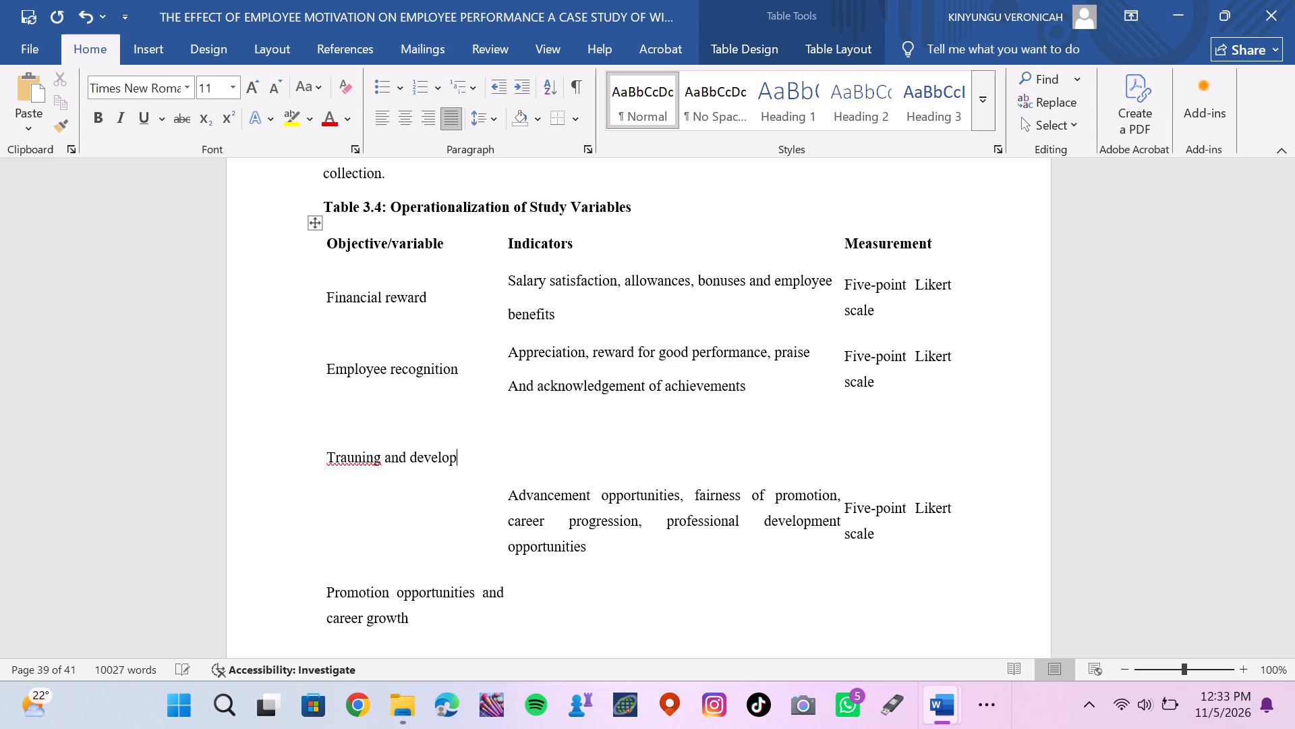
pyautogui.press('Return')
pyautogui.write('ment')
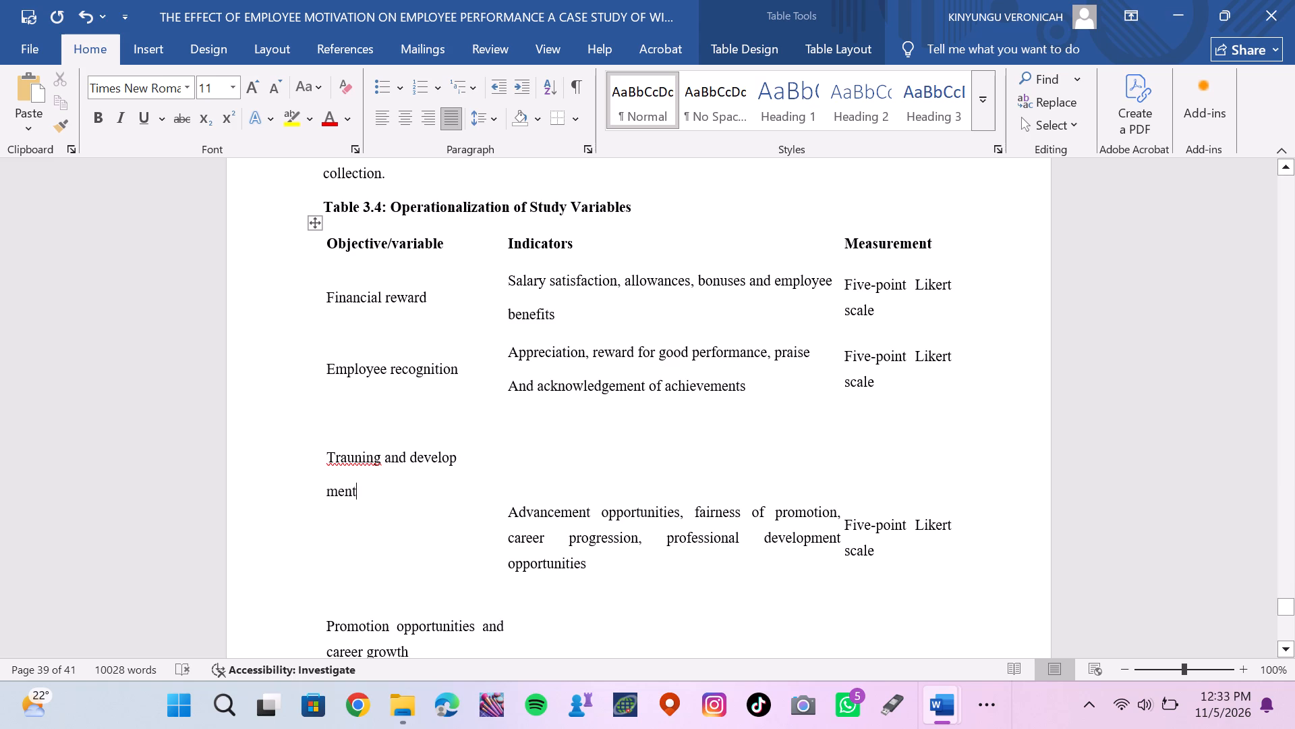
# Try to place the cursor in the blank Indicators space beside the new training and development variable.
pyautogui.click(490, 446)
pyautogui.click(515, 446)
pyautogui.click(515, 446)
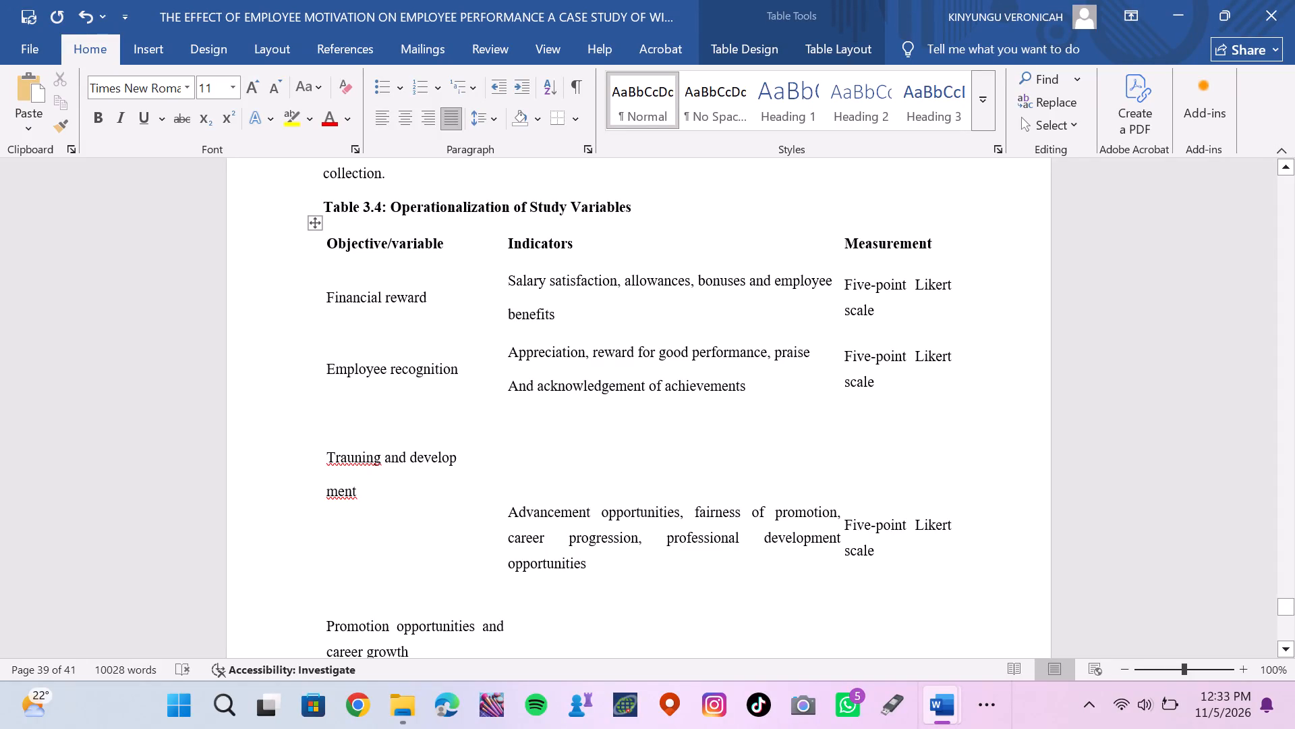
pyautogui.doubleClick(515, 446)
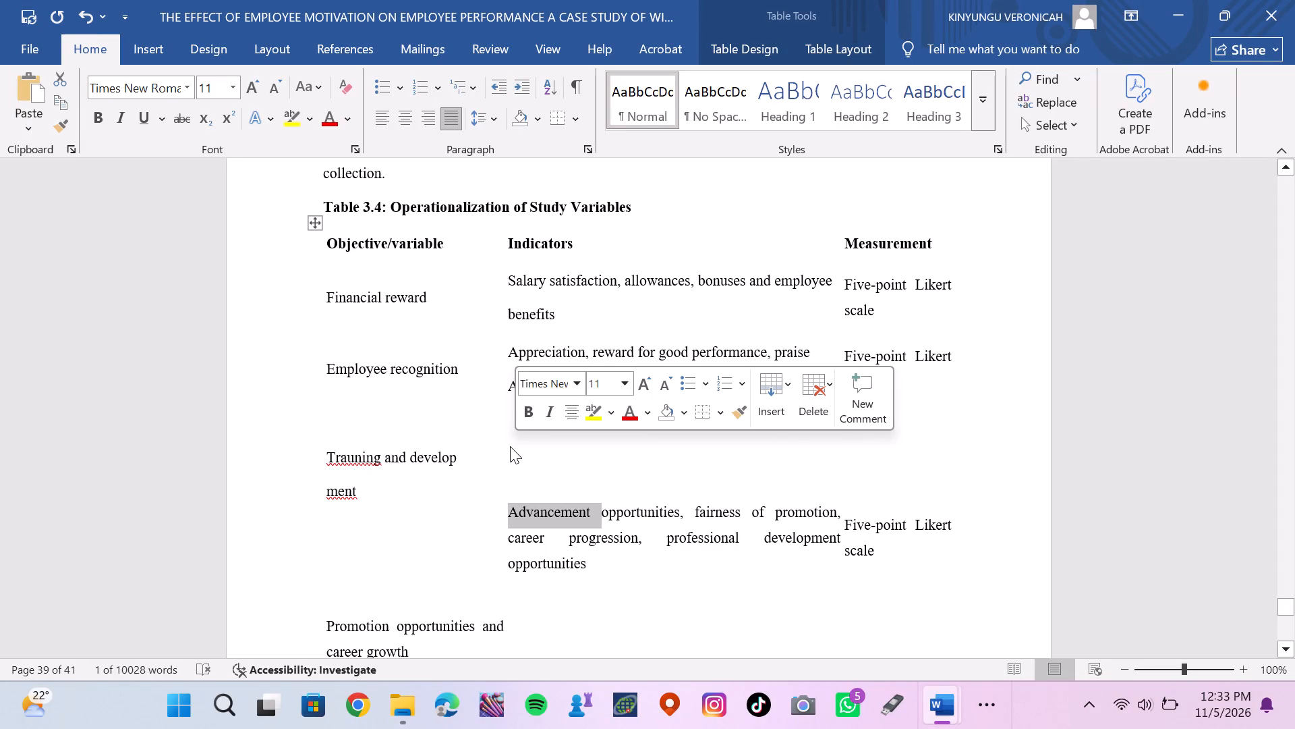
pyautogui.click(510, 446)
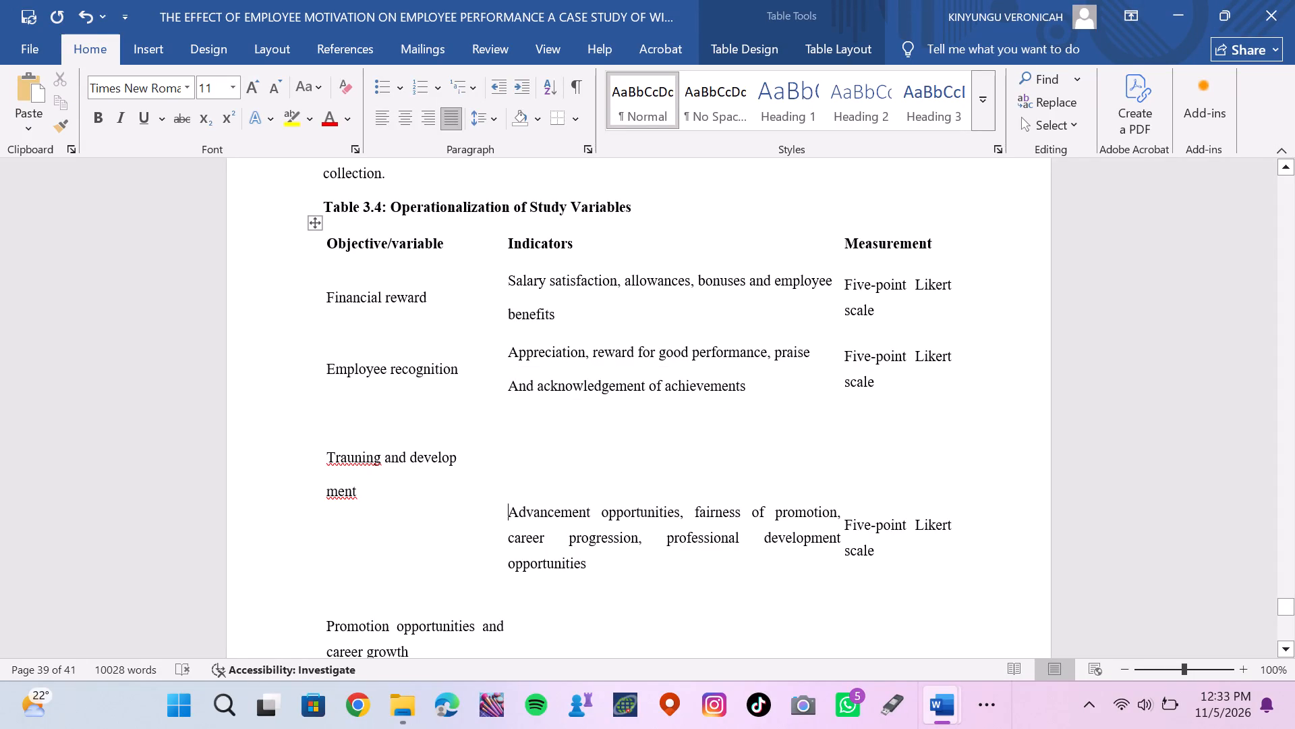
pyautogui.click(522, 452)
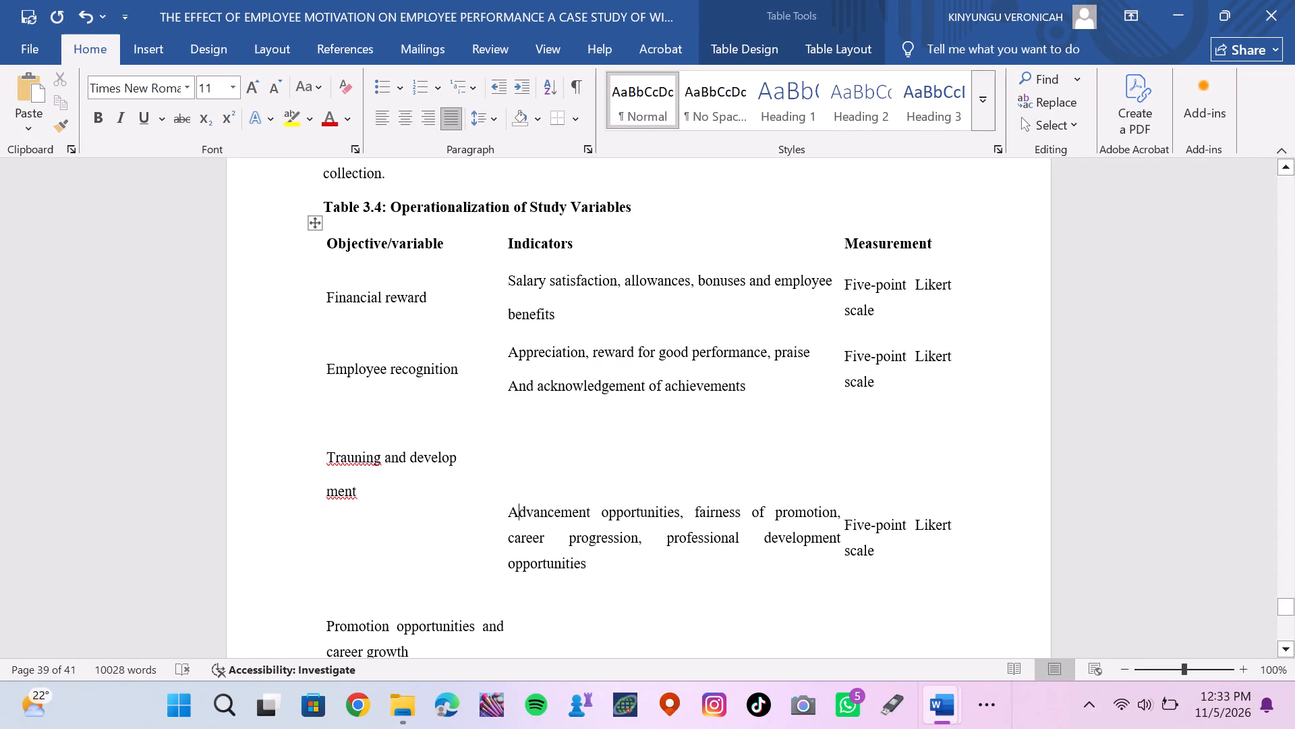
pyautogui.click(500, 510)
# Correct the spelling of the new variable's first word to "Training".
pyautogui.click(353, 457)
pyautogui.press('BackSpace')
pyautogui.press('i')
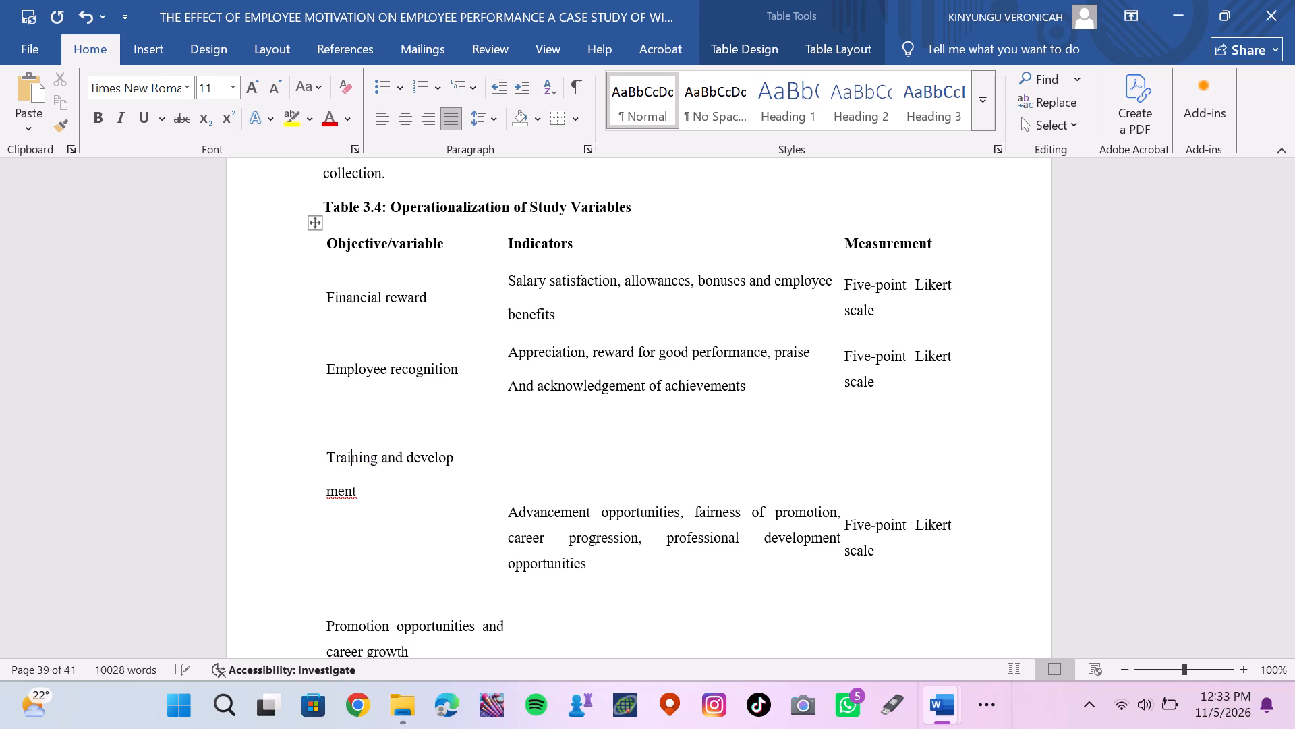
# Remove "ment" from the second line and complete the first line as "Training and development".
pyautogui.click(452, 465)
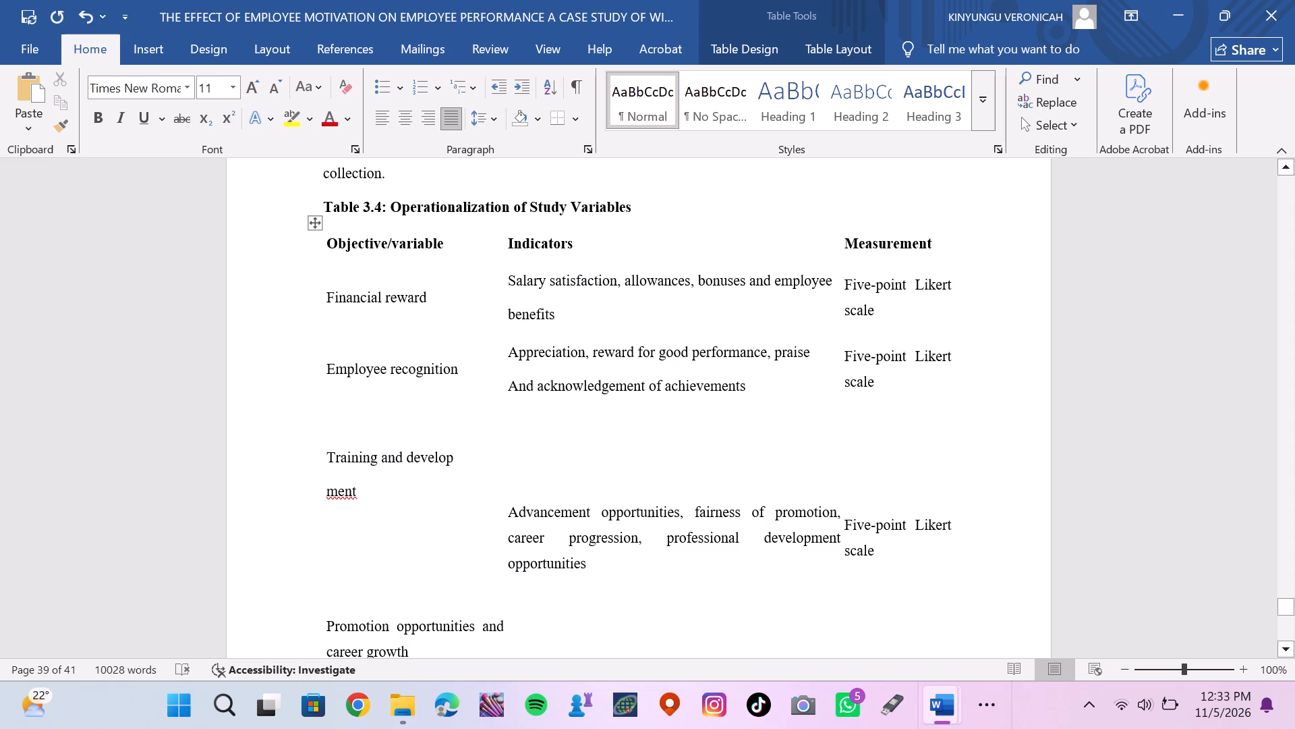
pyautogui.click(355, 495)
pyautogui.press('BackSpace')
pyautogui.press('BackSpace')
pyautogui.press('BackSpace')
pyautogui.press('BackSpace')
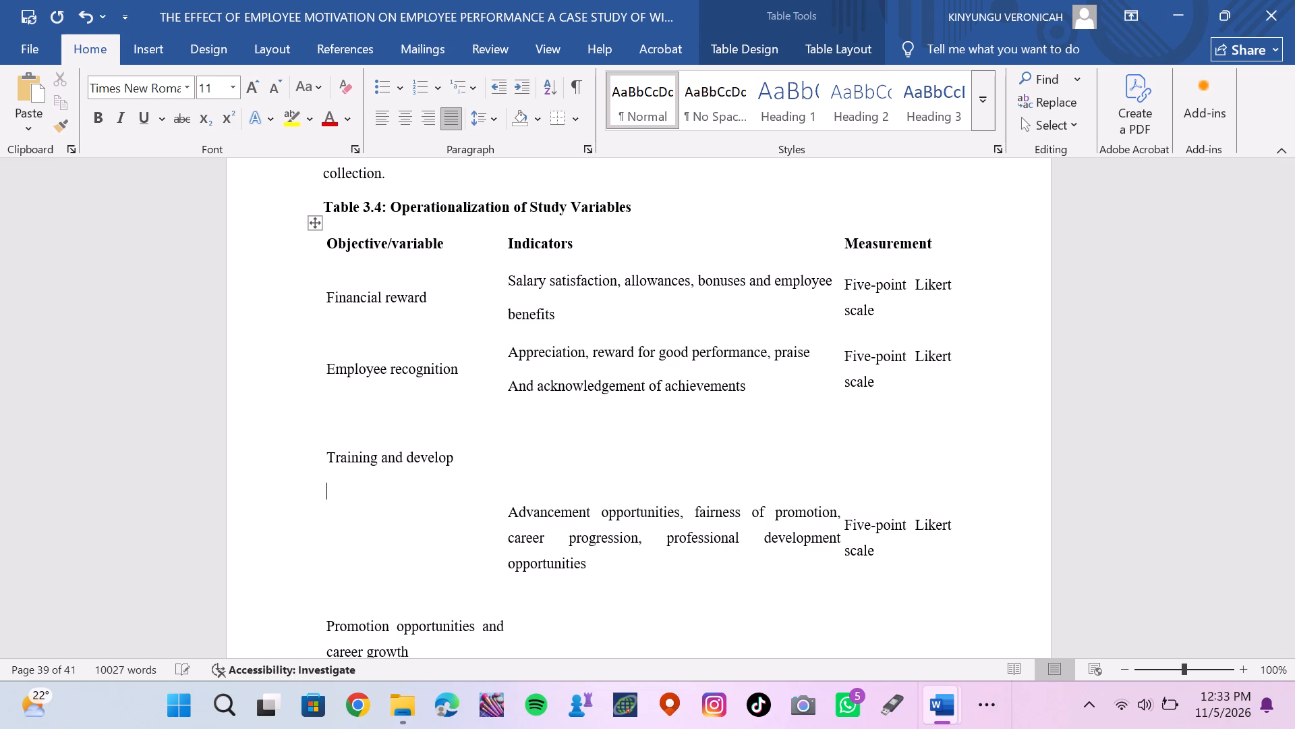
pyautogui.moveTo(355, 495); pyautogui.dragTo(548, 472)
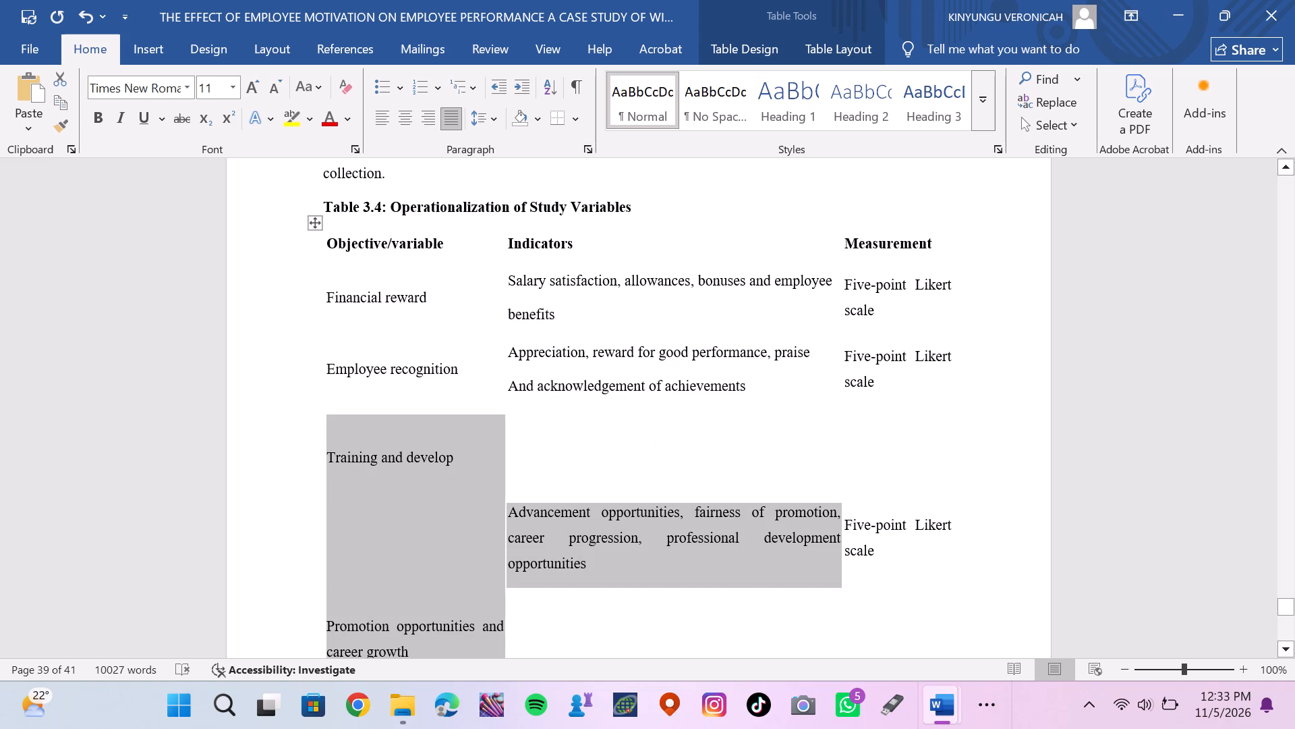
pyautogui.moveTo(254, 407); pyautogui.dragTo(251, 425)
pyautogui.click(251, 425)
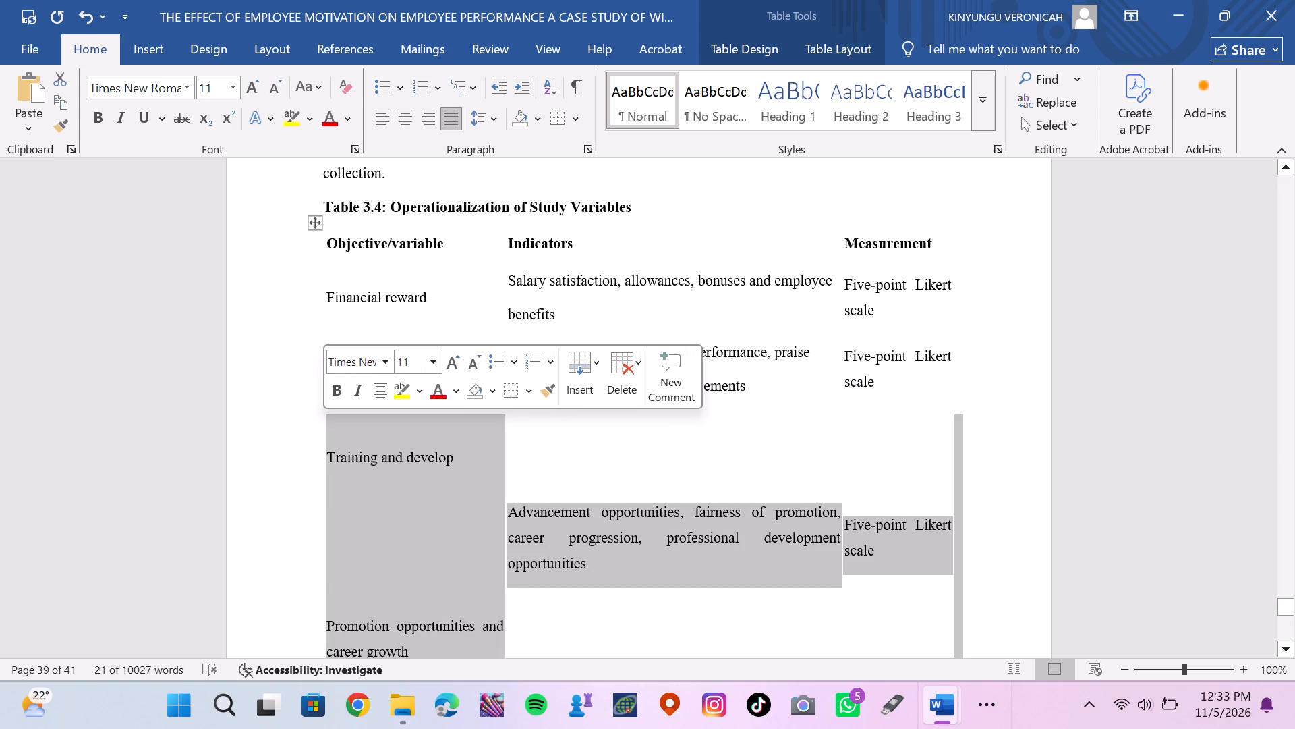
pyautogui.click(248, 470)
pyautogui.click(248, 470)
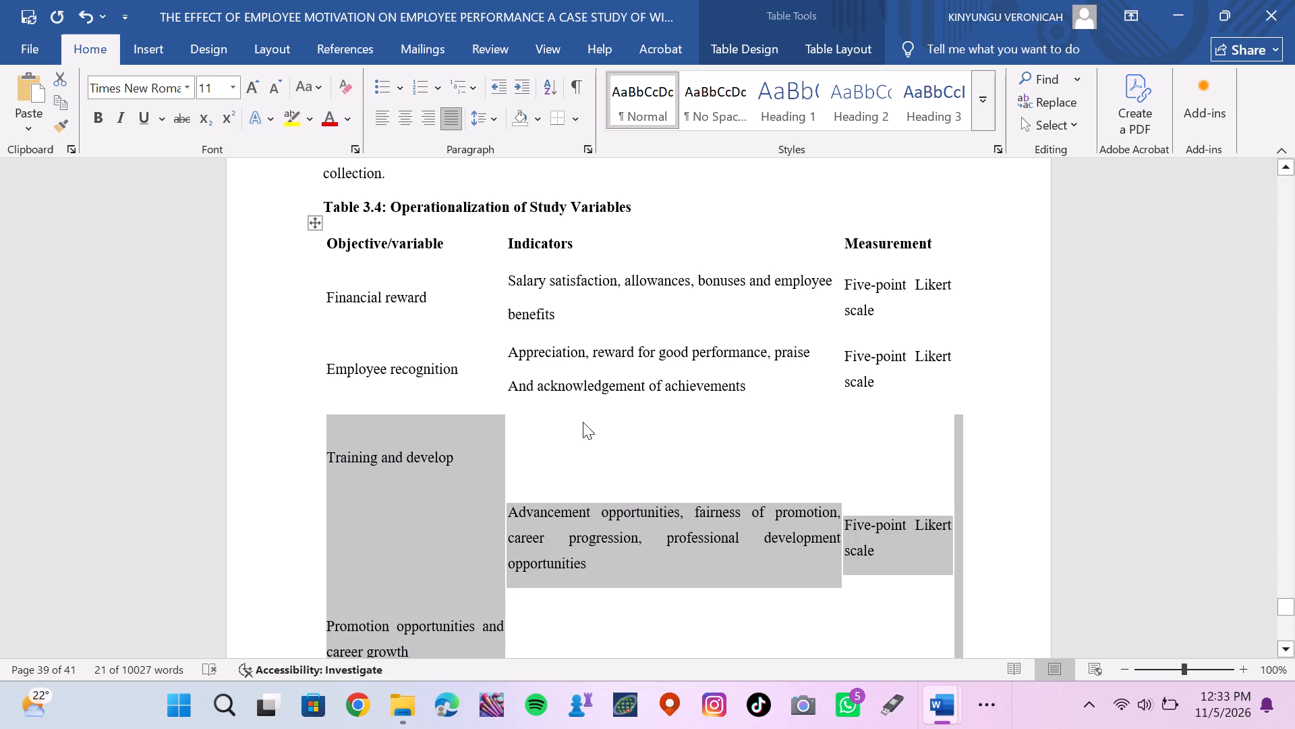
pyautogui.click(583, 422)
pyautogui.click(457, 456)
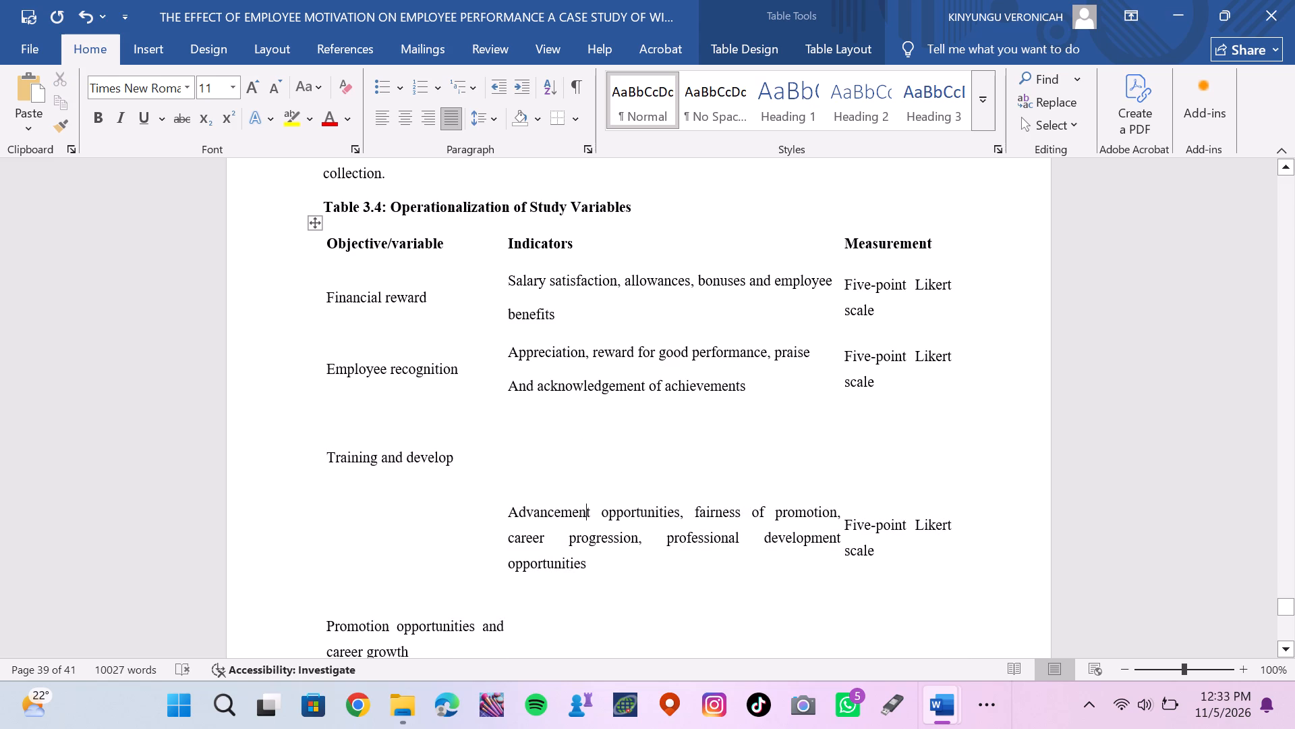
pyautogui.write('me')
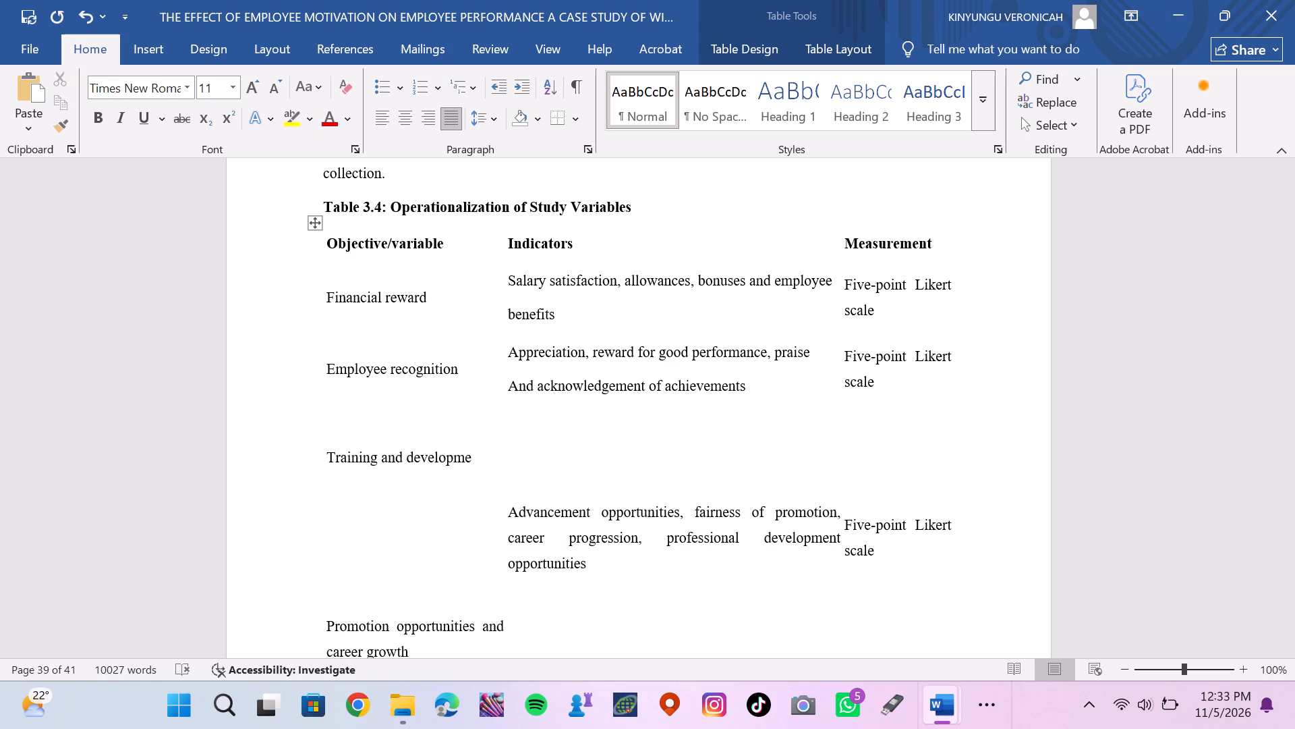
pyautogui.write('nt')
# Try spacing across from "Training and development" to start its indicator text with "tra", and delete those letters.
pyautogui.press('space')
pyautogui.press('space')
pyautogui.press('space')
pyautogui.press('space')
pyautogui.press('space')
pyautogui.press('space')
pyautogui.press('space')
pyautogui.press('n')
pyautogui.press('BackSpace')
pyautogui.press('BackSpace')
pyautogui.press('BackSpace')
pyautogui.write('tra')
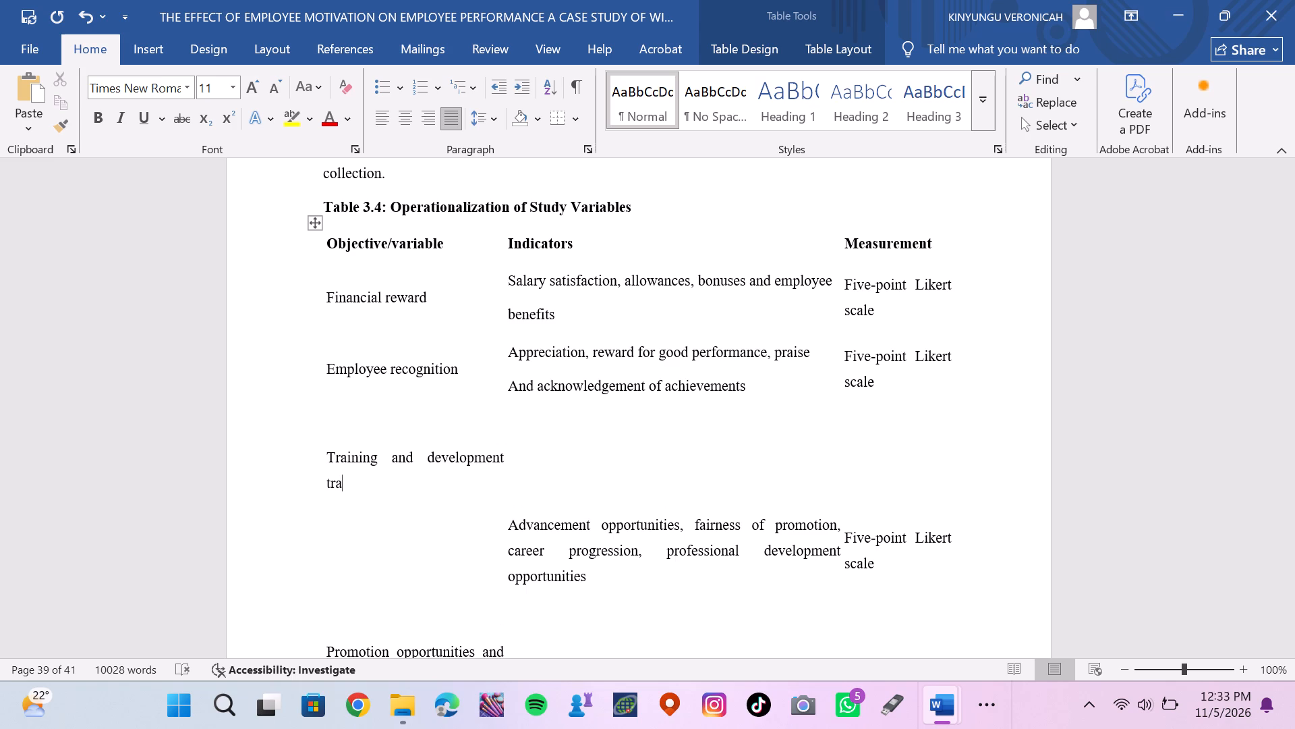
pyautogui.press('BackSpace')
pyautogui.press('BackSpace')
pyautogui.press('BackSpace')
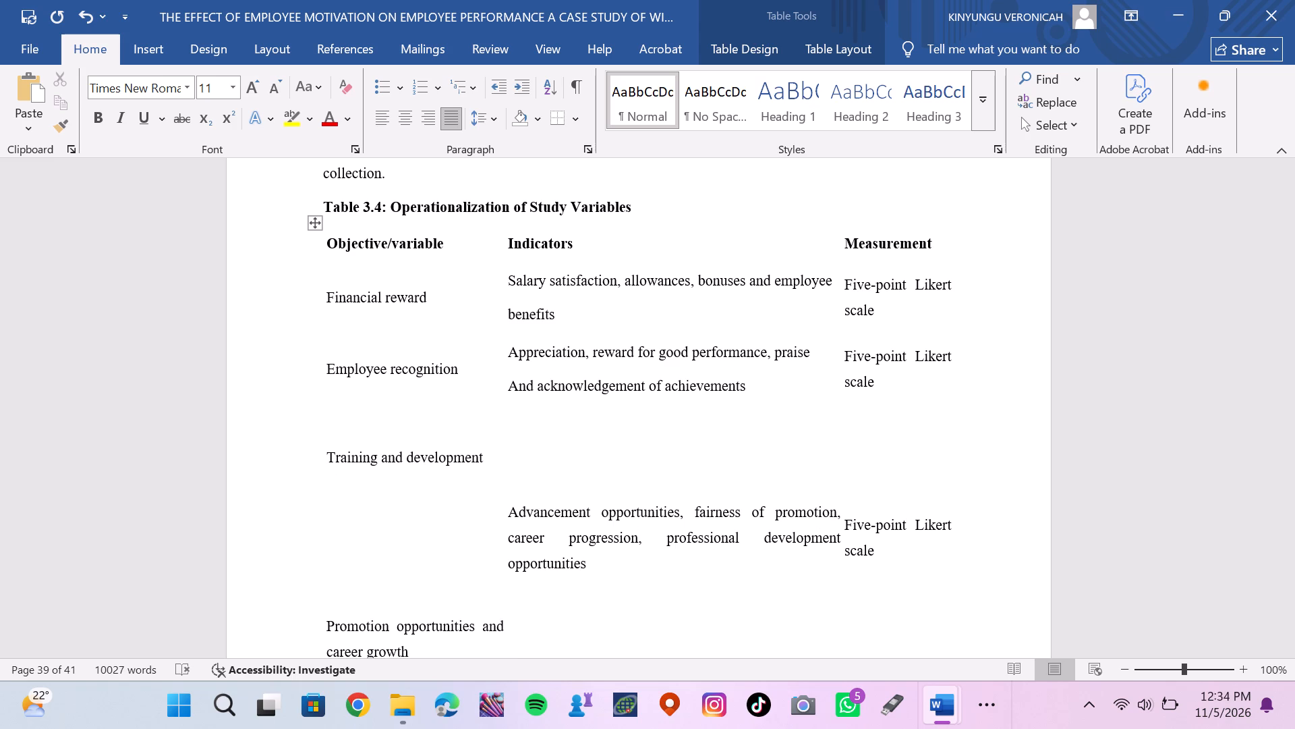